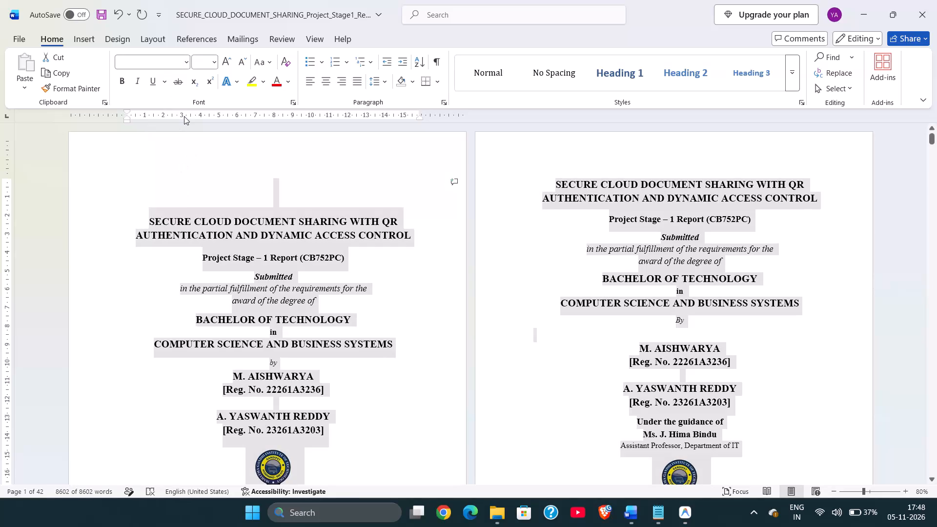
# Clear the whole-document selection and review the report's layout from the title pages through the contents, lists and Chapter 3 diagrams.
pyautogui.scroll(-9, 421, 333)
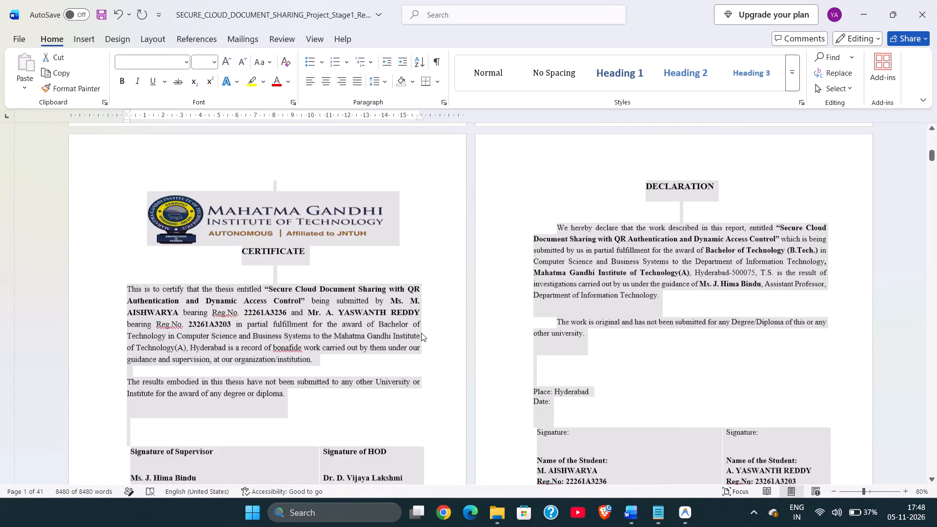
pyautogui.scroll(-10, 421, 333)
pyautogui.click(720, 248)
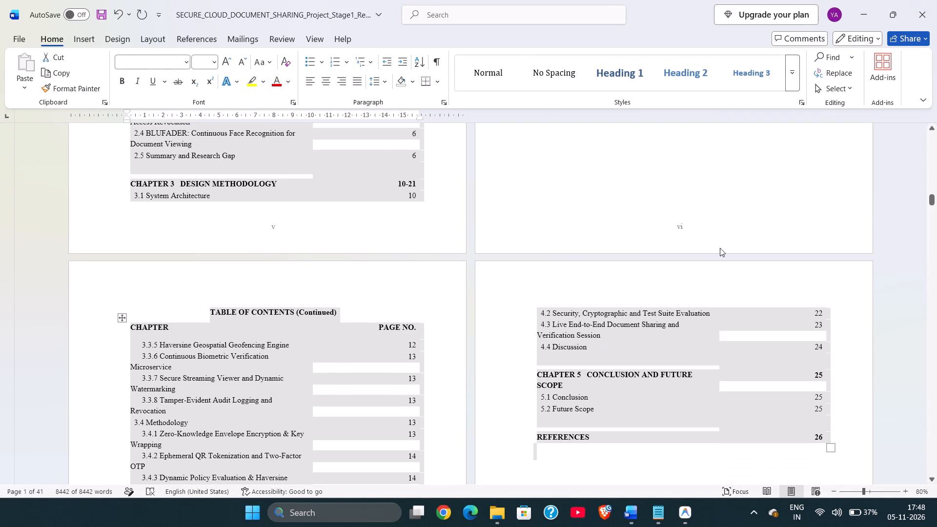
pyautogui.click(639, 313)
pyautogui.scroll(-11, 639, 313)
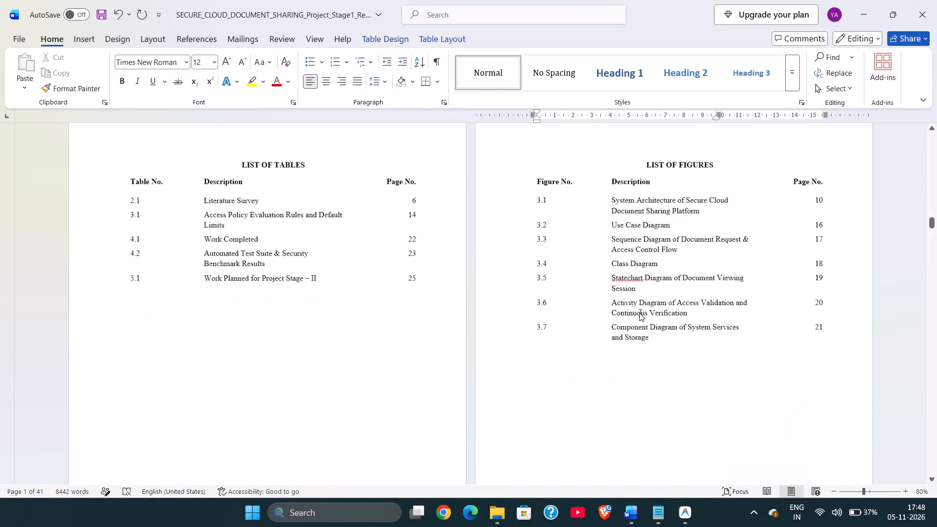
pyautogui.scroll(-6, 639, 313)
pyautogui.scroll(-20, 639, 313)
pyautogui.scroll(-3, 639, 313)
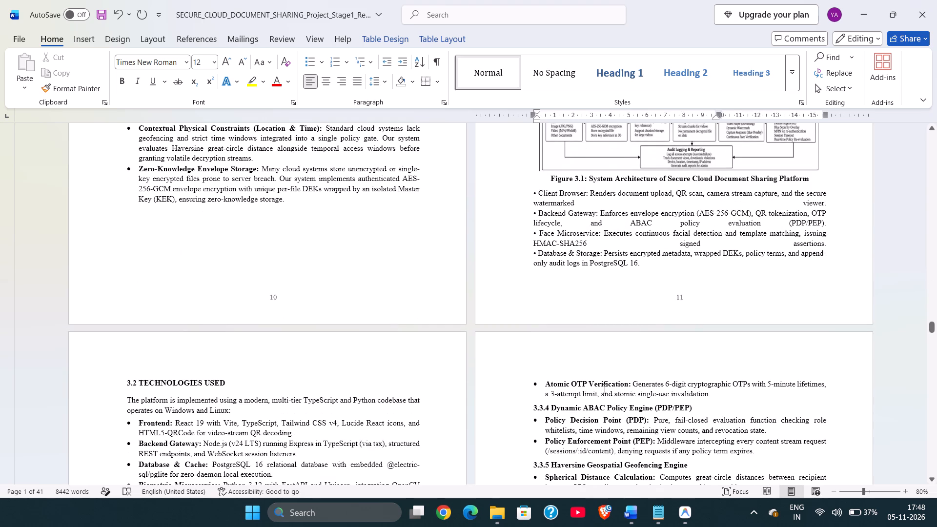
pyautogui.click(604, 388)
pyautogui.scroll(-9, 604, 388)
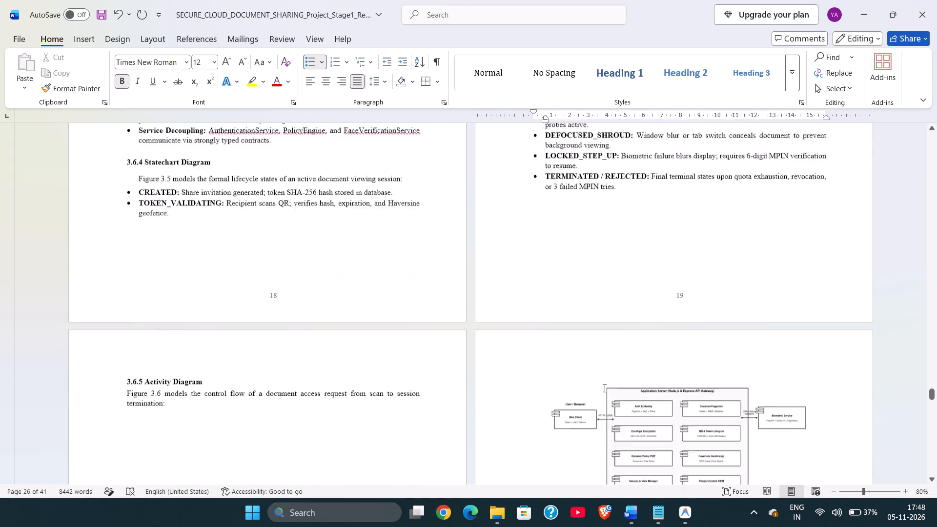
pyautogui.scroll(-3, 604, 388)
pyautogui.scroll(20, 604, 388)
pyautogui.scroll(20, 604, 388)
pyautogui.scroll(20, 604, 388)
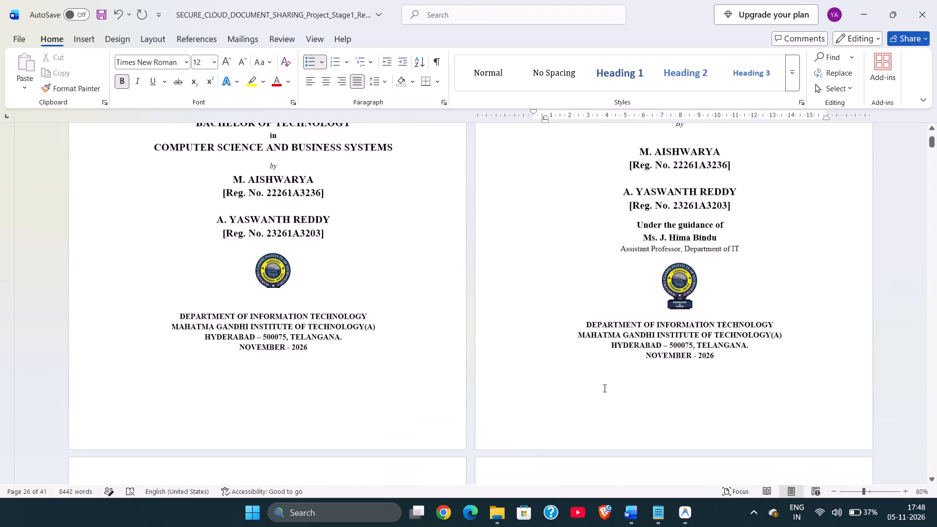
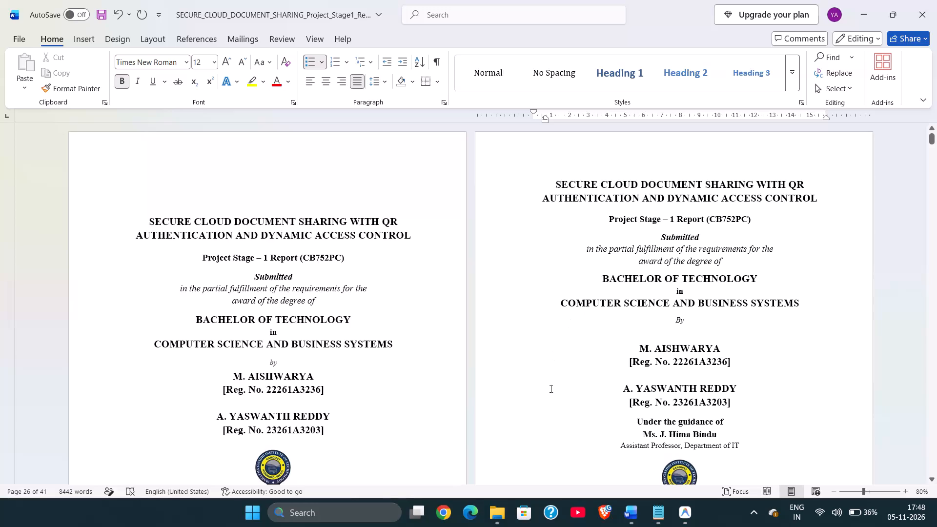
# Set the line spacing of the two-line report title on the first title page to 1.5.
pyautogui.hscroll(1, 560, 401)
pyautogui.click(326, 230)
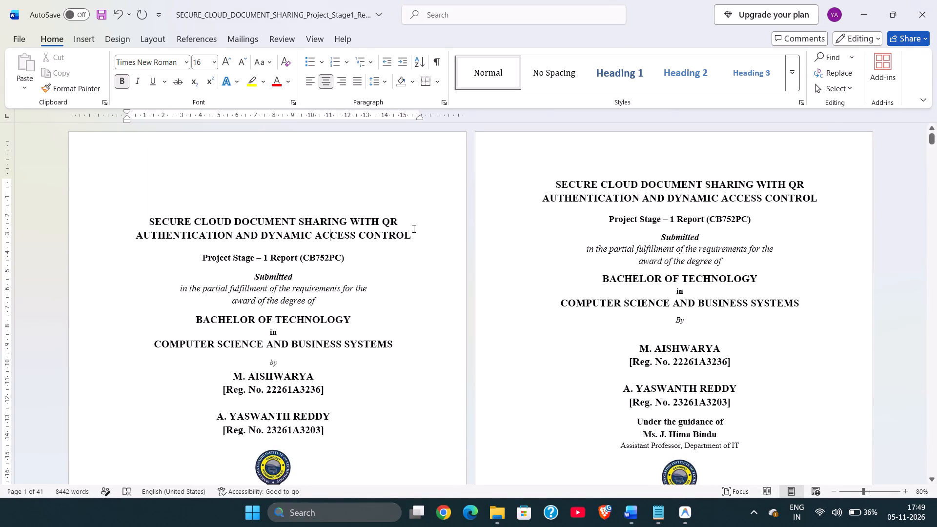
pyautogui.moveTo(413, 234); pyautogui.dragTo(115, 196)
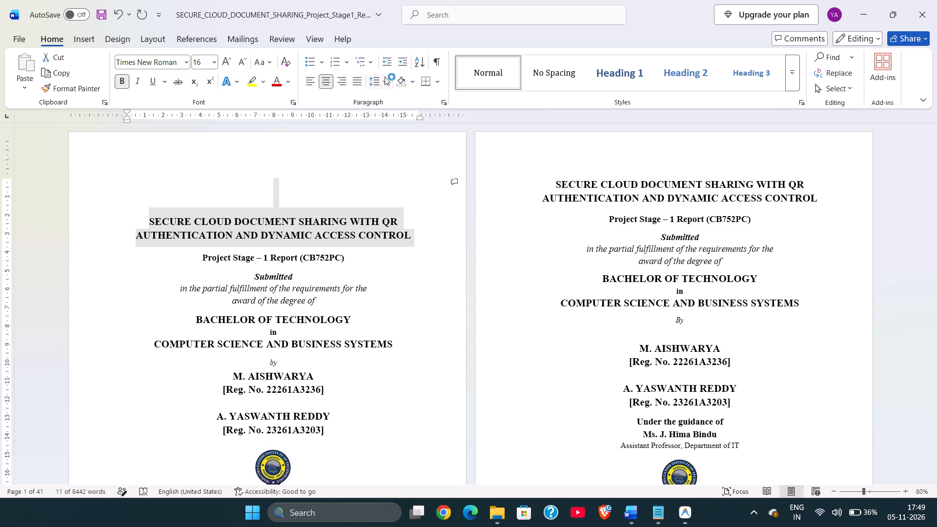
pyautogui.click(384, 80)
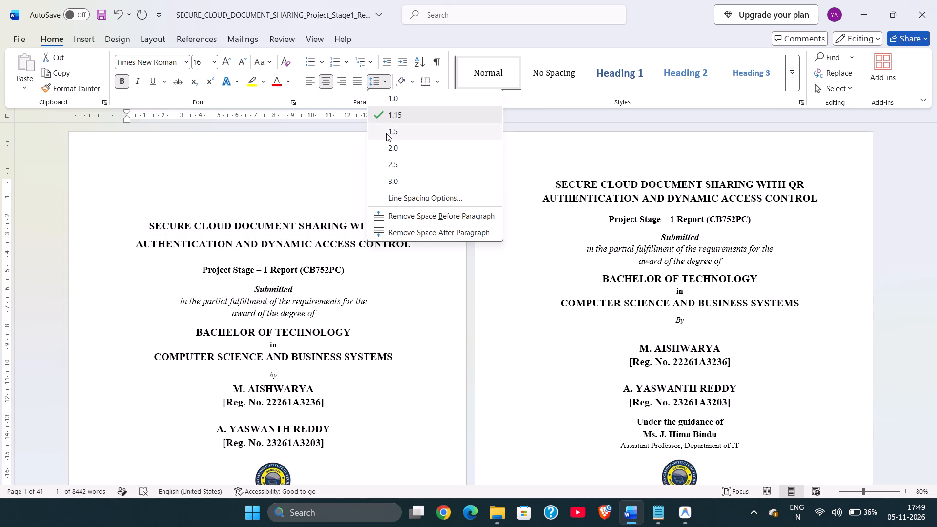
pyautogui.click(386, 133)
# Set the line spacing of the italic "in the partial fulfillment of the requirements…" text on the first title page to 1.5.
pyautogui.scroll(1, 386, 133)
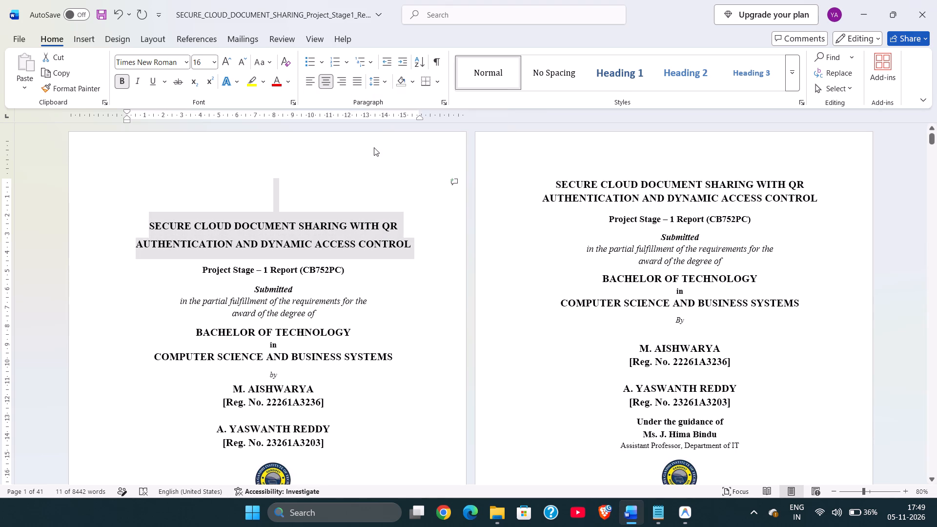
pyautogui.scroll(-3, 281, 196)
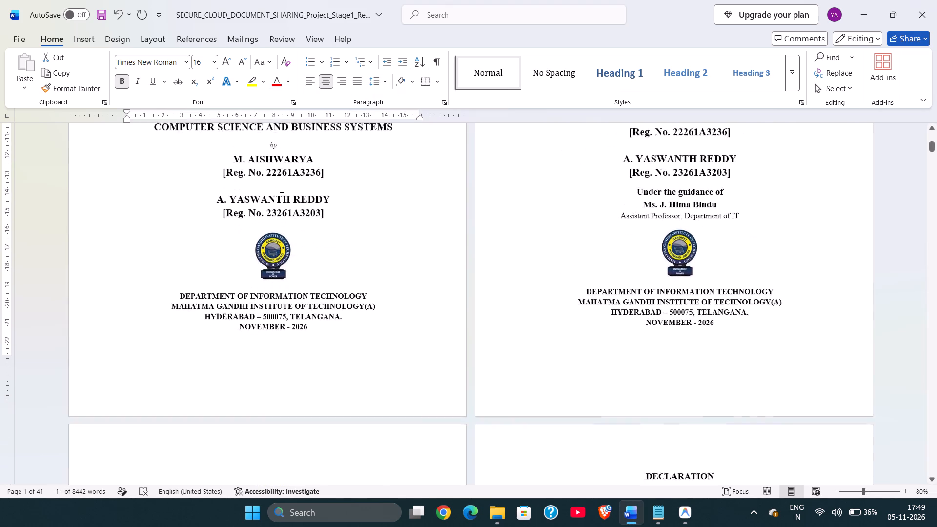
pyautogui.scroll(2, 281, 196)
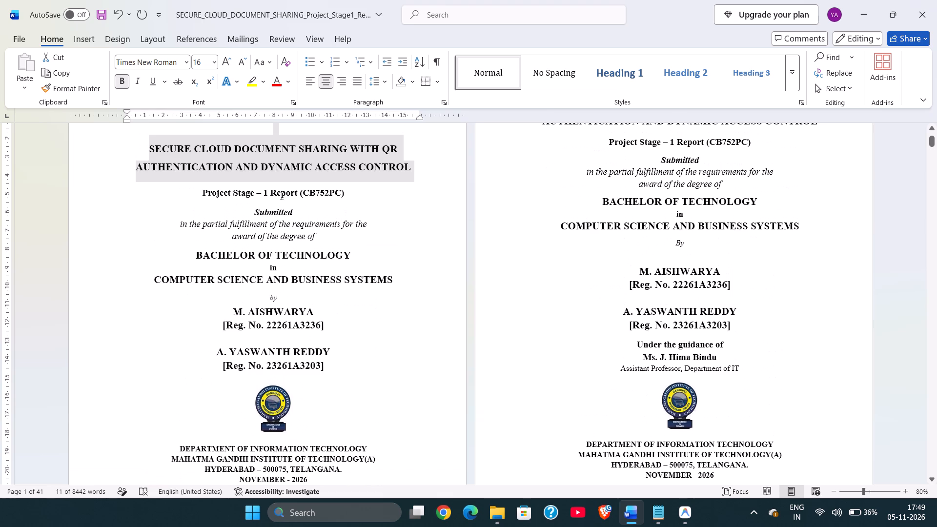
pyautogui.click(354, 194)
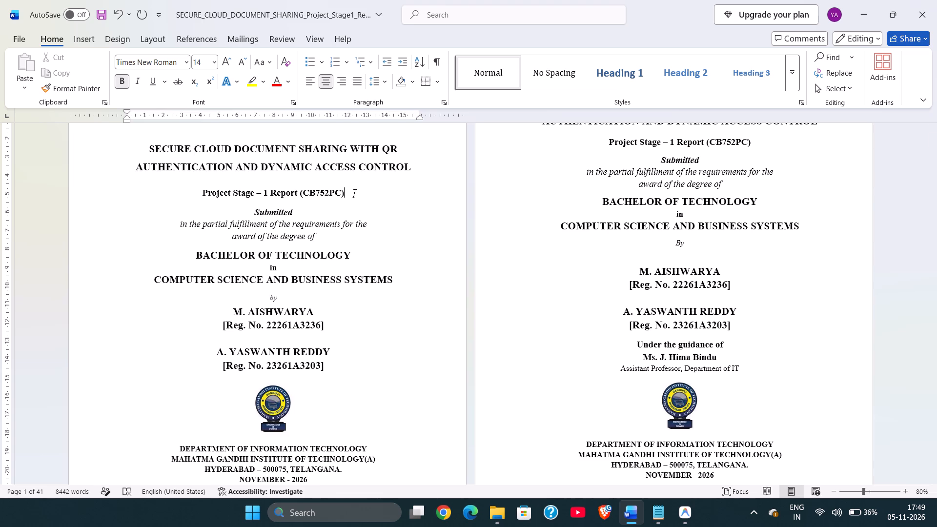
pyautogui.click(288, 209)
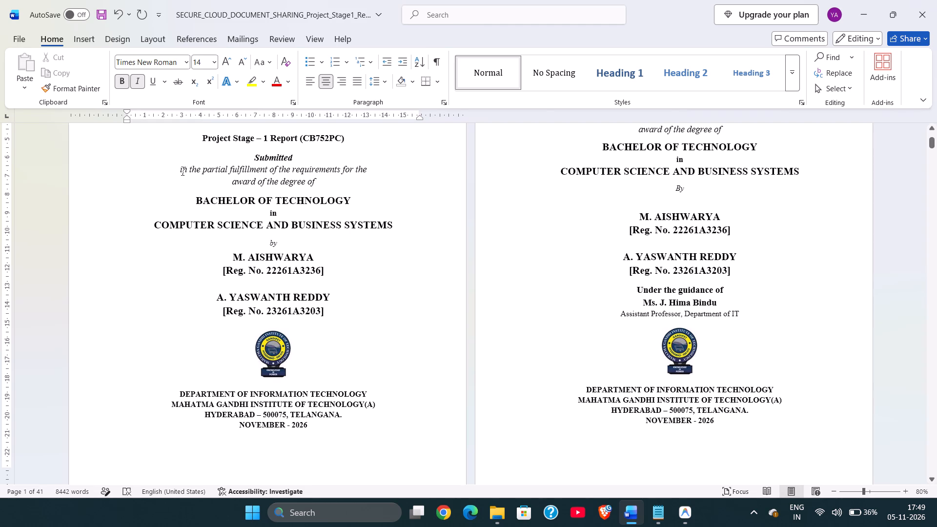
pyautogui.moveTo(179, 171); pyautogui.dragTo(337, 179)
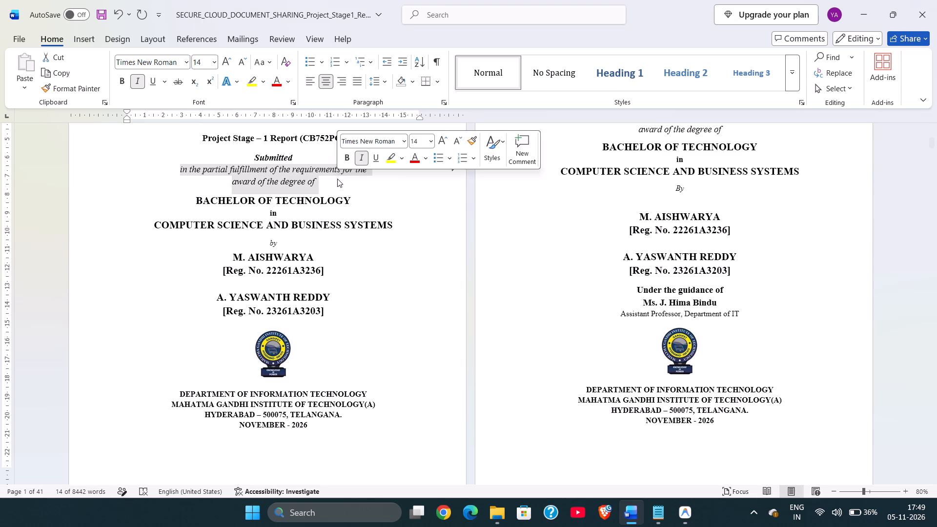
pyautogui.click(384, 78)
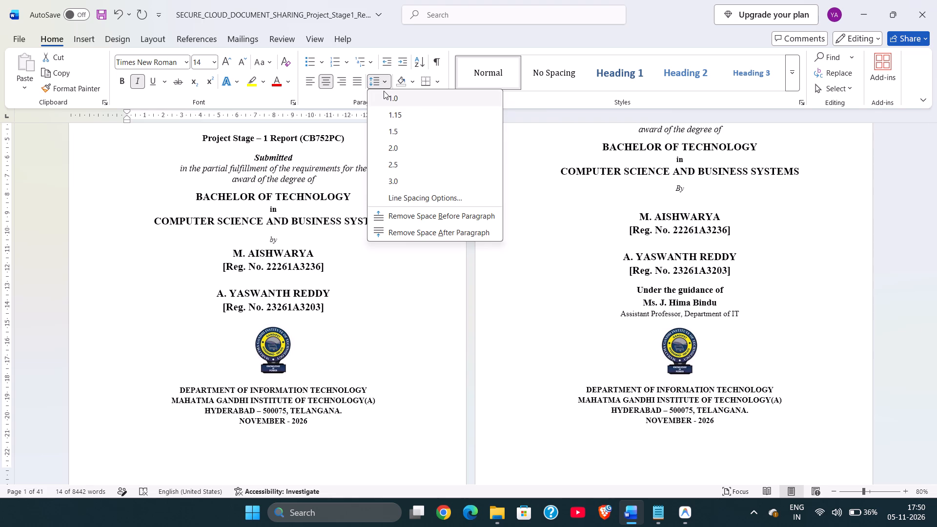
pyautogui.click(389, 136)
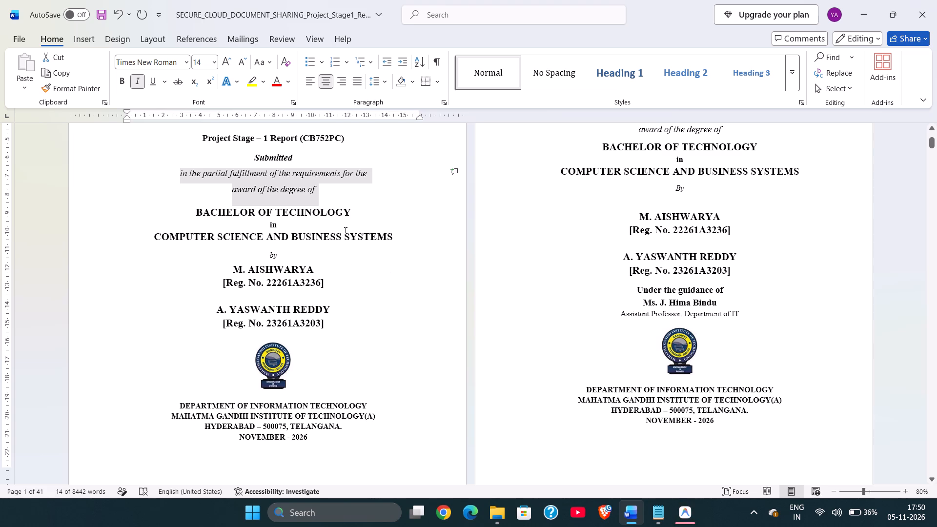
# Check the font formatting of the degree, department, student name and registration number lines on the first title page.
pyautogui.click(342, 210)
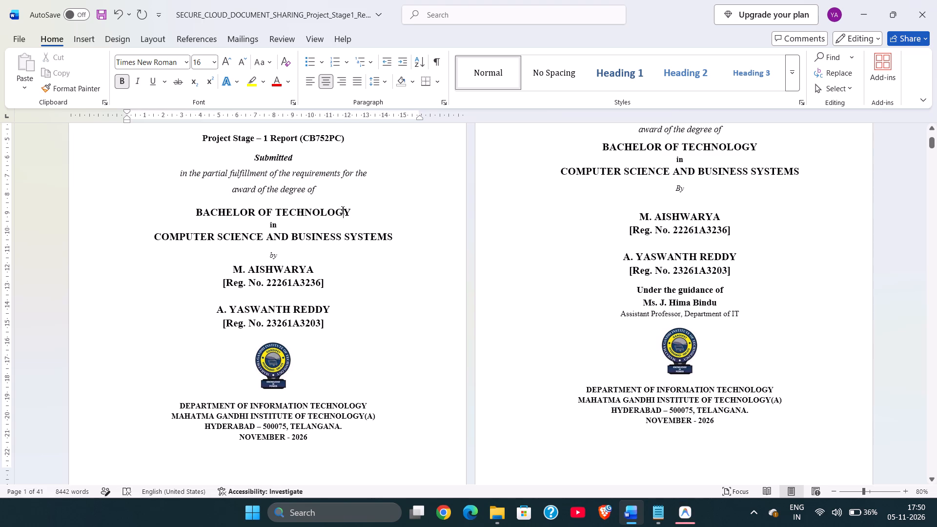
pyautogui.click(341, 240)
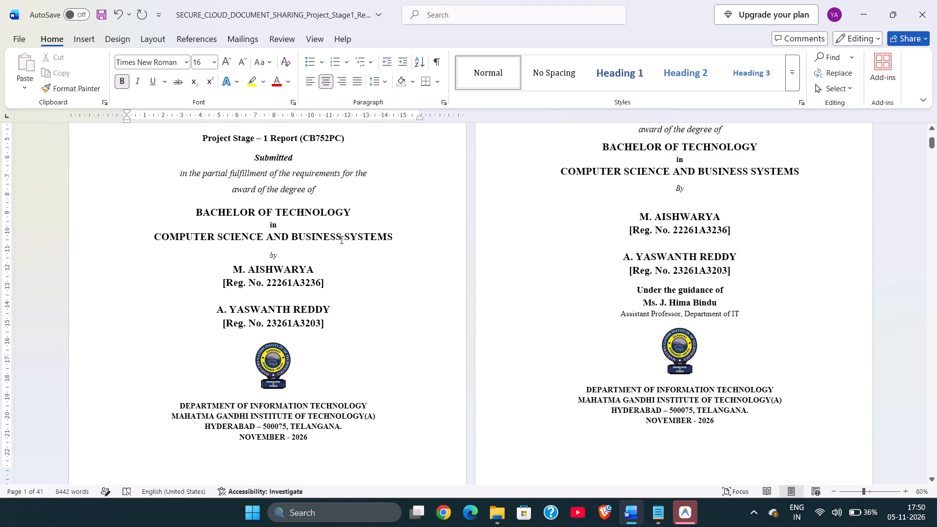
pyautogui.click(314, 267)
pyautogui.click(321, 232)
pyautogui.click(280, 263)
pyautogui.click(266, 306)
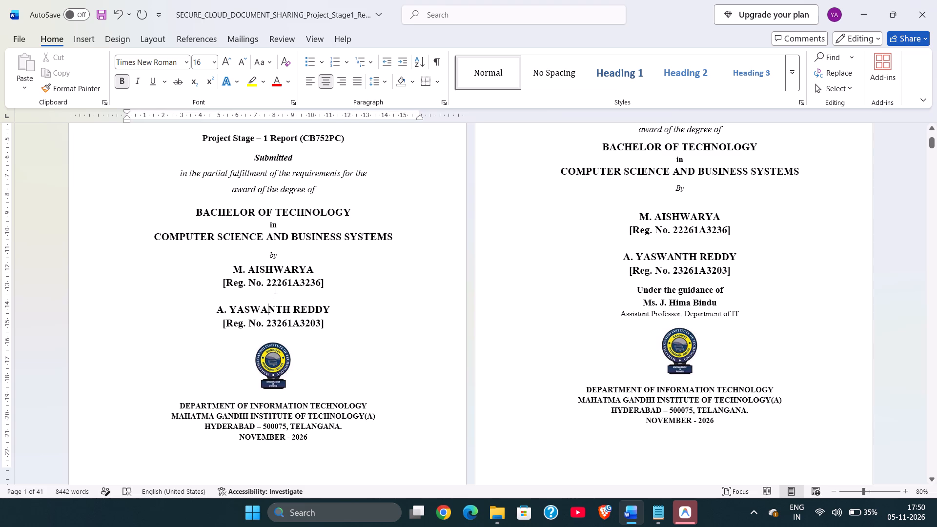
pyautogui.click(280, 283)
pyautogui.click(277, 311)
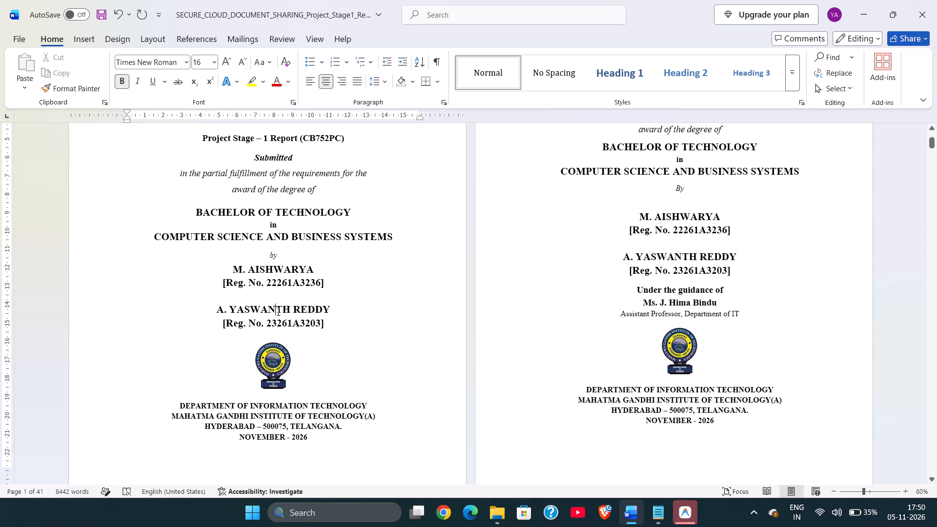
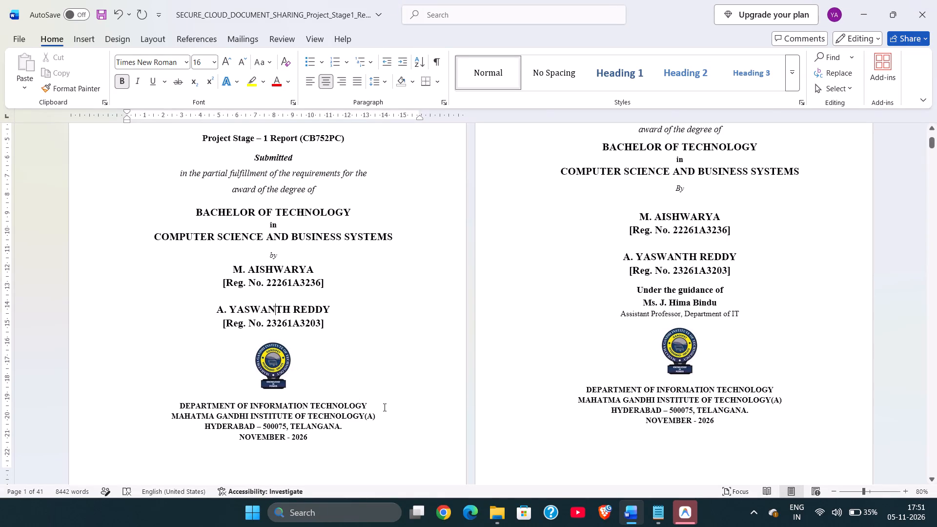
# Set the "DEPARTMENT OF INFORMATION TECHNOLOGY" line on the first title page to font size 14 with 1.15 line spacing.
pyautogui.moveTo(370, 404); pyautogui.dragTo(256, 396)
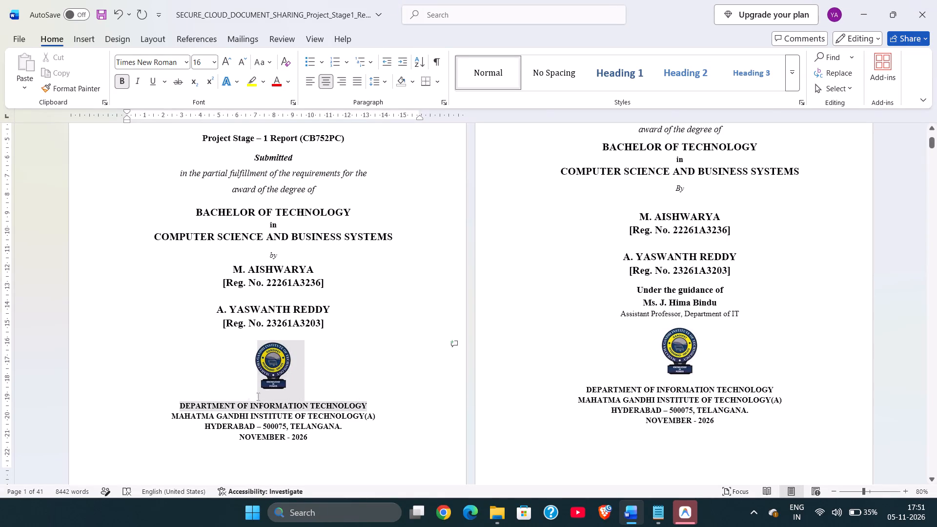
pyautogui.moveTo(256, 396); pyautogui.dragTo(181, 405)
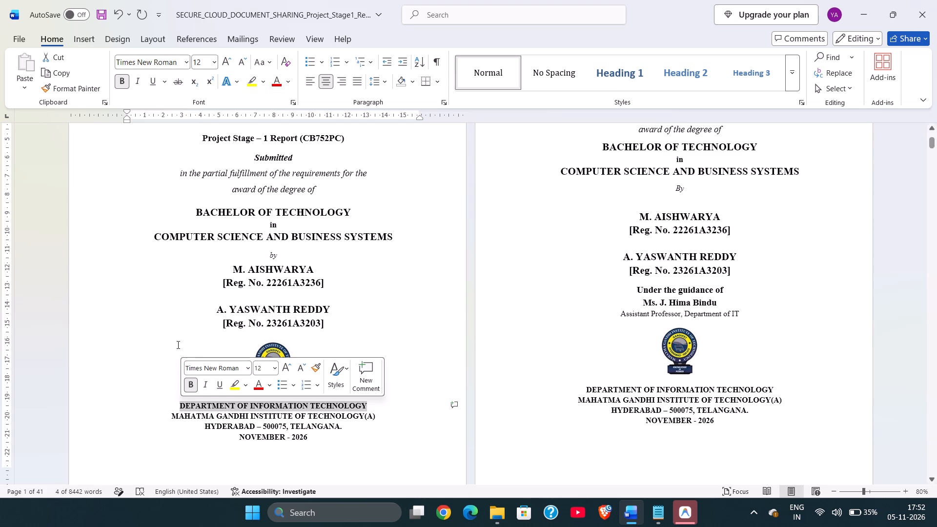
pyautogui.click(274, 371)
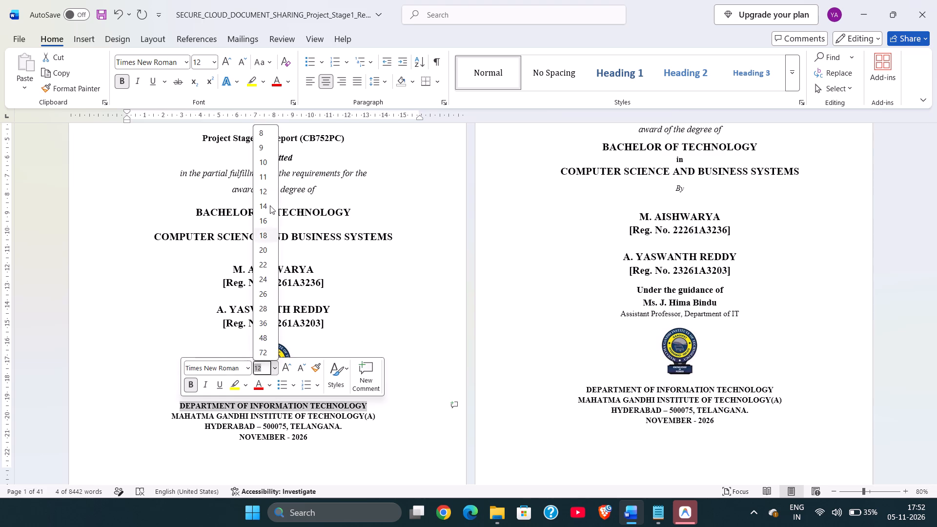
pyautogui.click(267, 201)
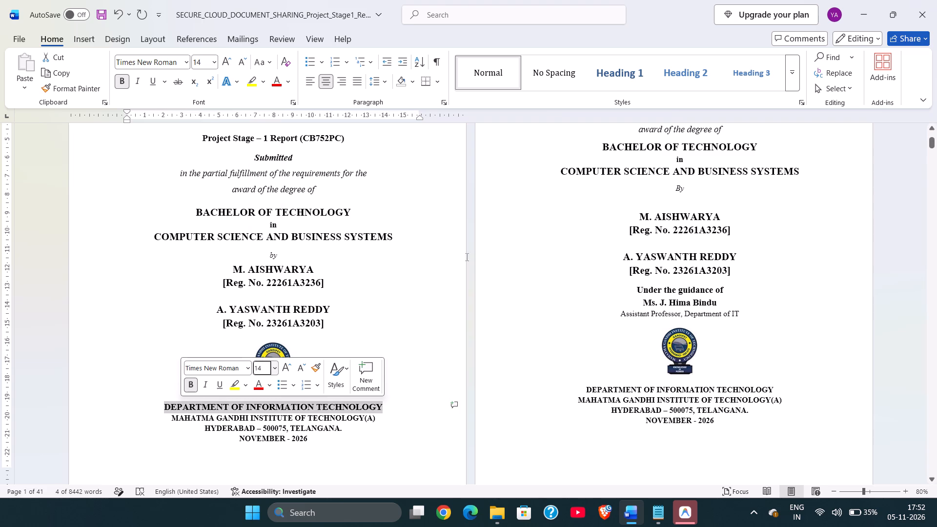
pyautogui.click(381, 85)
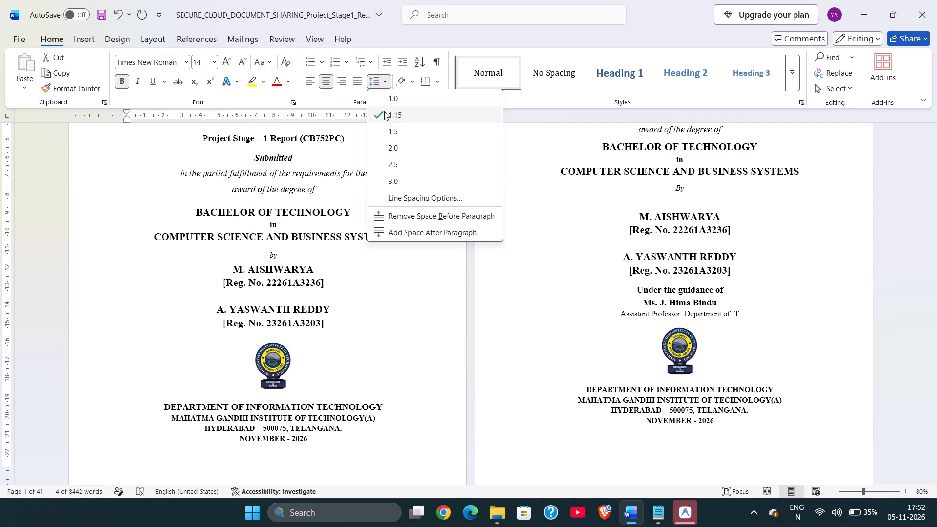
pyautogui.click(384, 111)
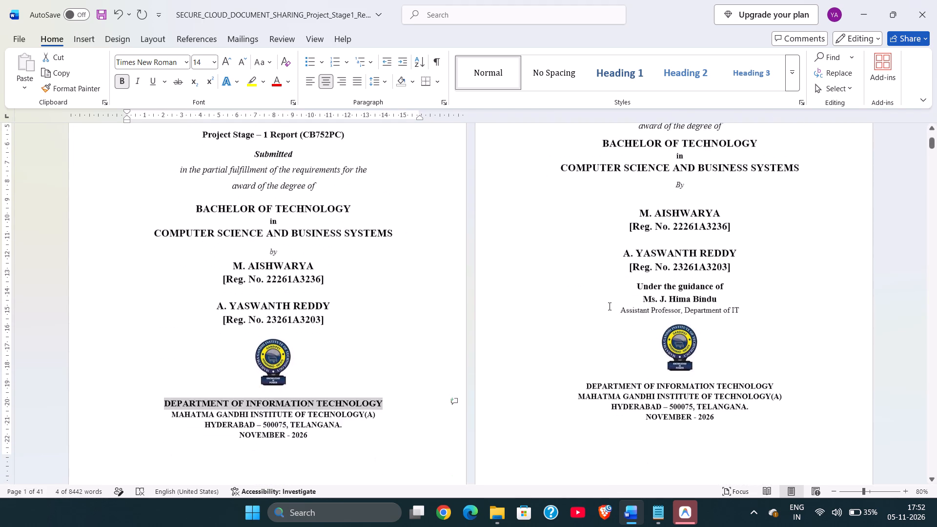
pyautogui.scroll(1, 444, 345)
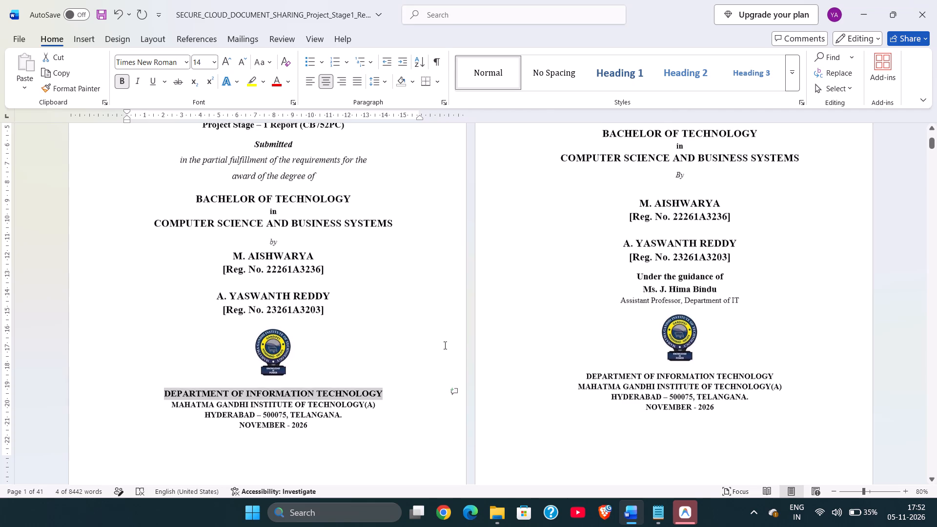
pyautogui.scroll(1, 444, 345)
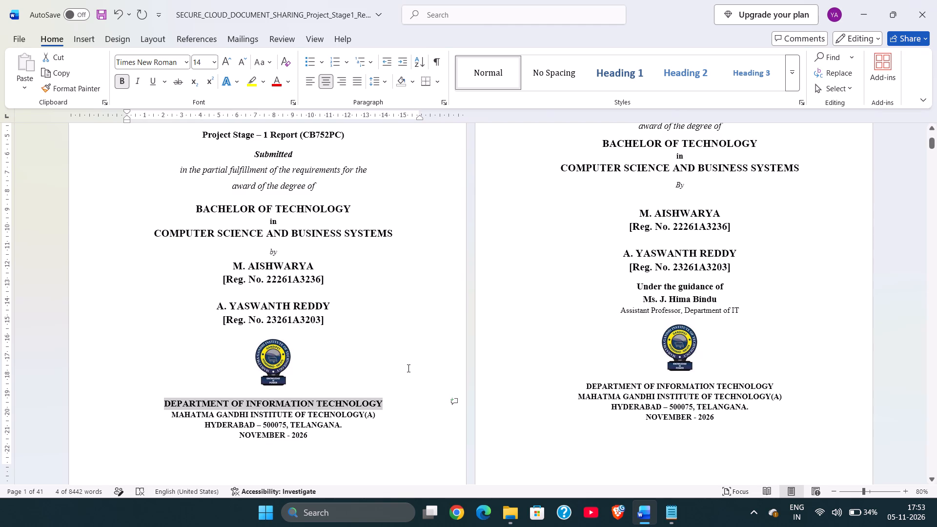
# Set the "MAHATMA GANDHI INSTITUTE OF TECHNOLOGY(A)" line on the first title page to font size 14 with 1.5 line spacing.
pyautogui.moveTo(382, 414); pyautogui.dragTo(304, 419)
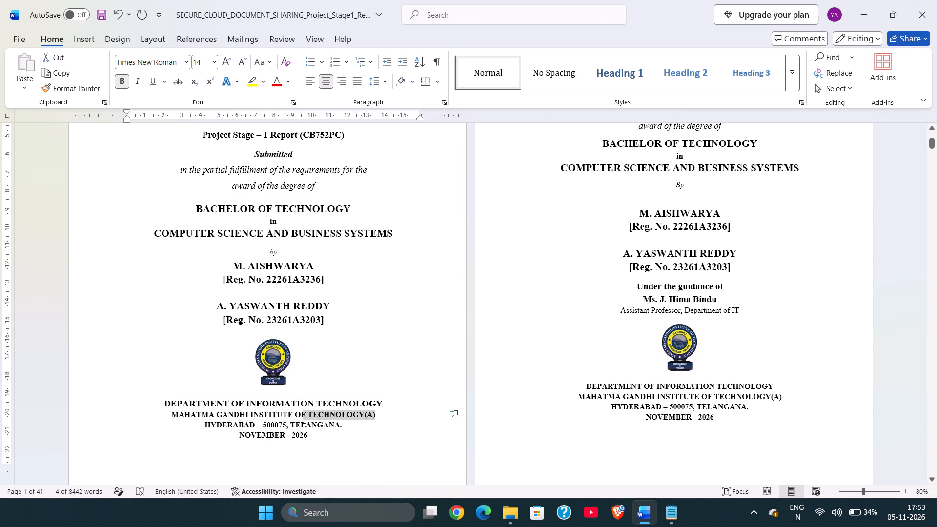
pyautogui.moveTo(304, 419); pyautogui.dragTo(183, 413)
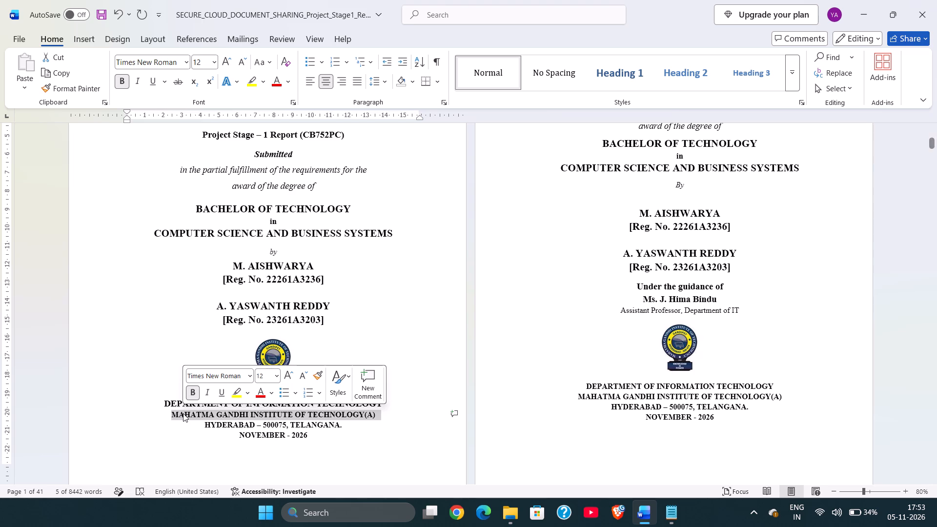
pyautogui.click(275, 382)
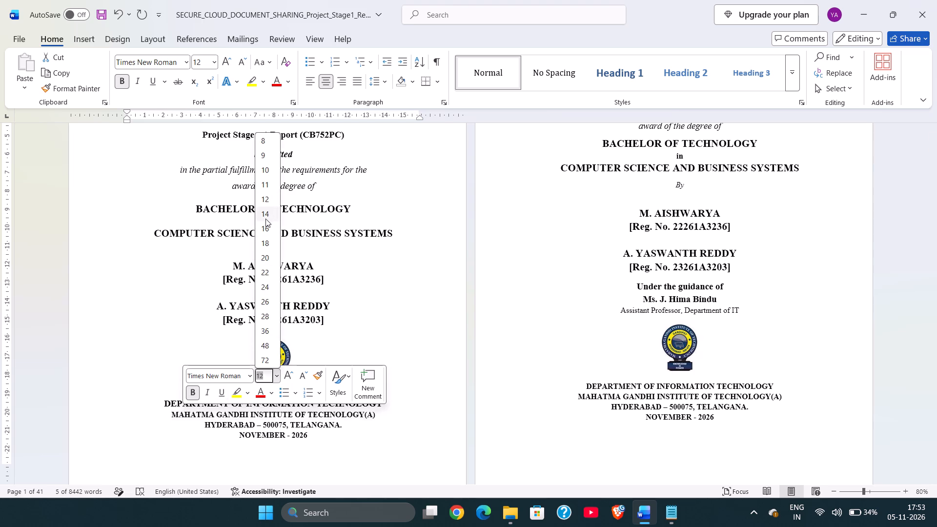
pyautogui.click(264, 214)
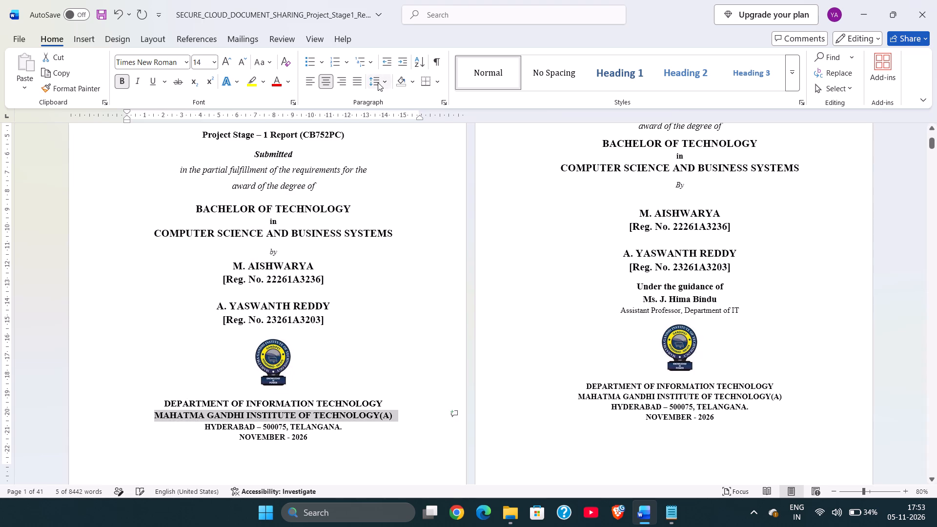
pyautogui.click(378, 81)
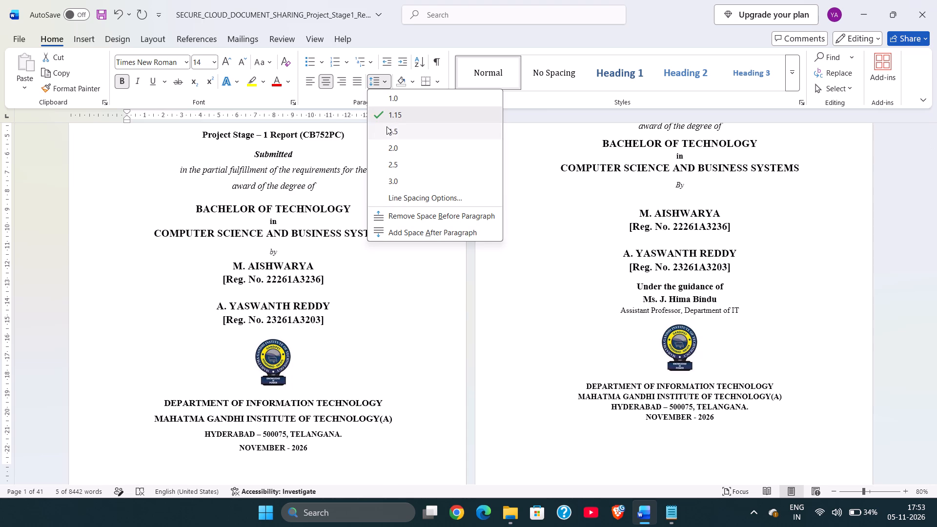
pyautogui.click(387, 126)
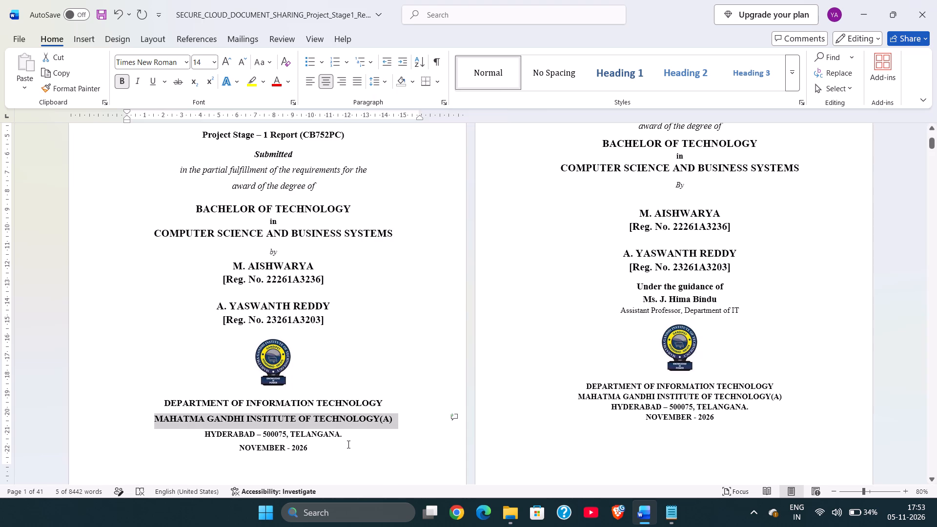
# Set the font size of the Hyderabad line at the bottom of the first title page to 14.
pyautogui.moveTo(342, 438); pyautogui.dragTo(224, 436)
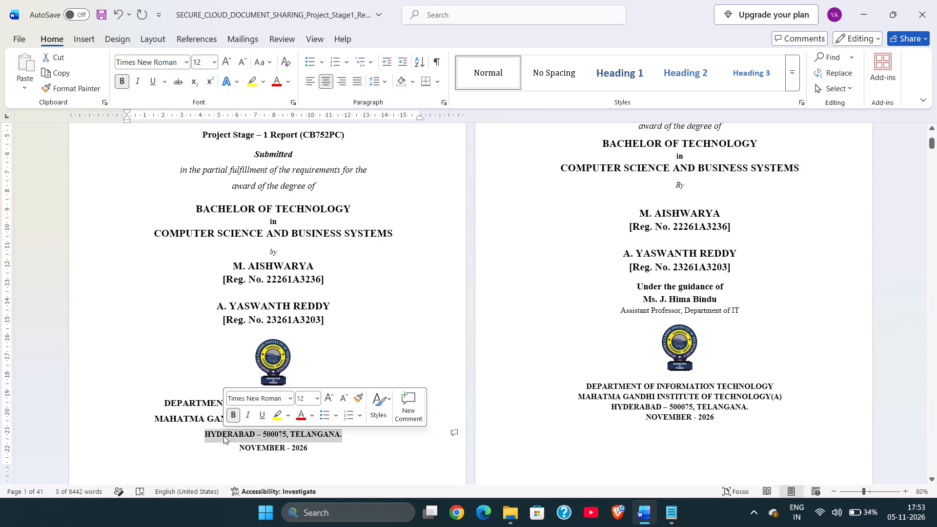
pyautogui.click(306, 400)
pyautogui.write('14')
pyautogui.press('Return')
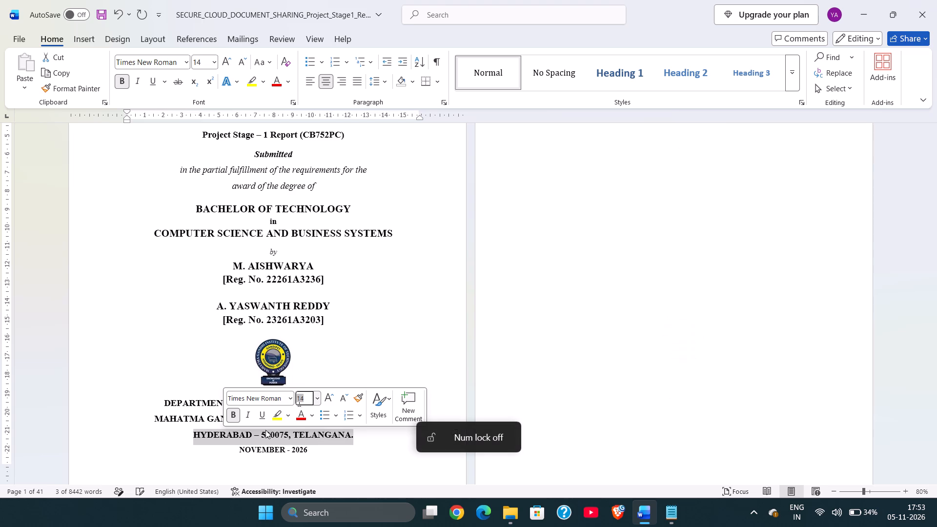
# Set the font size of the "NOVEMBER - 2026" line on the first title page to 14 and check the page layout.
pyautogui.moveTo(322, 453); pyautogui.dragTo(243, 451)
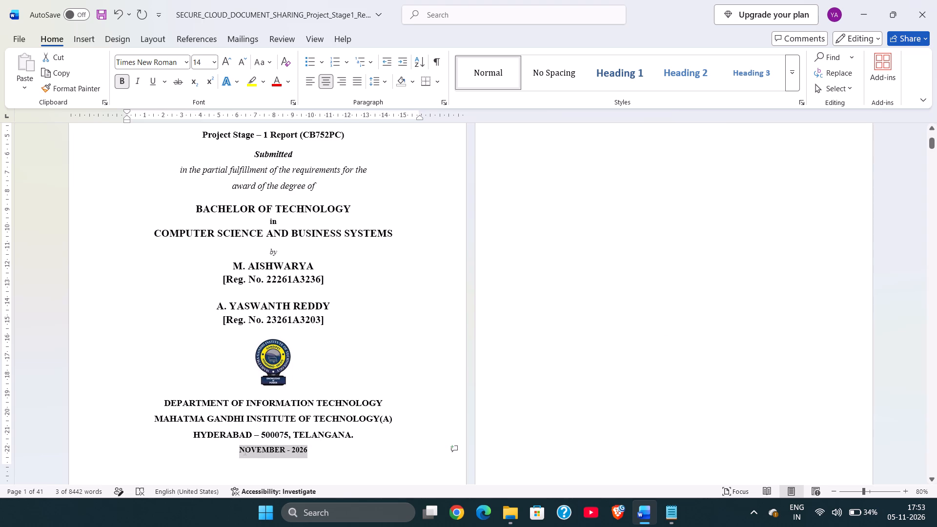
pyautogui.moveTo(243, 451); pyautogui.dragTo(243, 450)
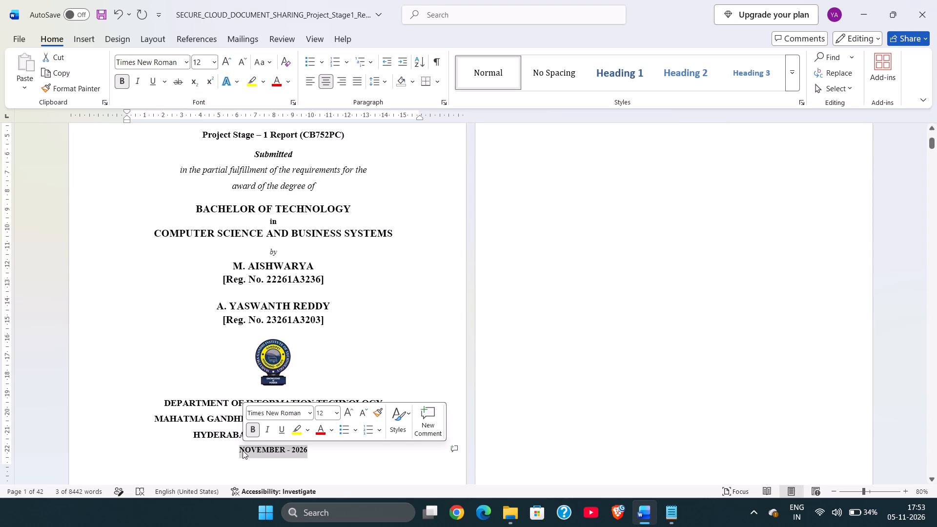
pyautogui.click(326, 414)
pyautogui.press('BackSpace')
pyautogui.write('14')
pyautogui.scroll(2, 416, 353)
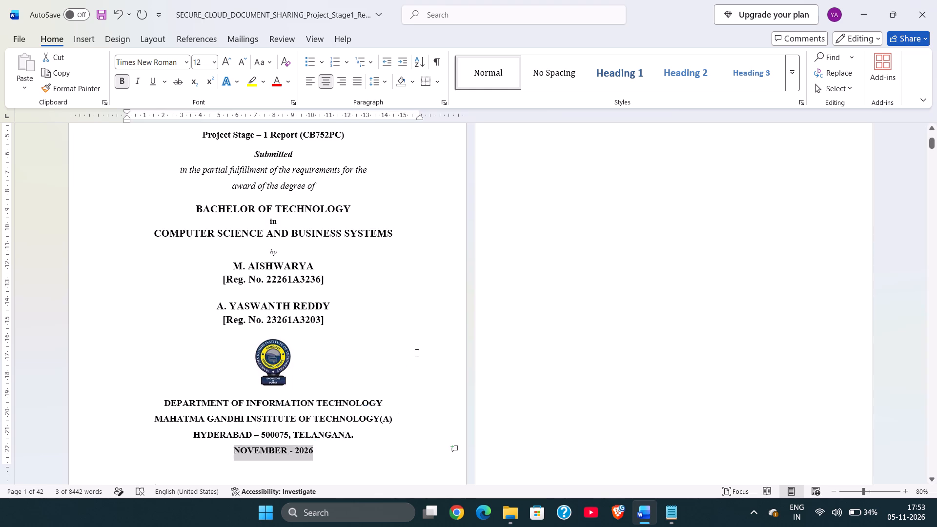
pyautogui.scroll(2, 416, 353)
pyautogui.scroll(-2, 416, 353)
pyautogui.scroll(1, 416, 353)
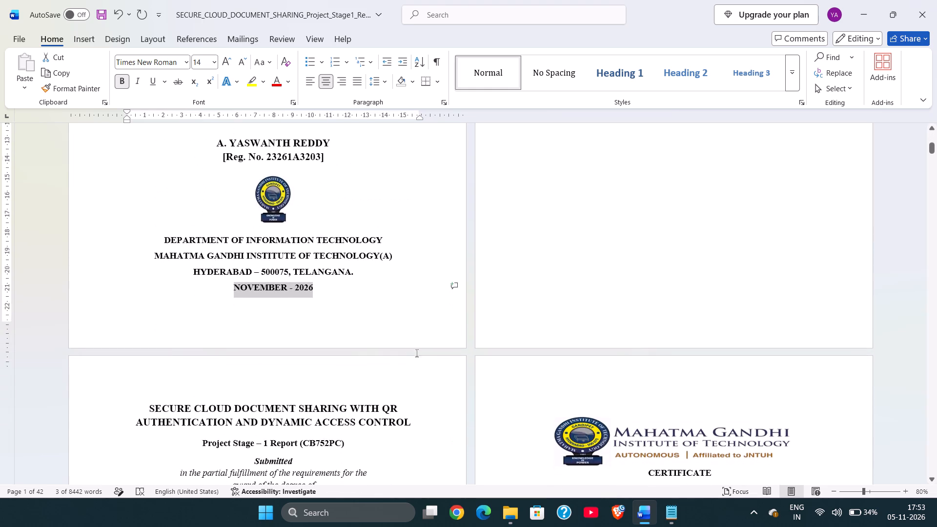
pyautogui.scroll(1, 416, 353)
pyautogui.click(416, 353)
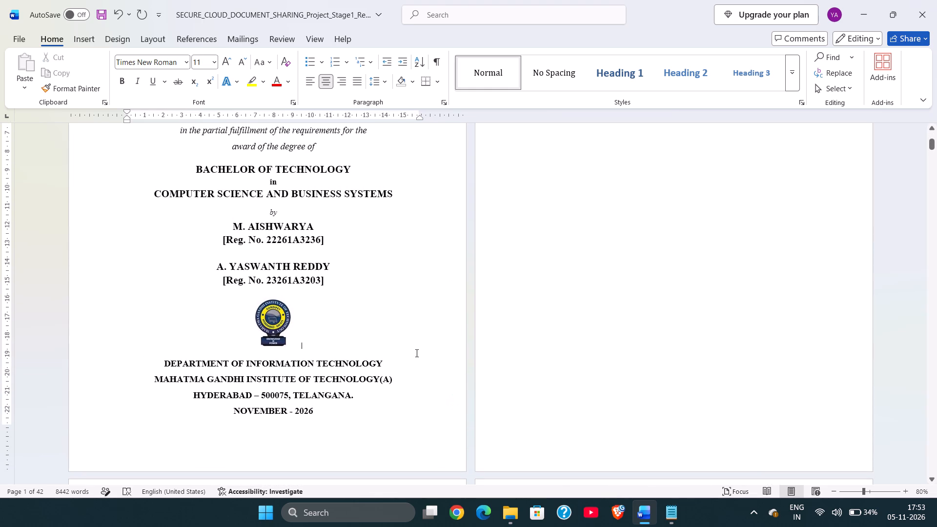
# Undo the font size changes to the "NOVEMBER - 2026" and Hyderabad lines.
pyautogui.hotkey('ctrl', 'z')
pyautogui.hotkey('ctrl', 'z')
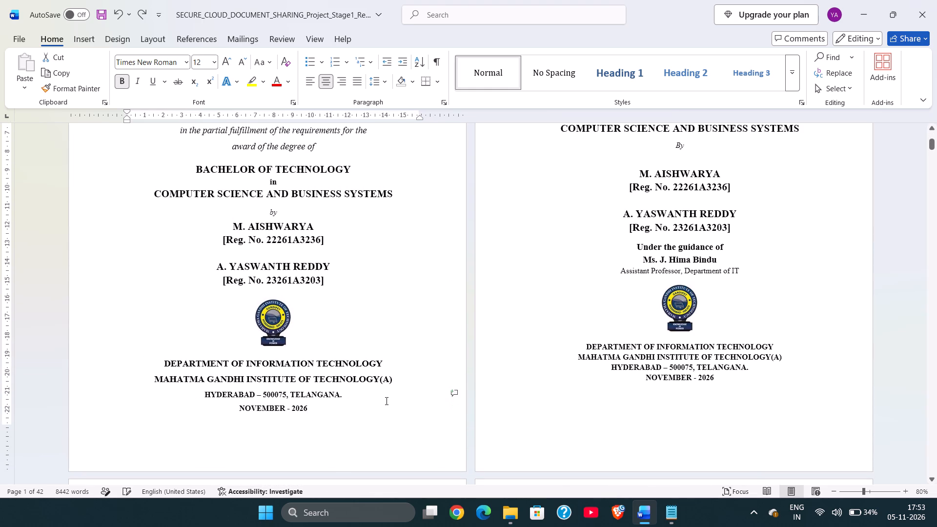
# Delete the blank space above the report title on the first title page.
pyautogui.scroll(2, 386, 401)
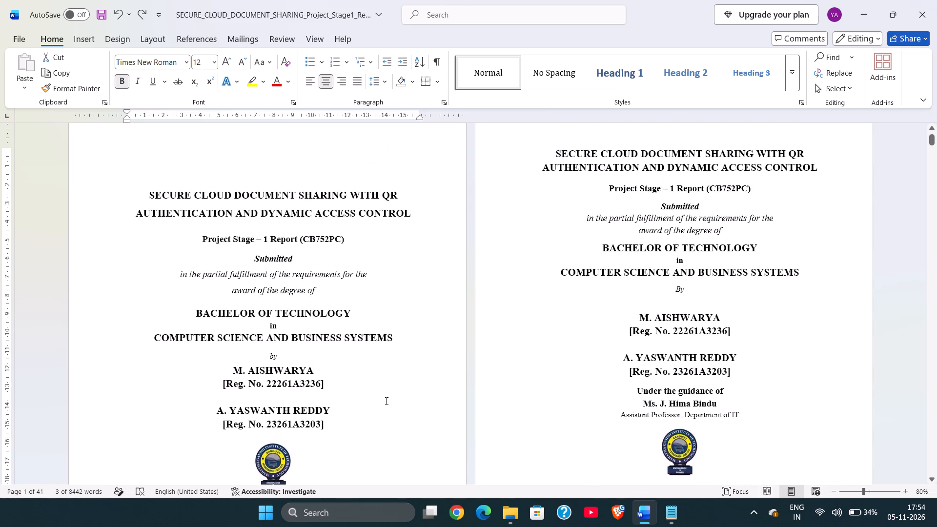
pyautogui.scroll(1, 386, 401)
pyautogui.click(215, 213)
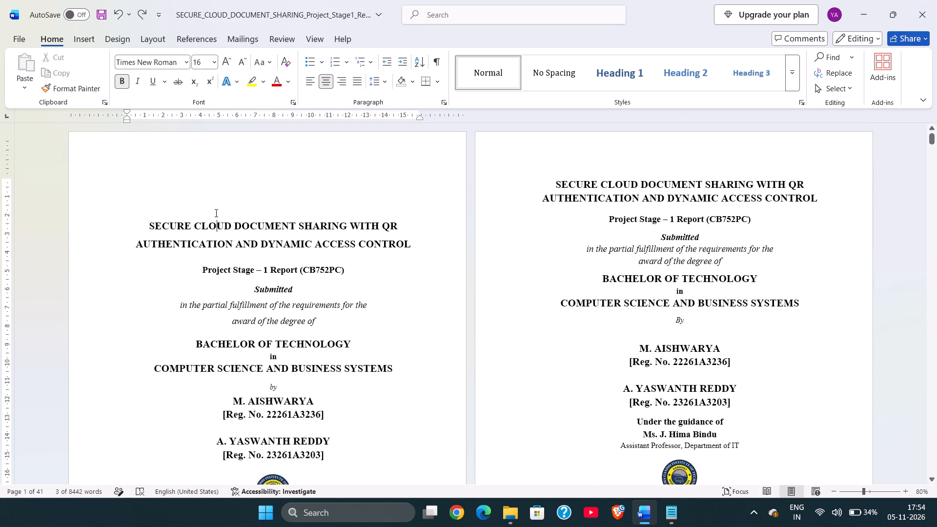
pyautogui.click(147, 220)
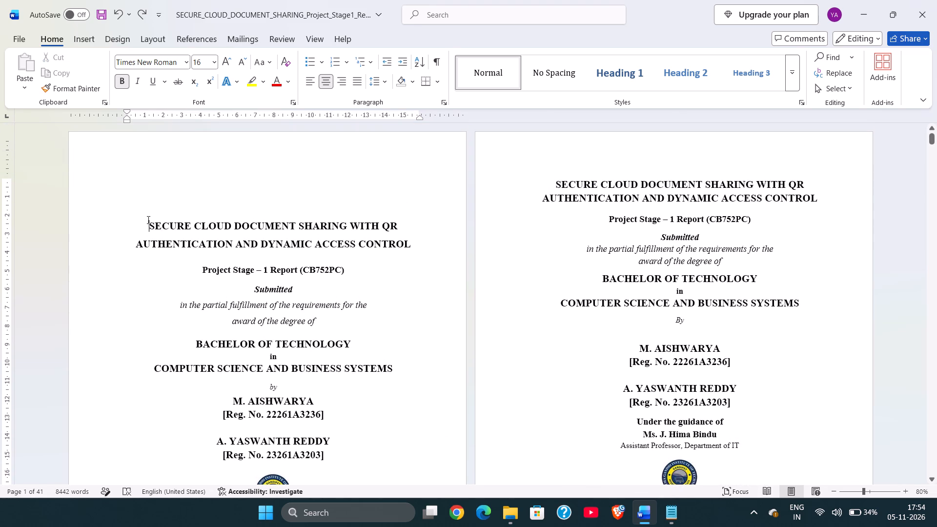
pyautogui.press('BackSpace')
pyautogui.press('BackSpace')
pyautogui.press('BackSpace')
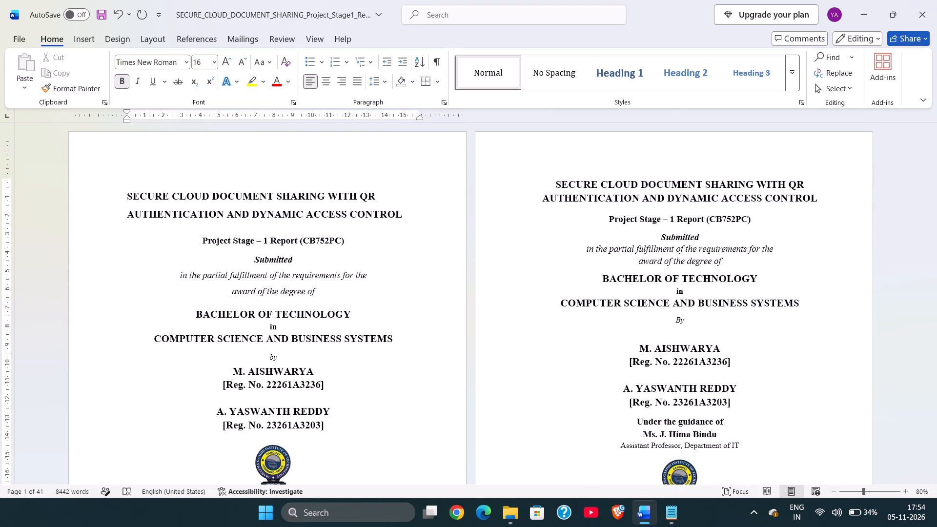
# Indent the first line of the report title on the first title page with six spaces to centre it above the second line.
pyautogui.press('space')
pyautogui.press('space')
pyautogui.press('space')
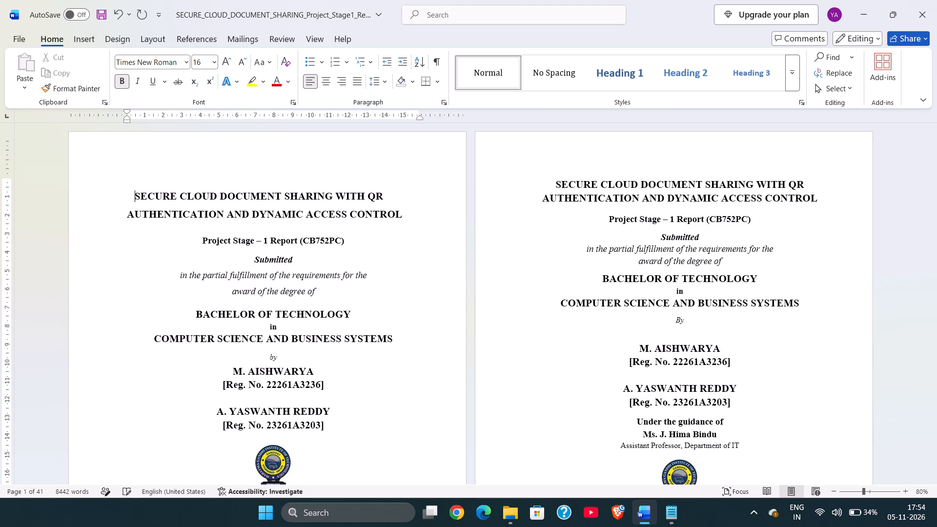
pyautogui.press('space')
pyautogui.press('space')
pyautogui.press('space')
pyautogui.press('space')
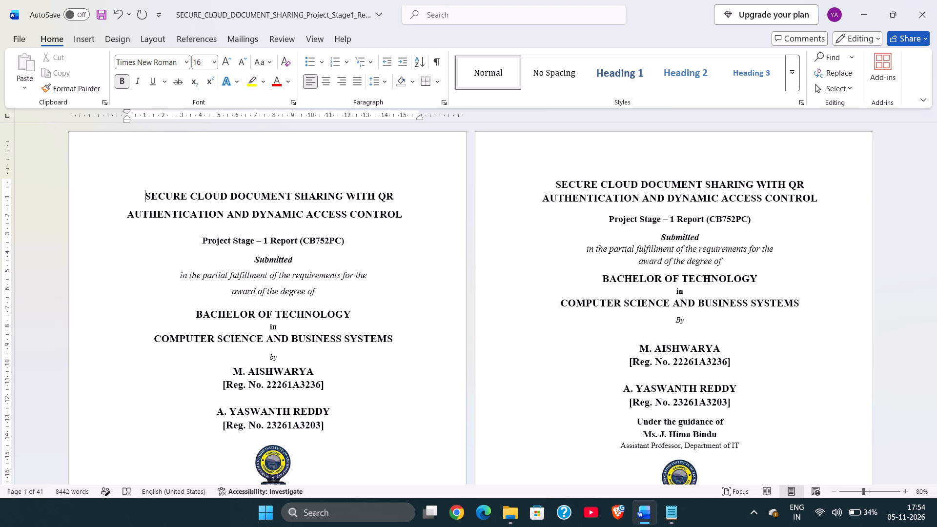
pyautogui.press('BackSpace')
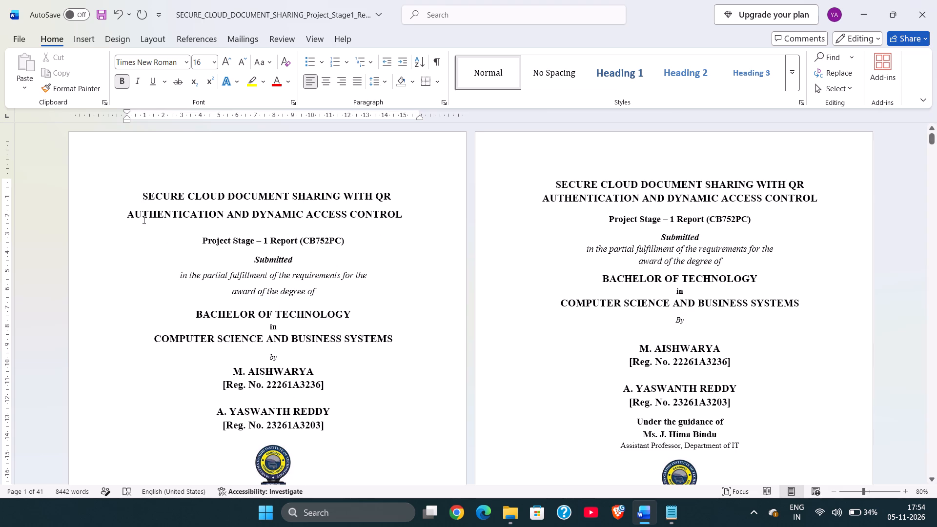
pyautogui.click(136, 188)
# Set the font size of the "HYDERABAD – 500075, TELANGANA." line on the first title page to 14.
pyautogui.scroll(-2, 234, 320)
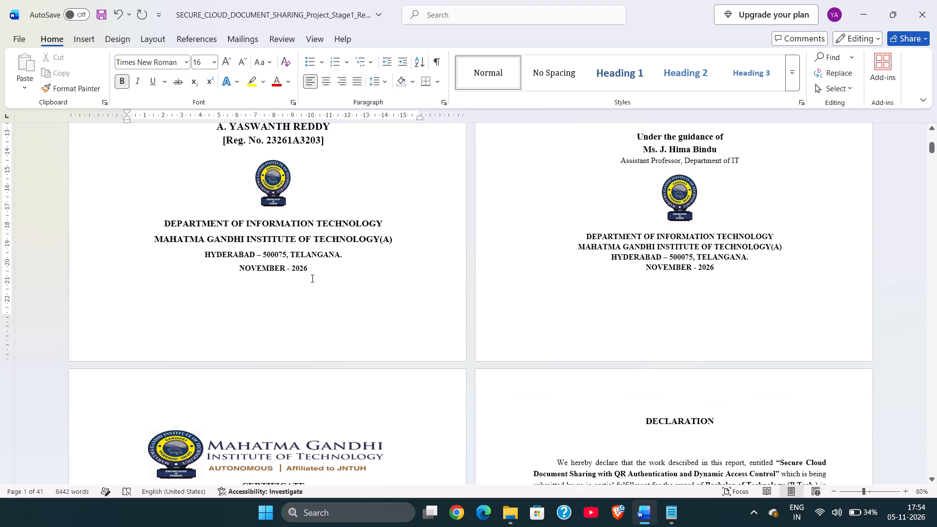
pyautogui.moveTo(341, 257); pyautogui.dragTo(217, 255)
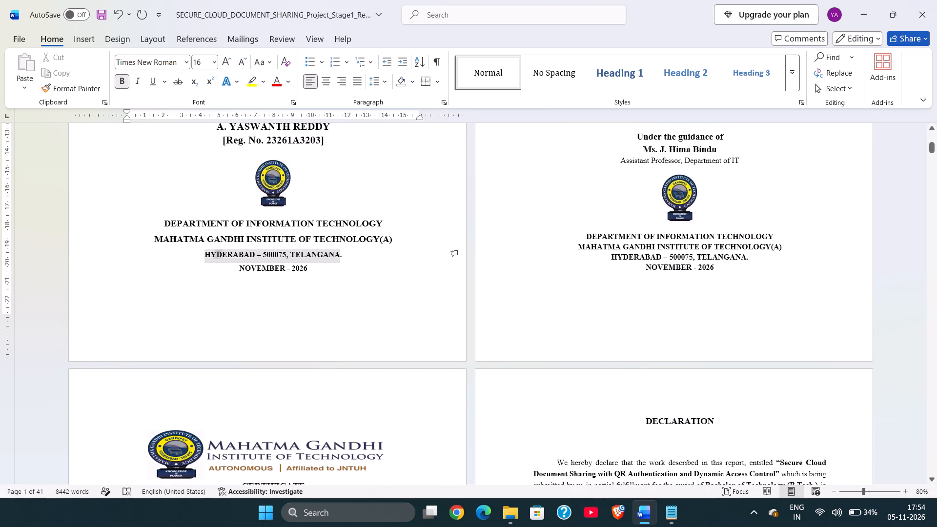
pyautogui.moveTo(217, 255); pyautogui.dragTo(215, 256)
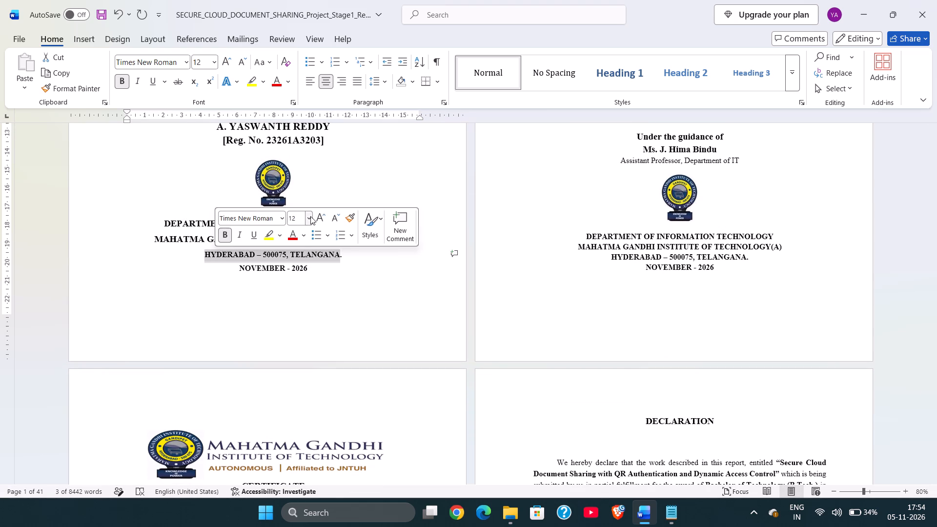
pyautogui.click(310, 216)
pyautogui.click(299, 302)
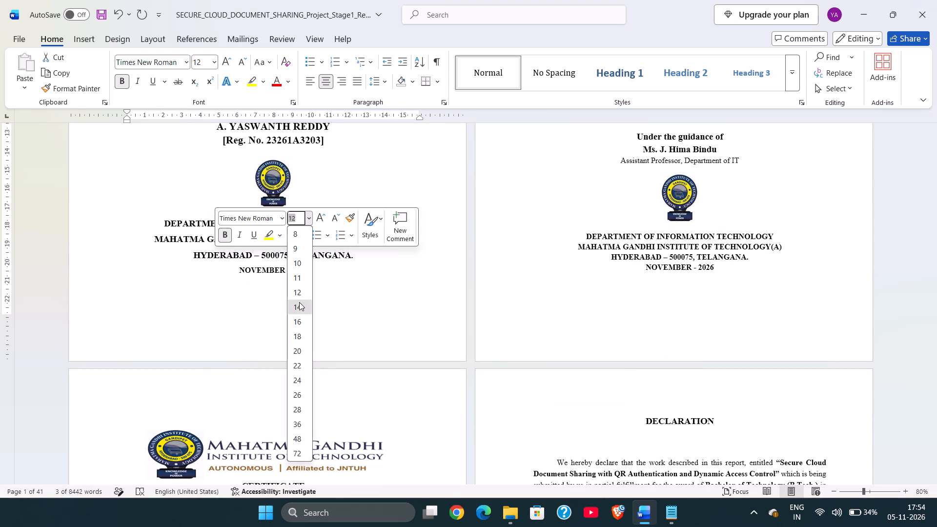
# Set the font size of the "NOVEMBER - 2026" line on the first title page to 14.
pyautogui.moveTo(314, 276); pyautogui.dragTo(238, 275)
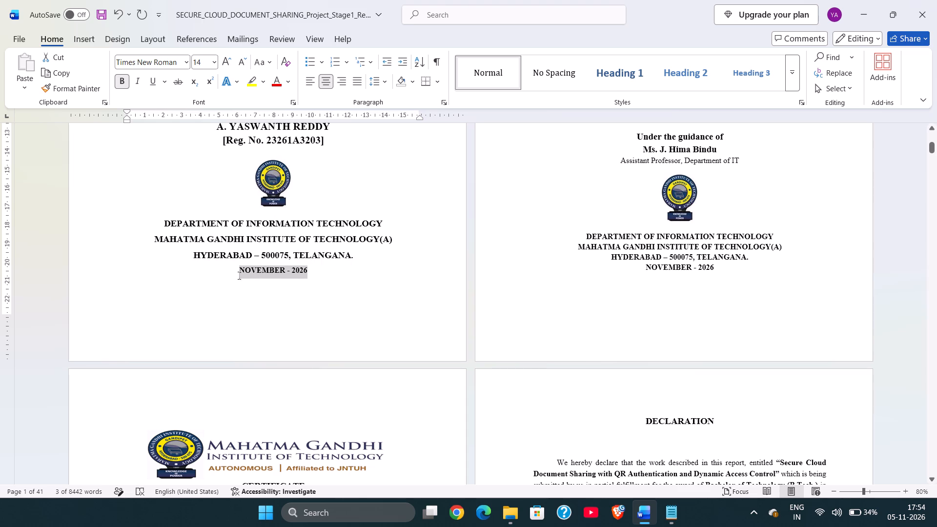
pyautogui.moveTo(238, 275); pyautogui.dragTo(237, 275)
pyautogui.click(319, 239)
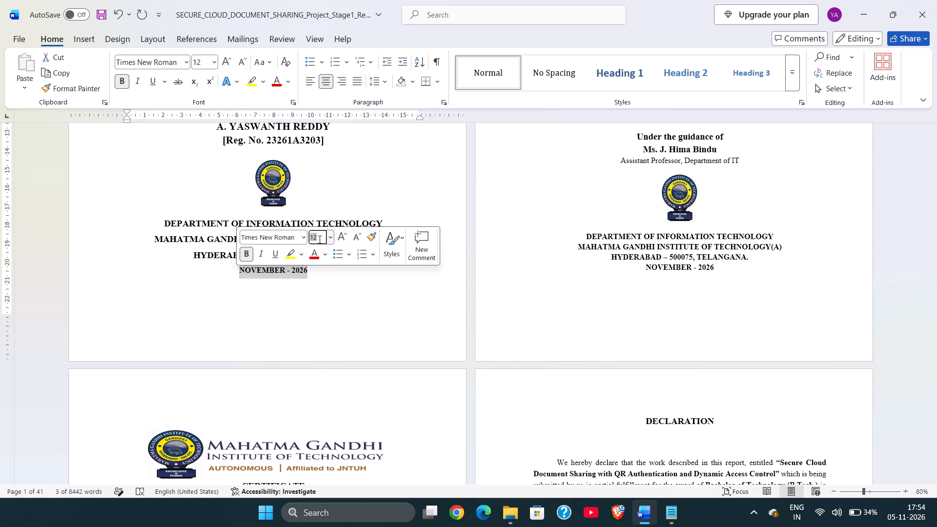
pyautogui.press('BackSpace')
pyautogui.write('14')
pyautogui.press('Return')
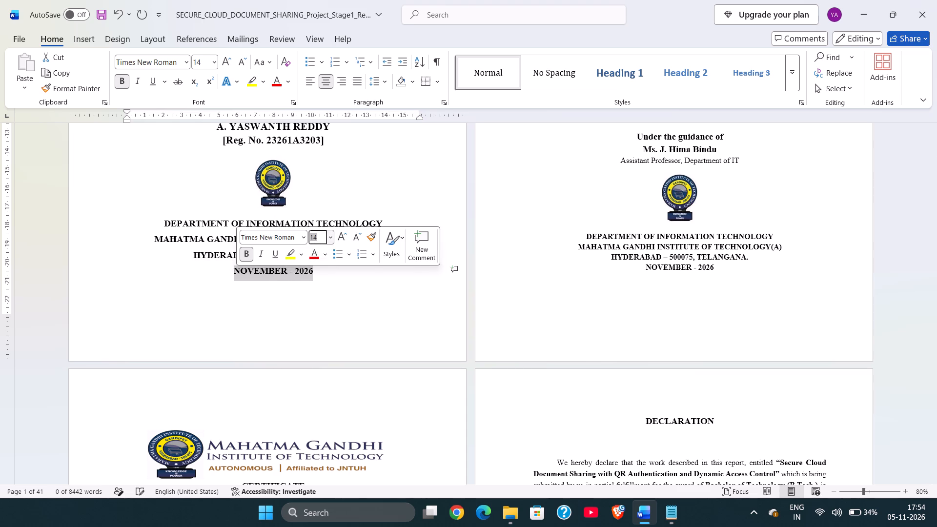
# Set the line spacing of the two-line report title on the second title page to 1.5.
pyautogui.scroll(3, 797, 272)
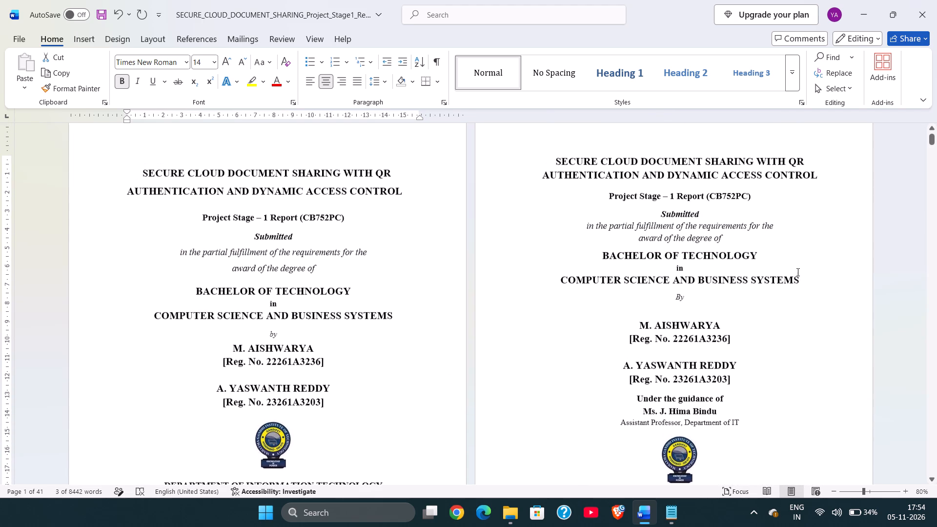
pyautogui.click(669, 168)
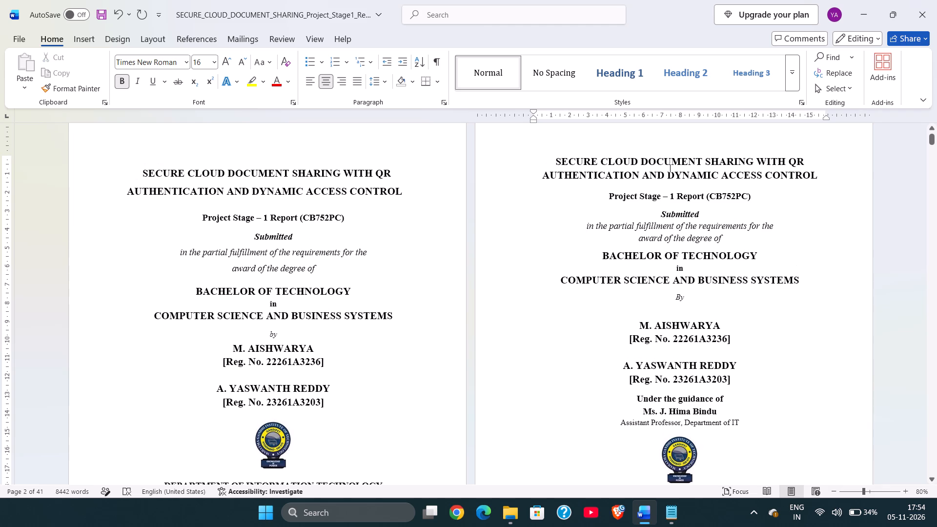
pyautogui.moveTo(822, 175); pyautogui.dragTo(581, 175)
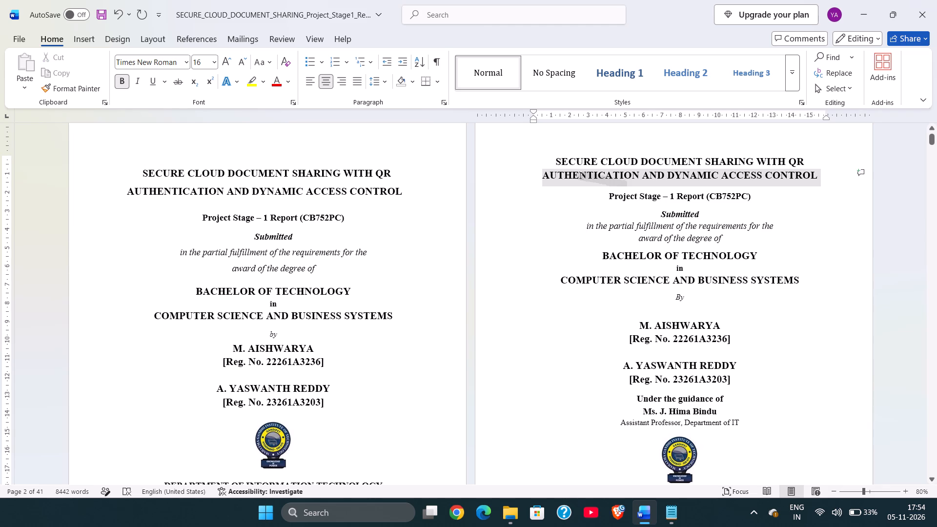
pyautogui.moveTo(581, 175); pyautogui.dragTo(548, 162)
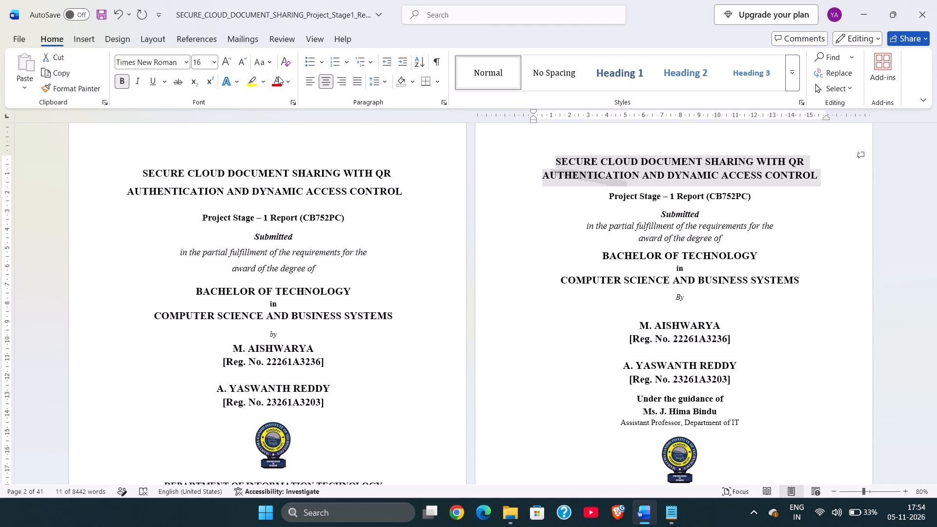
pyautogui.click(383, 78)
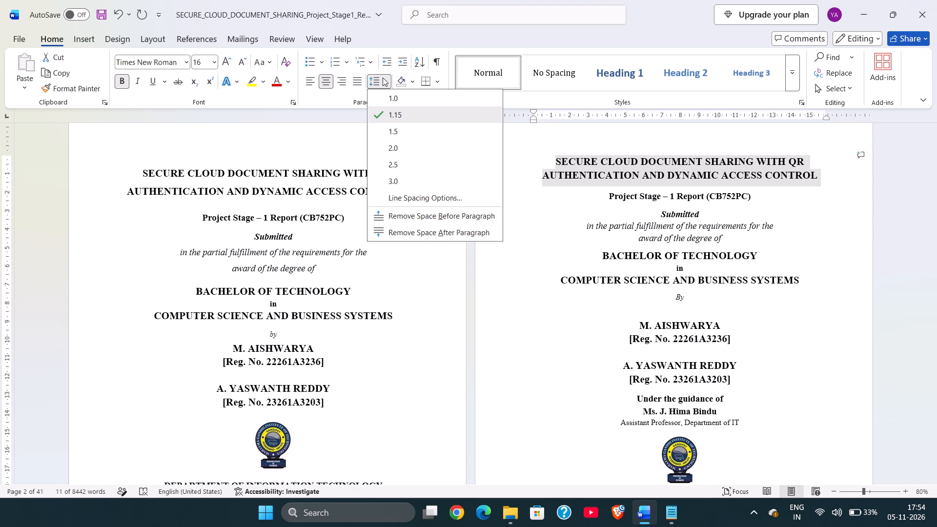
pyautogui.click(388, 129)
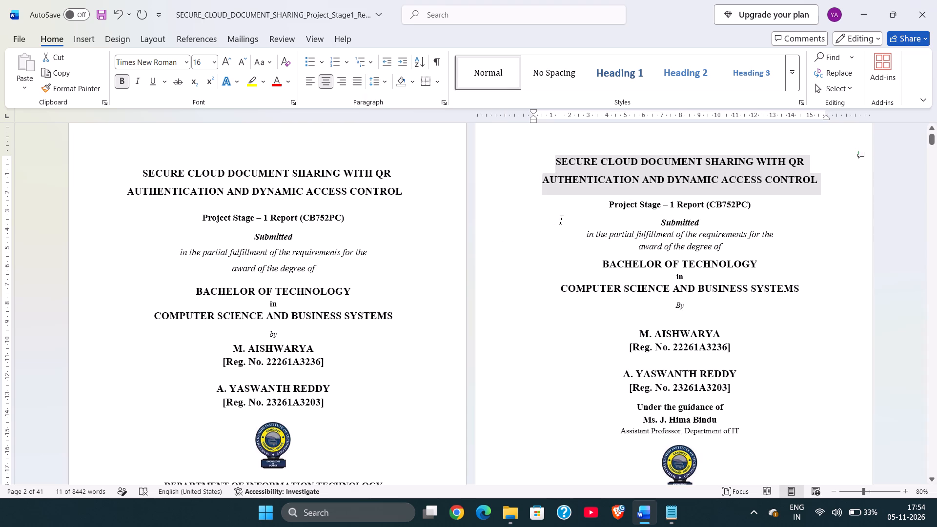
# Check the formatting of the "Project Stage – 1 Report (CB752PC)" and "Submitted" lines on the second title page.
pyautogui.click(611, 204)
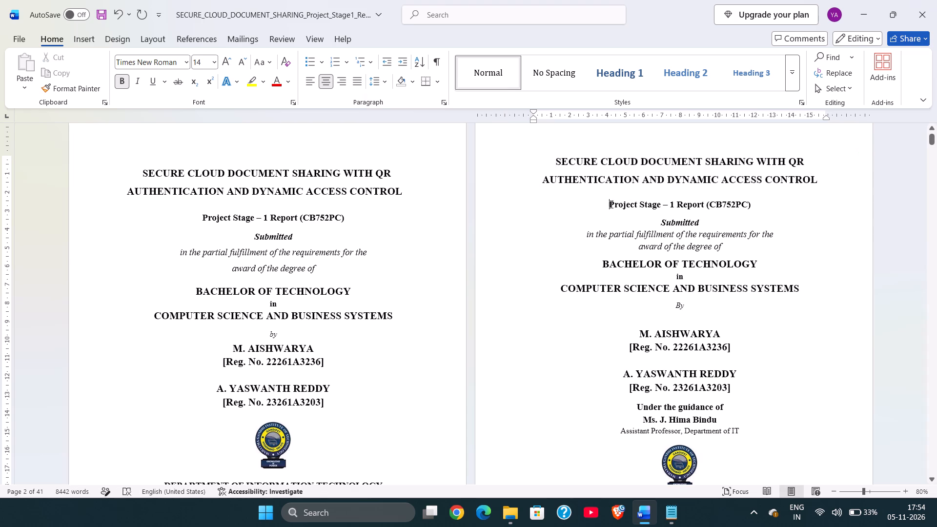
pyautogui.moveTo(611, 204); pyautogui.dragTo(754, 211)
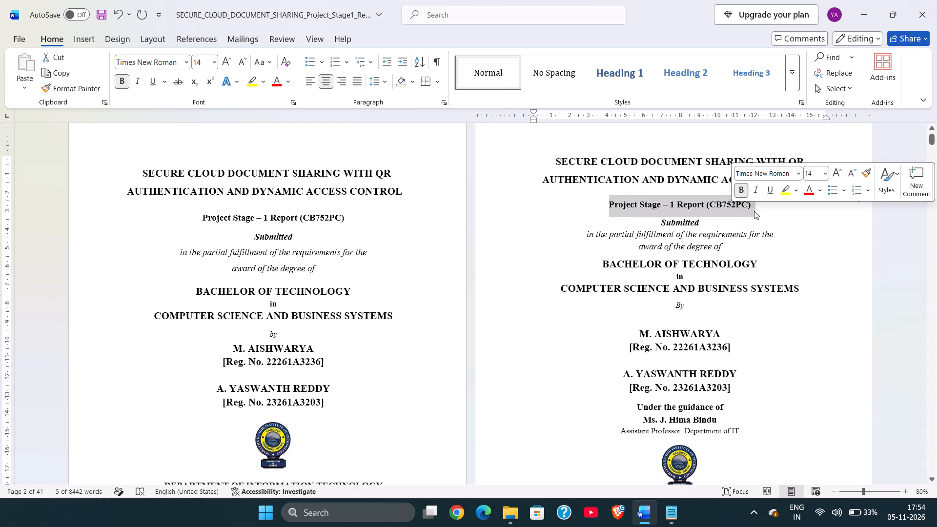
pyautogui.click(703, 220)
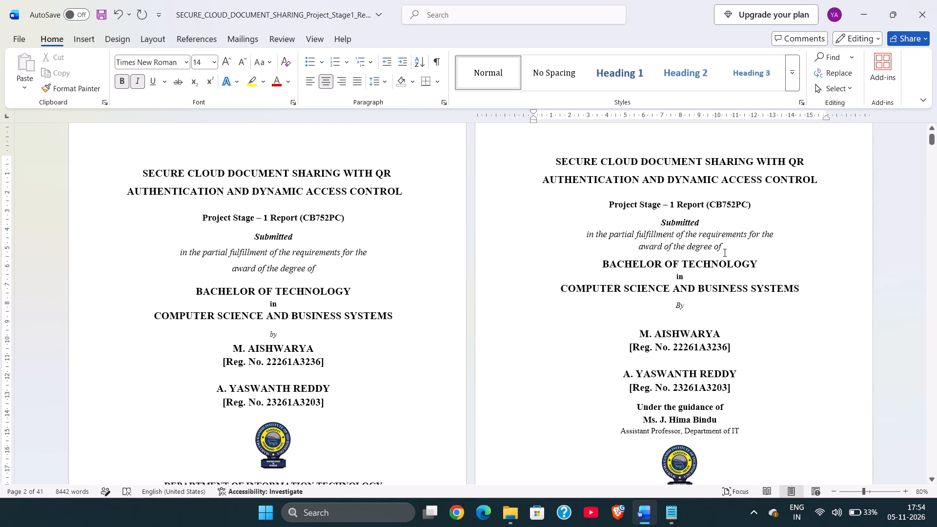
# Select the italic "in the partial fulfillment of the requirements for the award of the degree of" text on the second title page.
pyautogui.moveTo(726, 250); pyautogui.dragTo(595, 237)
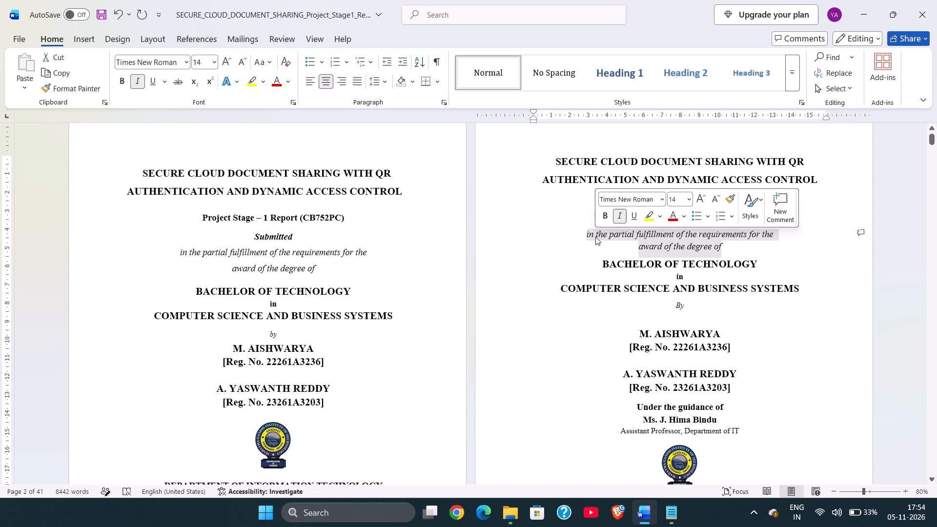
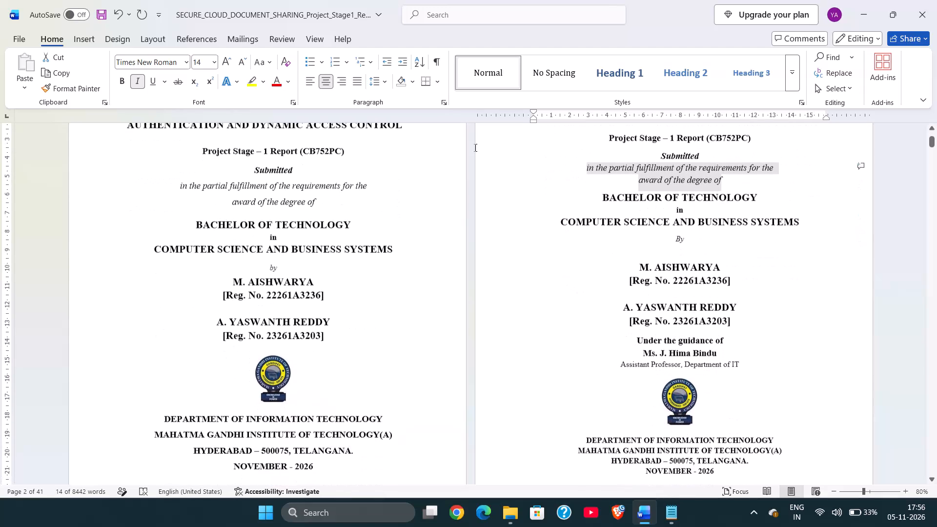
# Change the font of the entire document to Bookman Old Style.
pyautogui.scroll(-4, 474, 147)
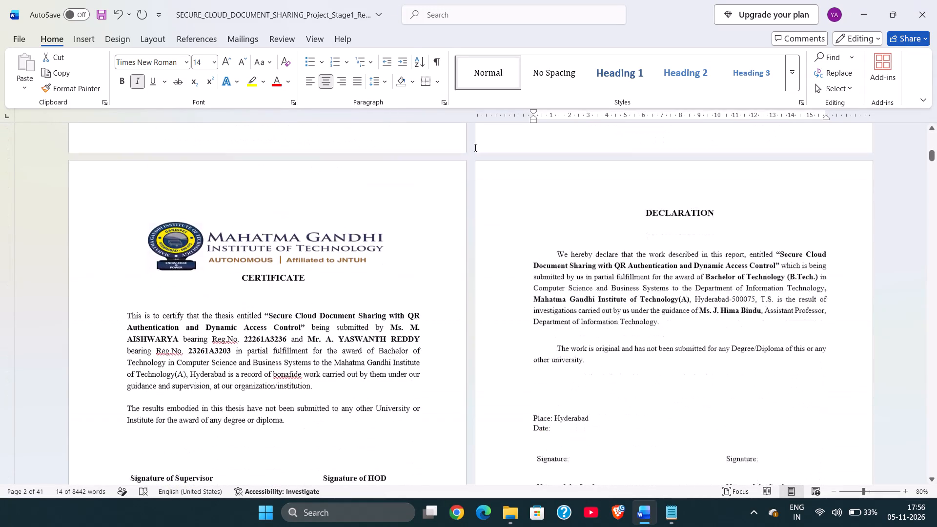
pyautogui.scroll(-1, 474, 147)
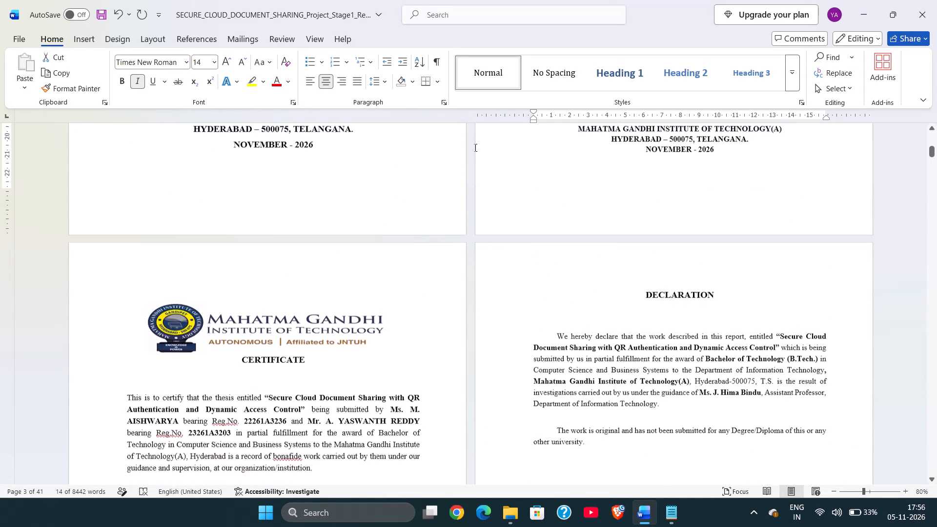
pyautogui.scroll(-1, 474, 147)
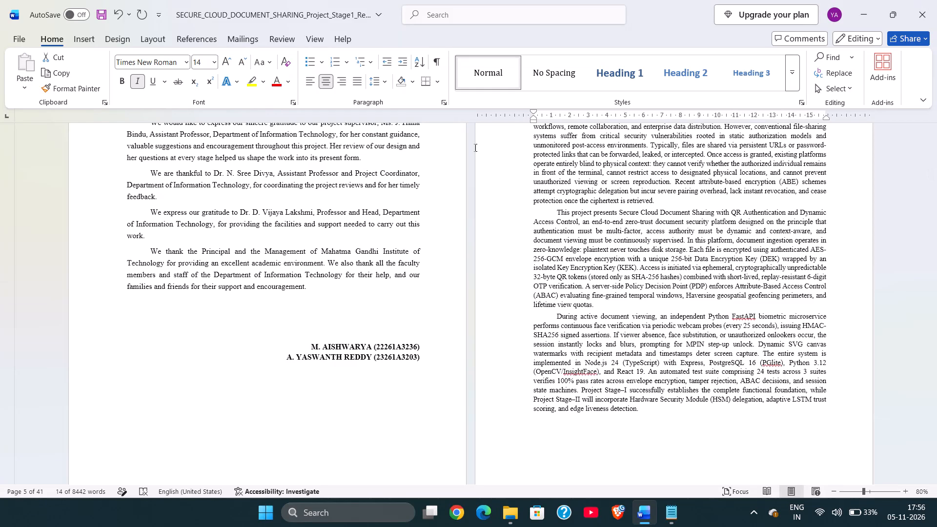
pyautogui.click(548, 152)
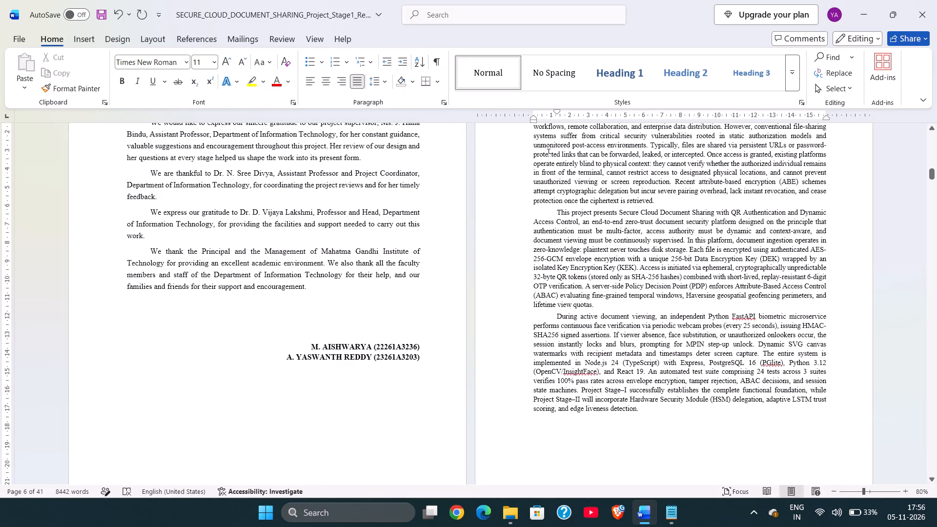
pyautogui.hotkey('ctrl', 'a')
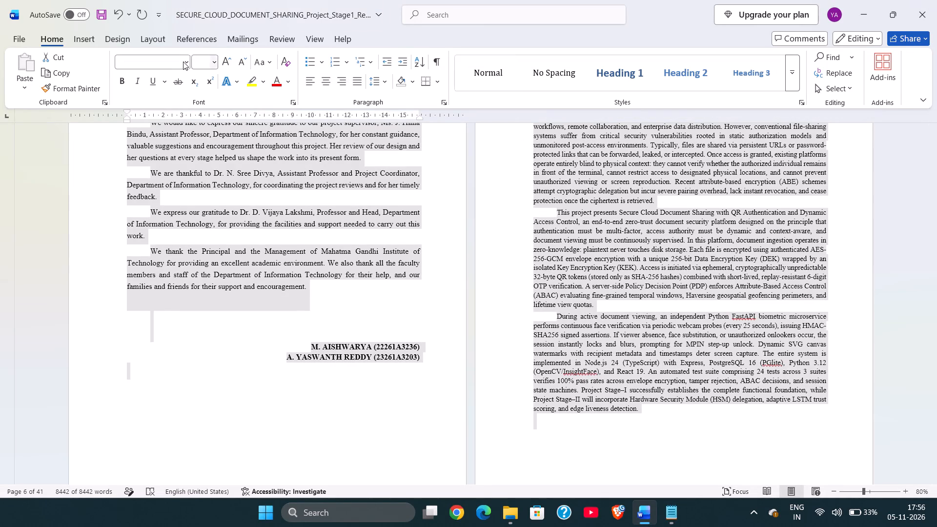
pyautogui.click(183, 61)
pyautogui.click(176, 163)
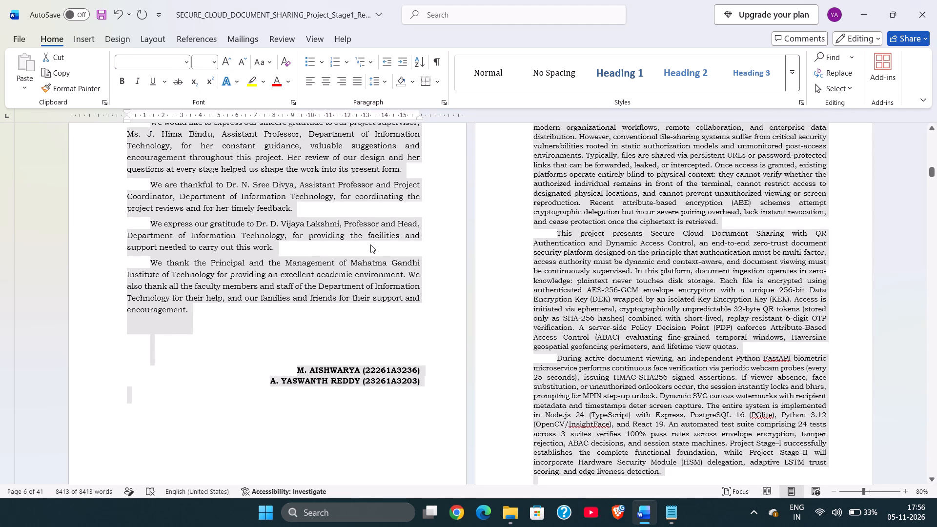
# Examine both title pages and the tops of the certificate and declaration pages in the new font.
pyautogui.scroll(8, 370, 244)
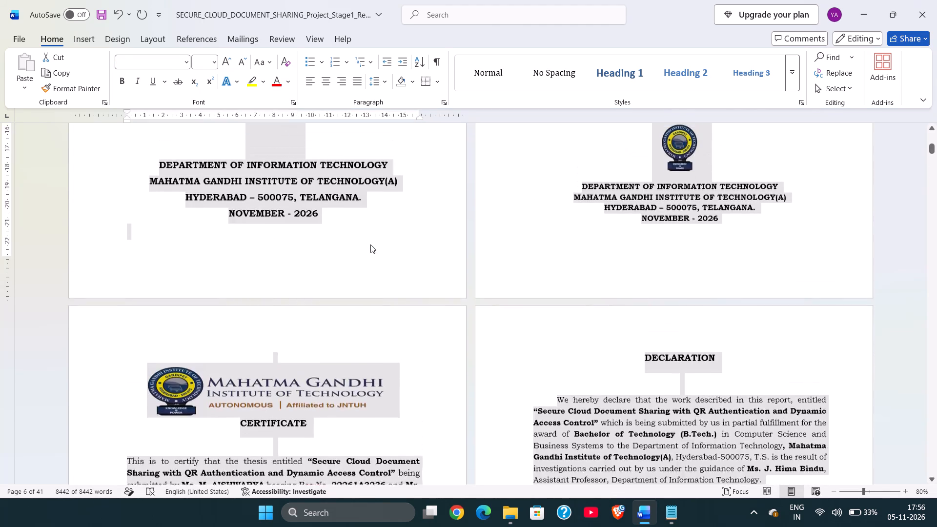
pyautogui.scroll(1, 370, 244)
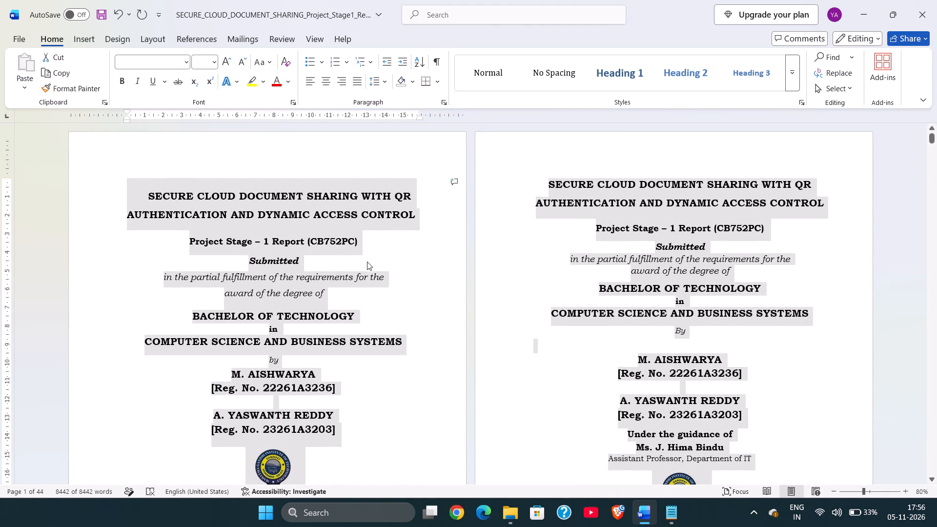
pyautogui.click(389, 285)
pyautogui.scroll(-1, 580, 254)
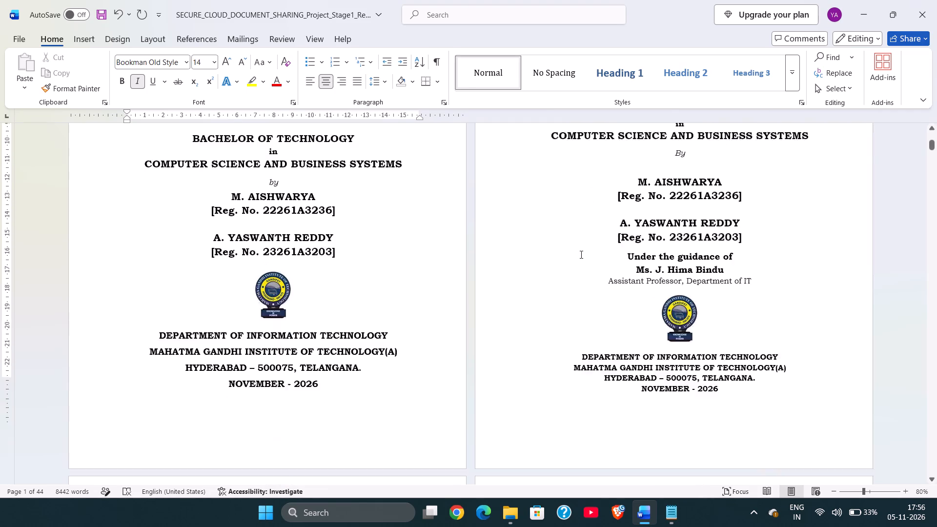
pyautogui.scroll(-1, 580, 254)
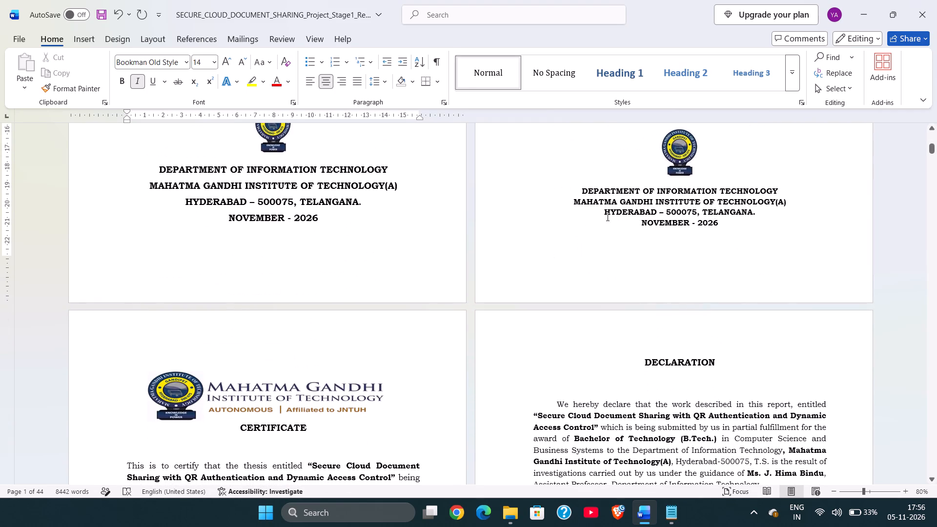
pyautogui.scroll(3, 579, 186)
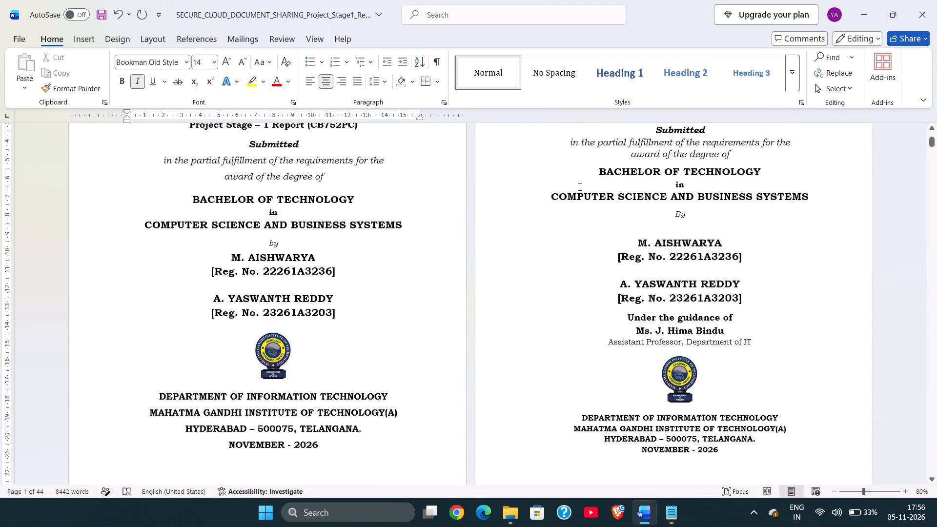
pyautogui.scroll(1, 579, 186)
pyautogui.scroll(1, 632, 169)
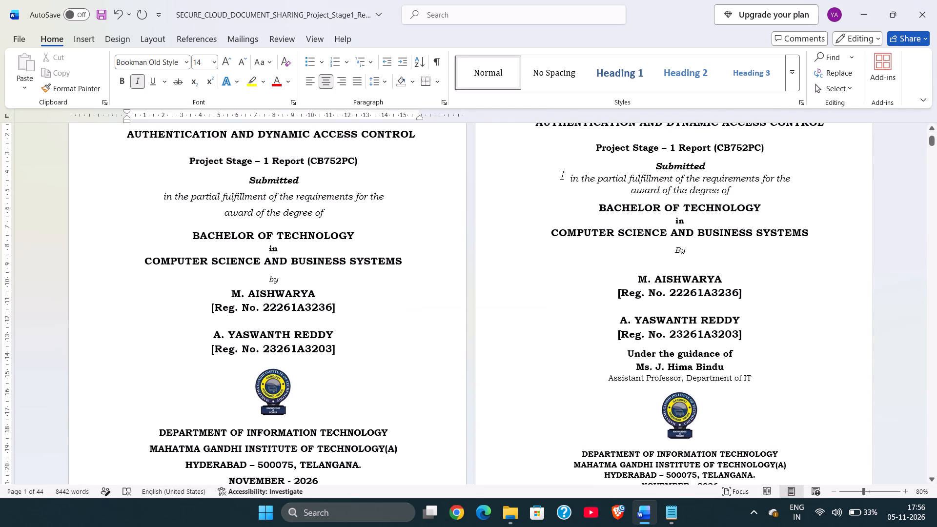
# Select the italic "in the partial fulfillment of the requirements for the award of the degree of" text on the second title page.
pyautogui.moveTo(562, 175); pyautogui.dragTo(739, 190)
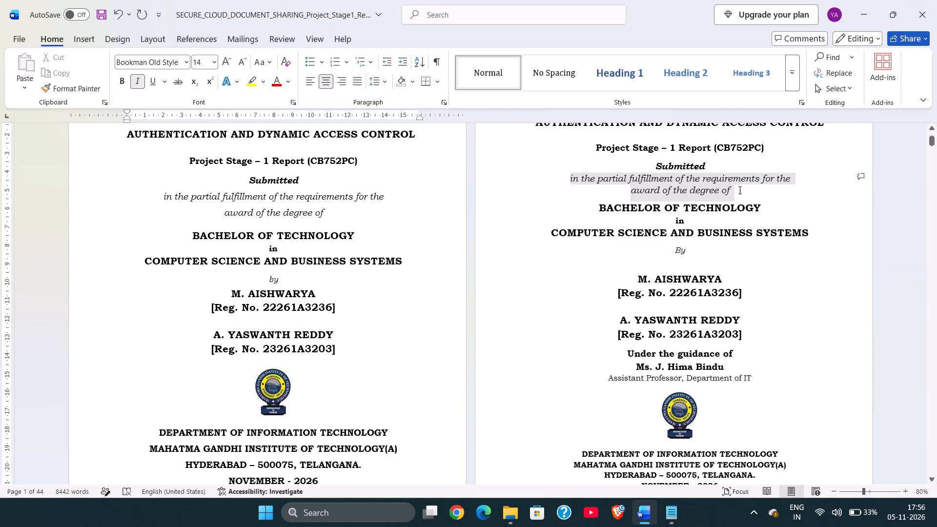
pyautogui.moveTo(739, 190); pyautogui.dragTo(739, 190)
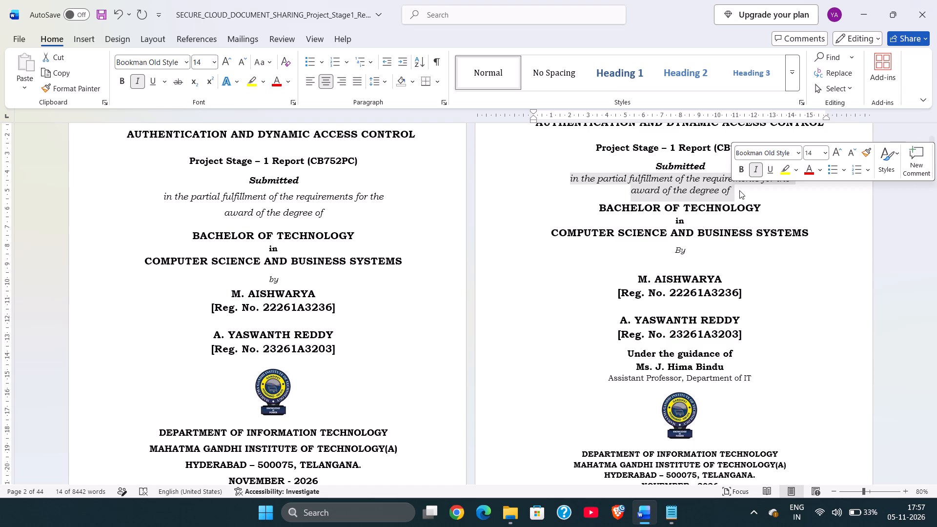
# Review the document's layout from the title pages through the front matter, table of contents, abbreviations and Chapter 1.
pyautogui.scroll(3, 739, 190)
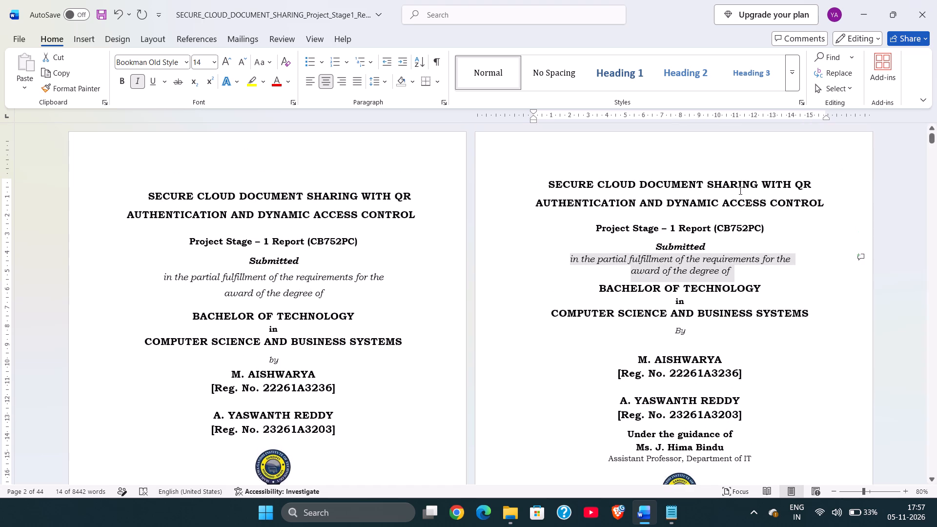
pyautogui.scroll(-5, 739, 190)
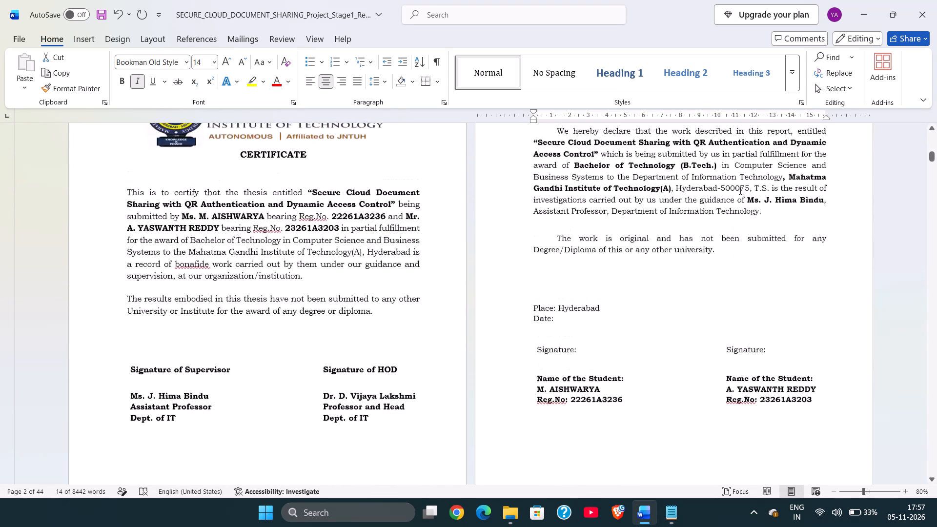
pyautogui.scroll(-5, 739, 190)
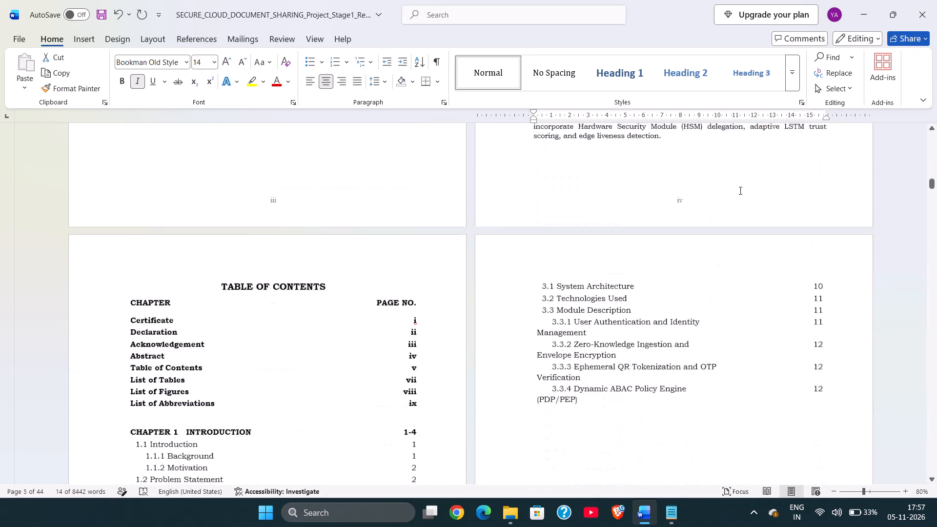
pyautogui.scroll(-3, 739, 190)
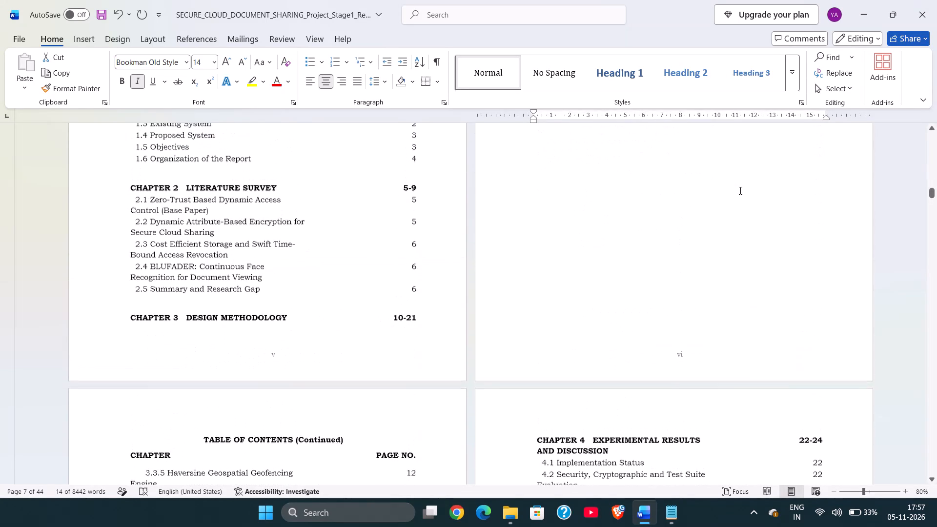
pyautogui.scroll(-1, 739, 190)
pyautogui.scroll(6, 739, 190)
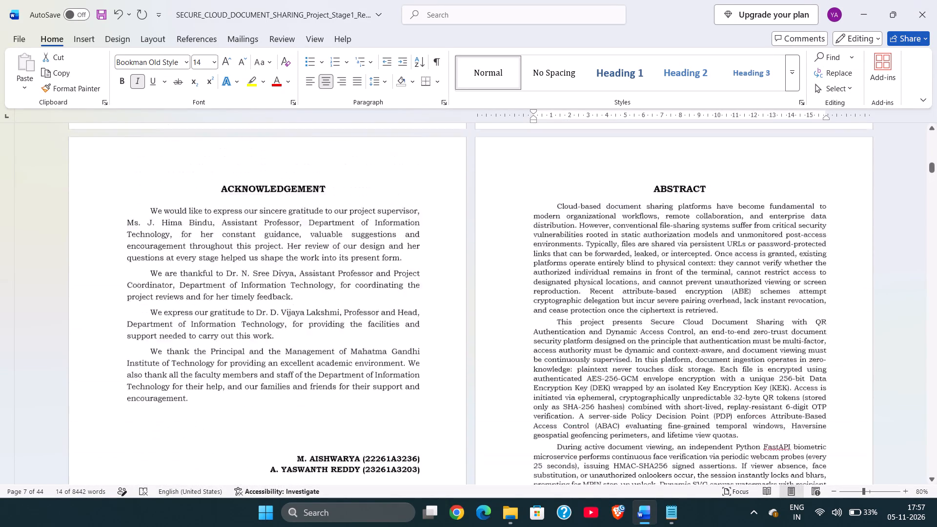
pyautogui.scroll(1, 739, 190)
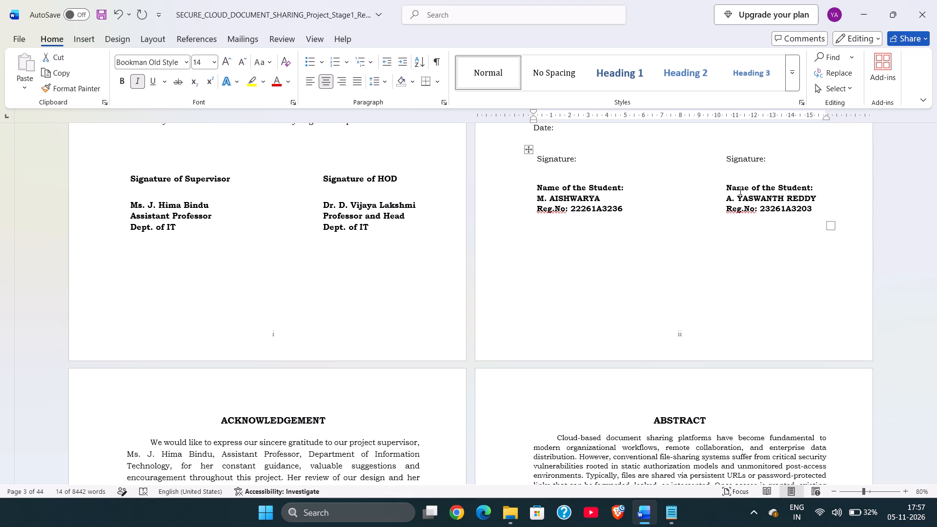
pyautogui.scroll(-10, 739, 190)
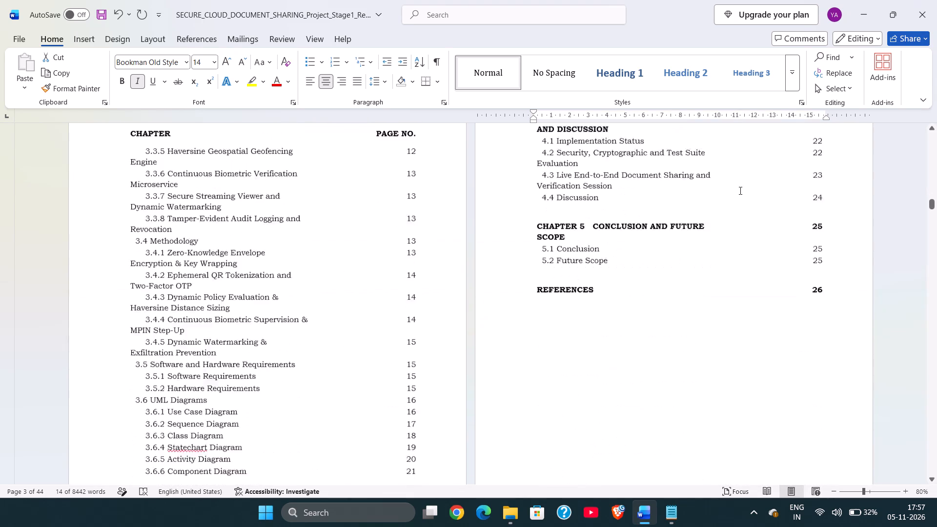
pyautogui.scroll(-8, 739, 190)
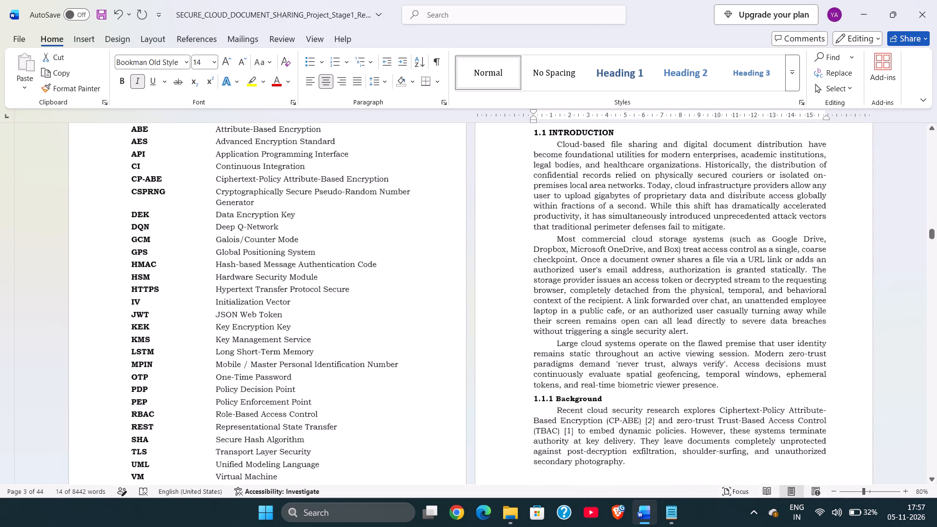
pyautogui.scroll(-7, 739, 190)
pyautogui.scroll(3, 739, 190)
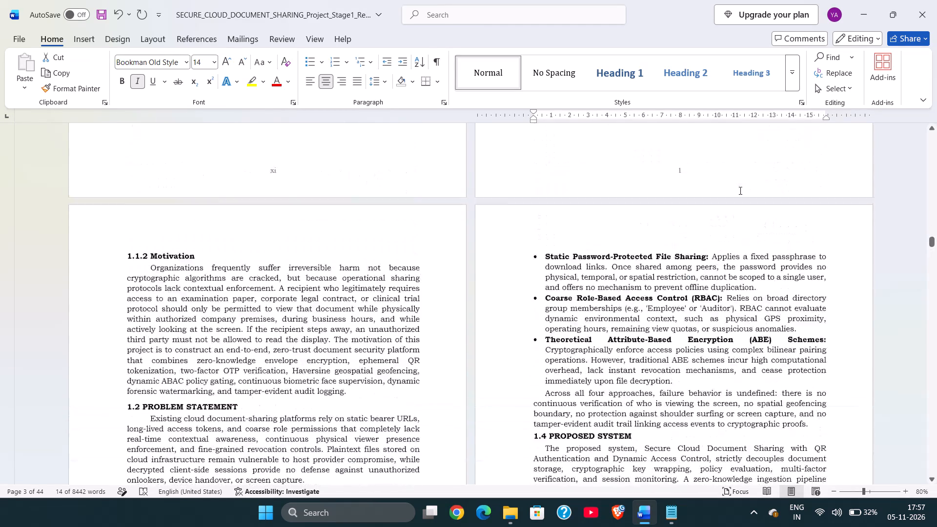
pyautogui.scroll(14, 739, 190)
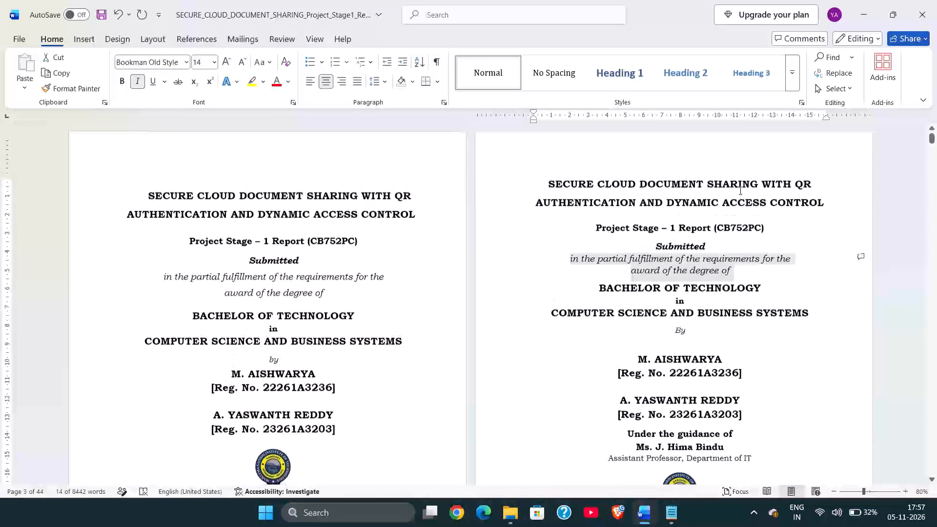
pyautogui.scroll(3, 739, 190)
pyautogui.scroll(-1, 739, 190)
pyautogui.scroll(1, 739, 190)
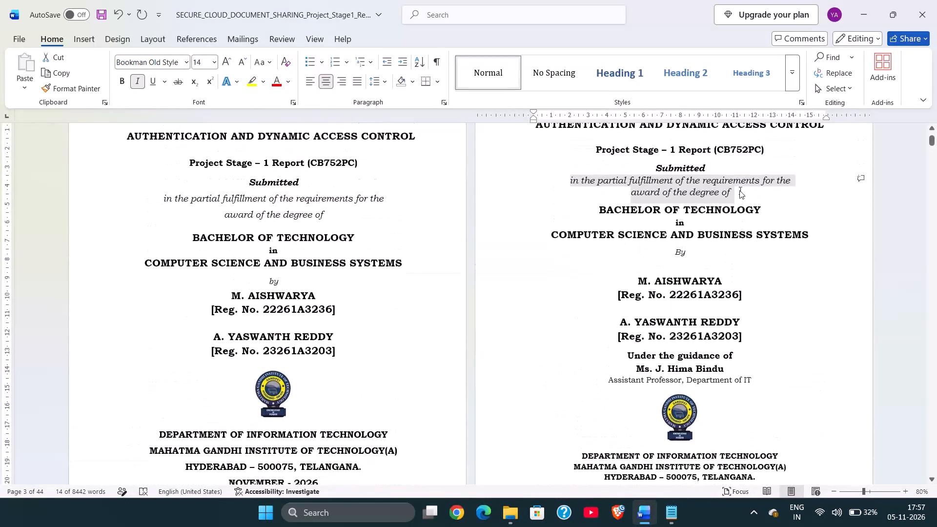
pyautogui.scroll(1, 739, 190)
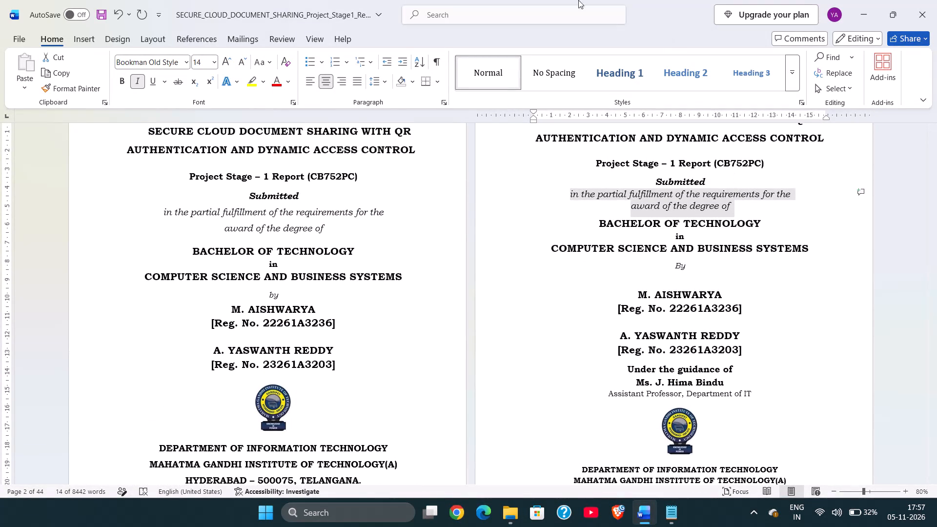
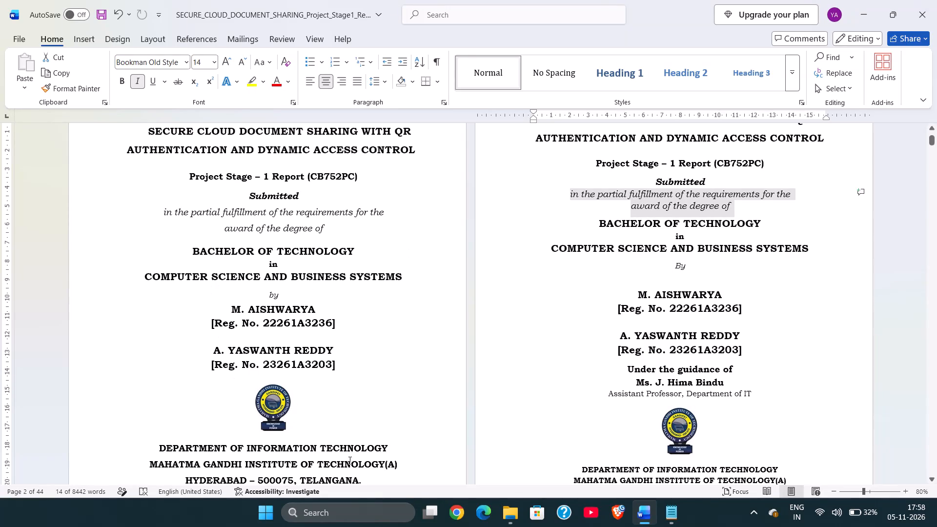
# Find WhatsApp Web through the Windows search and open it.
pyautogui.click(350, 519)
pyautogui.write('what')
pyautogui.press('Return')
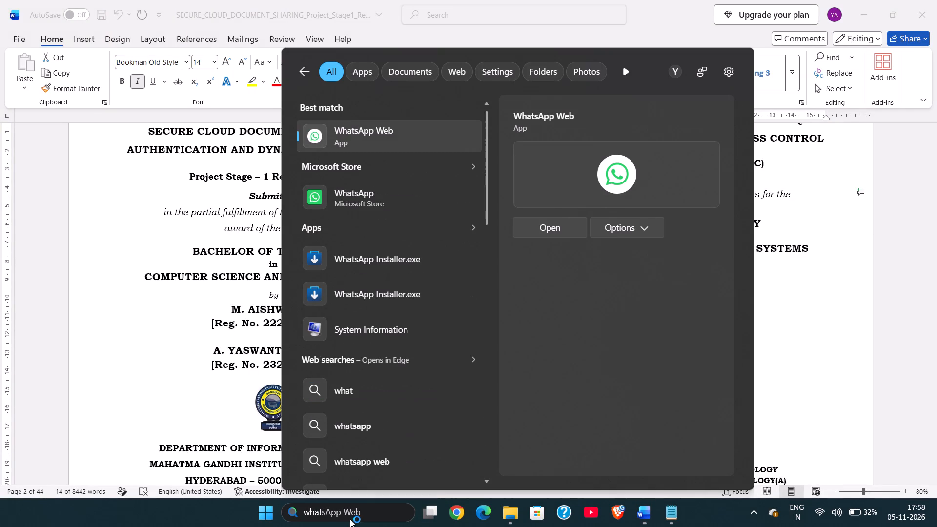
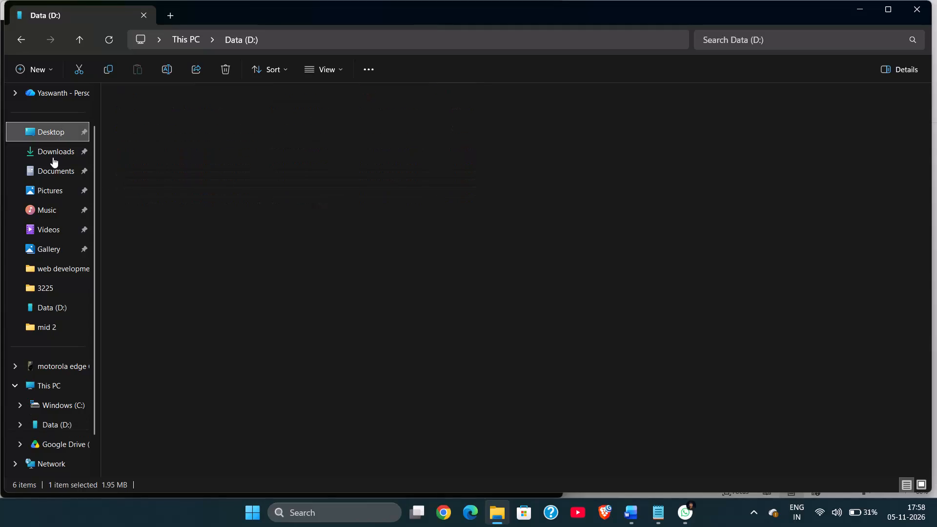
# Open the Downloads folder in File Explorer and look through its most recent files.
pyautogui.click(54, 153)
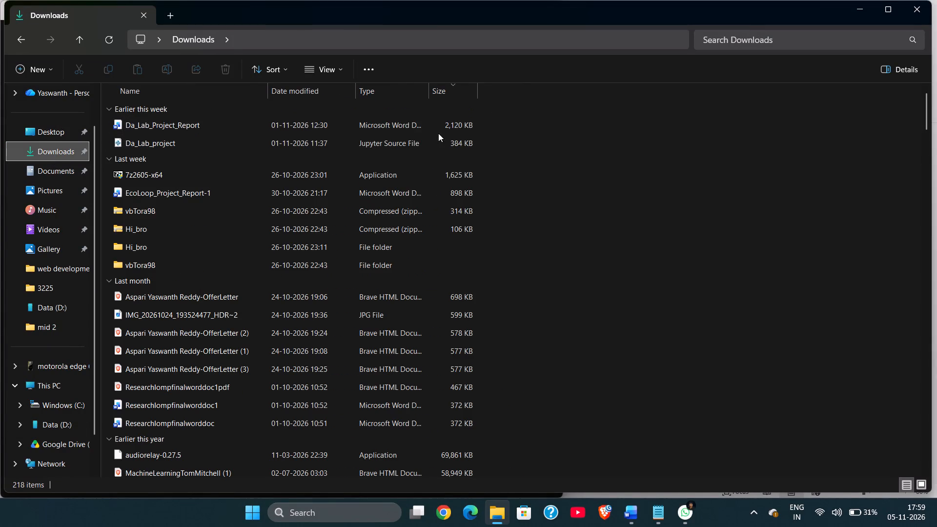
pyautogui.scroll(1, 399, 247)
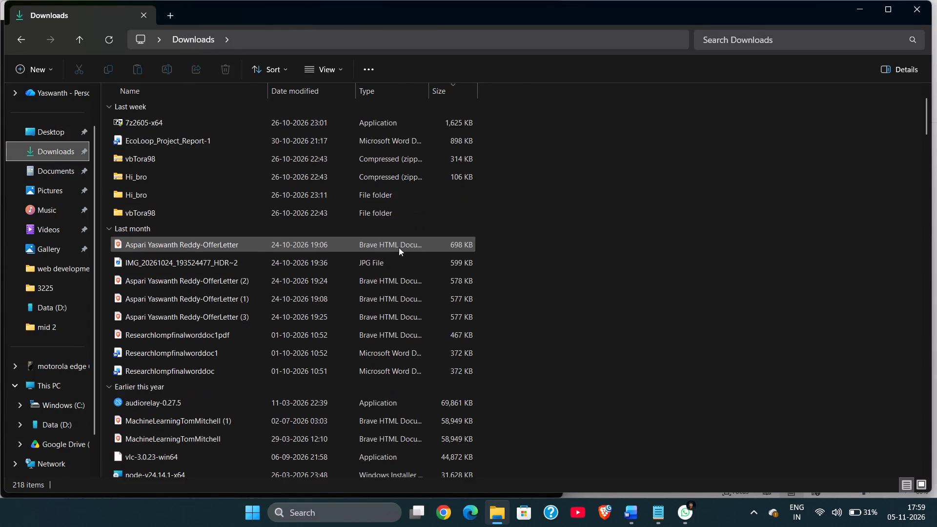
pyautogui.scroll(3, 399, 247)
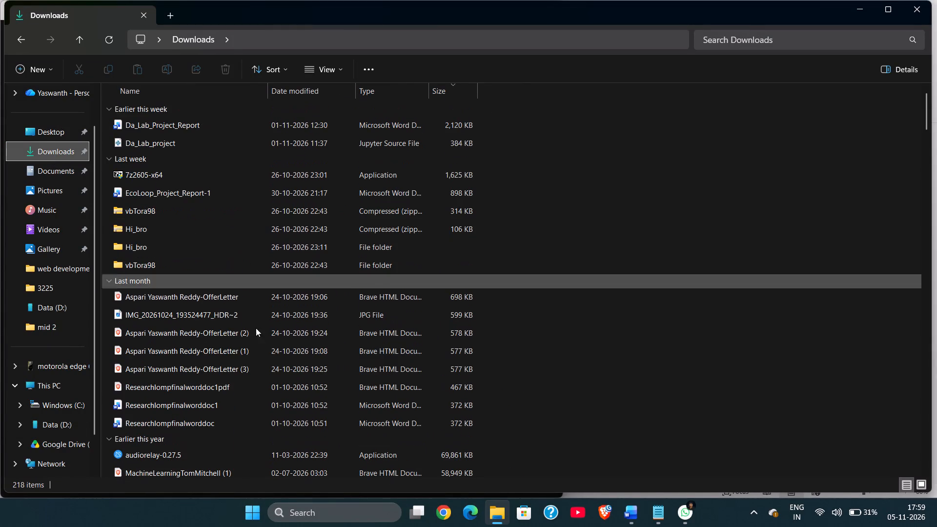
# Open the web development folder in File Explorer and look through its files, including the project report documents.
pyautogui.click(69, 268)
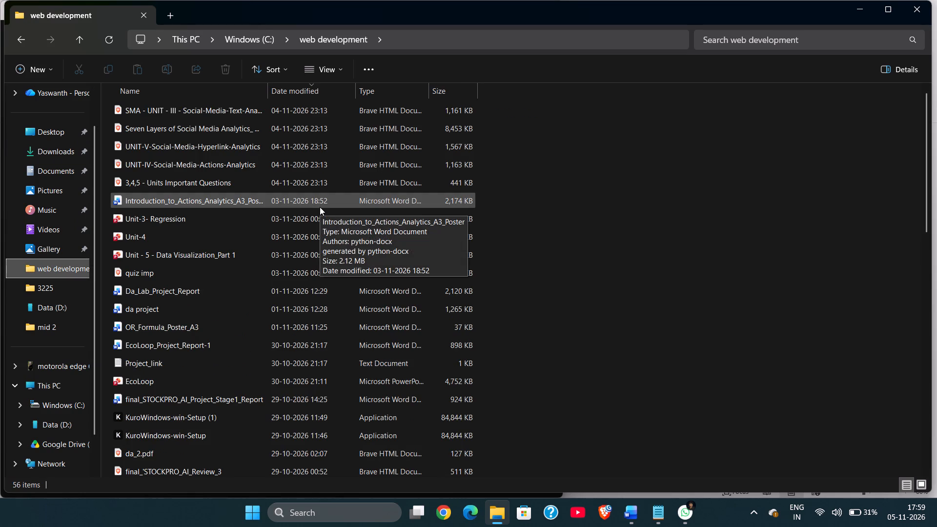
pyautogui.scroll(-2, 320, 207)
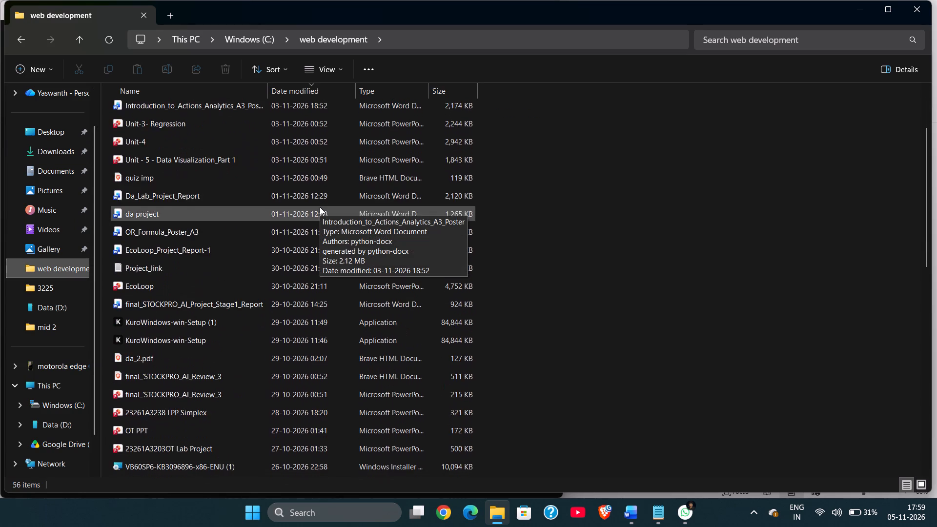
pyautogui.scroll(-1, 320, 207)
pyautogui.scroll(2, 320, 207)
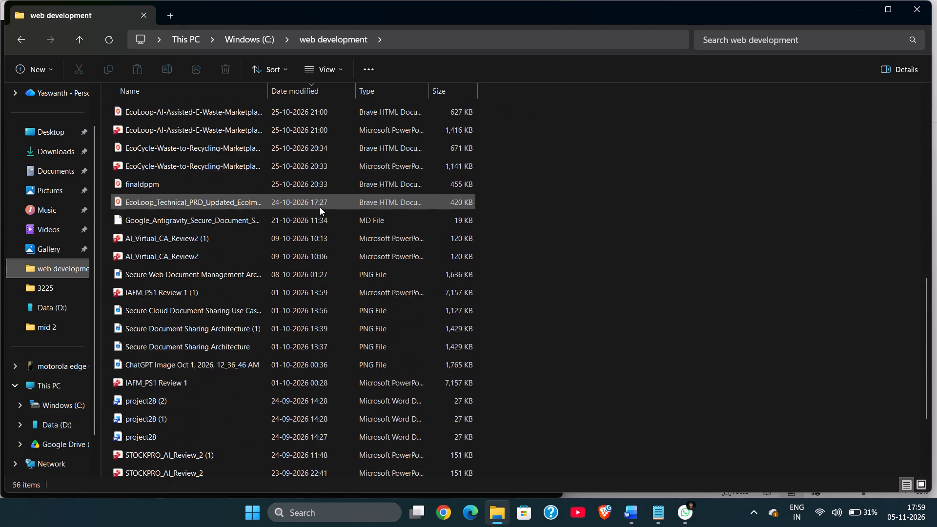
pyautogui.scroll(4, 320, 207)
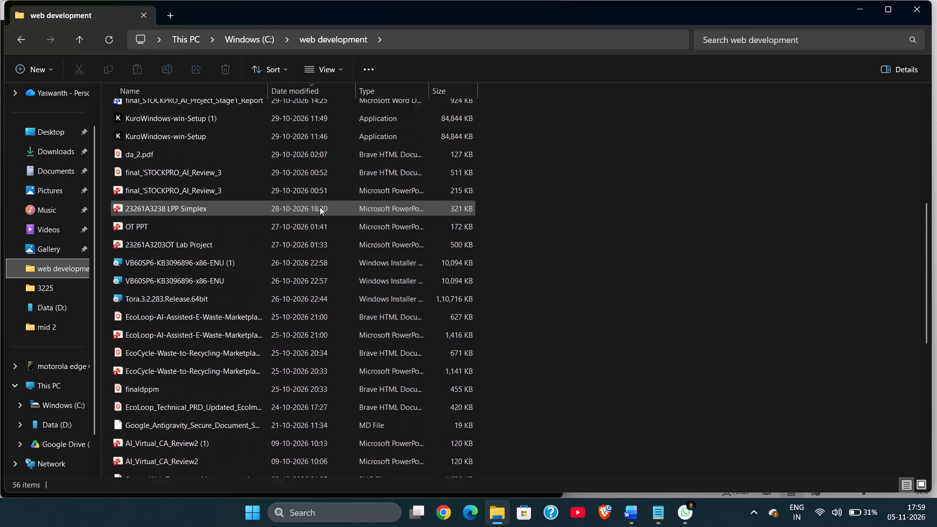
pyautogui.scroll(4, 320, 207)
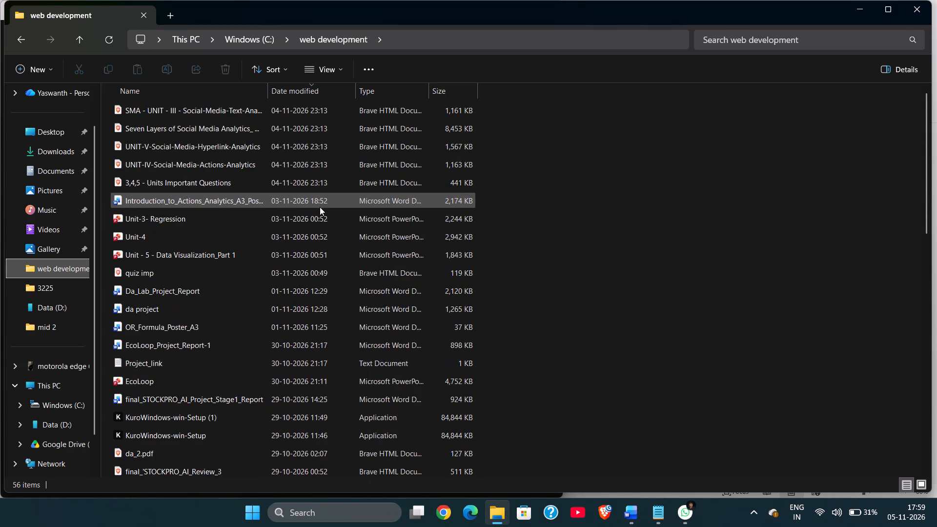
# Look through the web development folder's file list from the newest files down to the Secure Document Sharing images and project28 documents.
pyautogui.scroll(1, 320, 207)
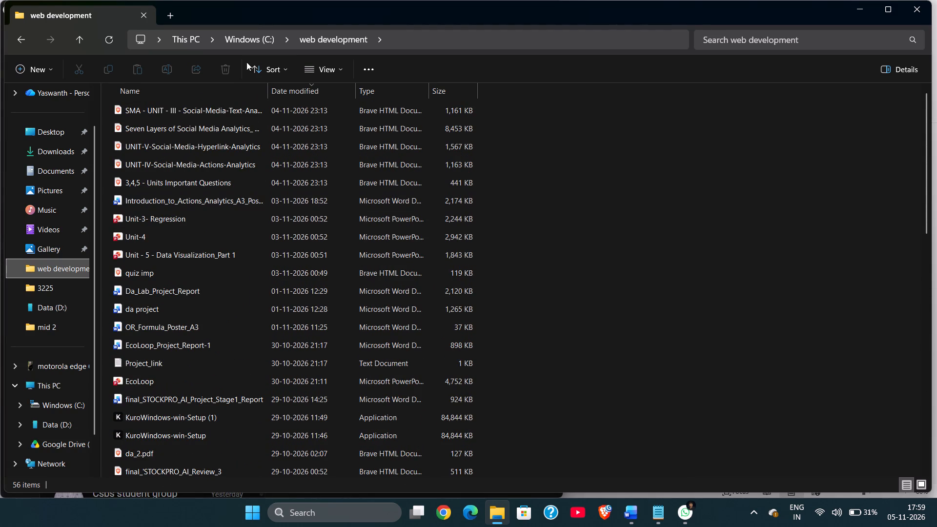
pyautogui.scroll(-2, 249, 283)
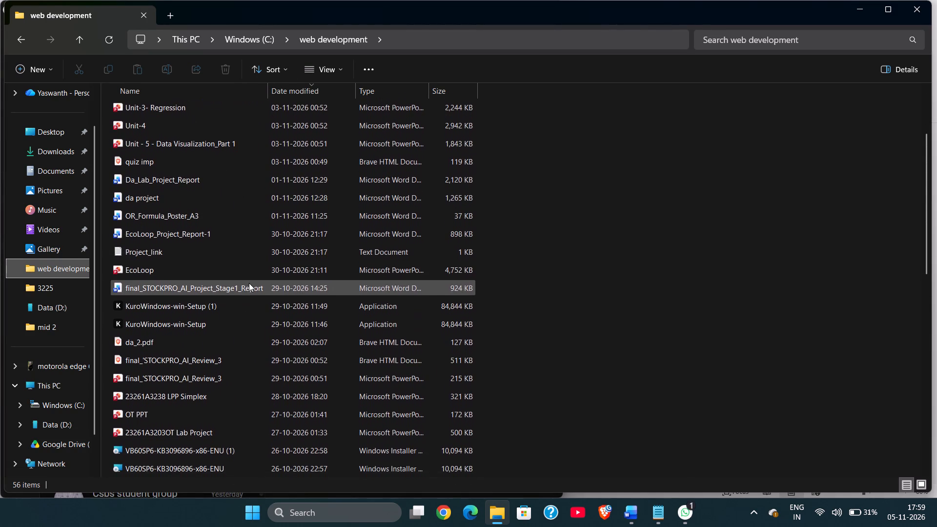
pyautogui.scroll(-2, 249, 283)
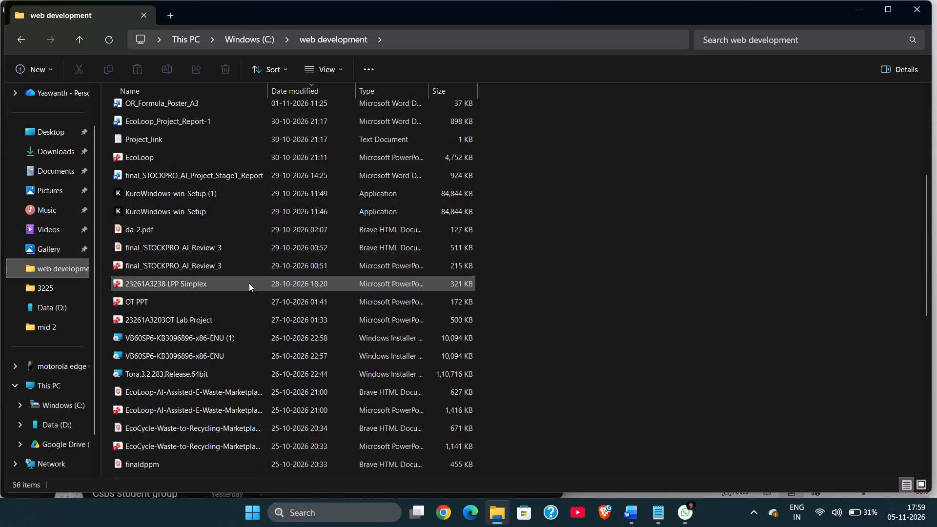
pyautogui.scroll(-3, 249, 283)
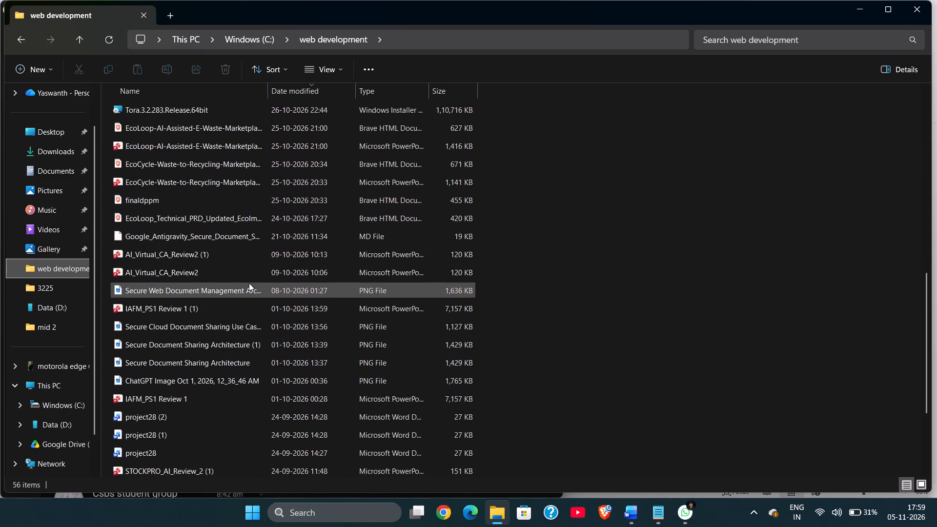
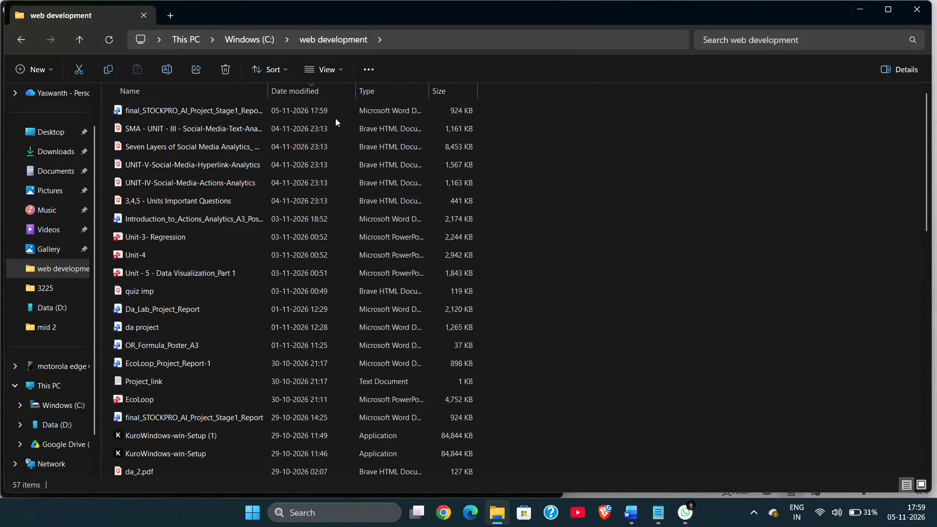
# Open the newest final_STOCKPRO_AI_Project_Stage1_Report (1) document in Word for editing, with its fields updated.
pyautogui.click(454, 113)
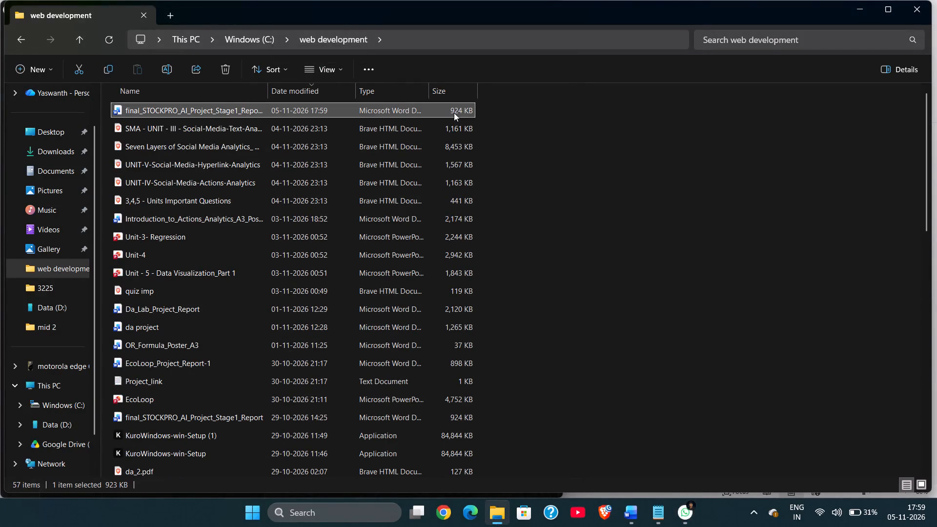
pyautogui.doubleClick(454, 113)
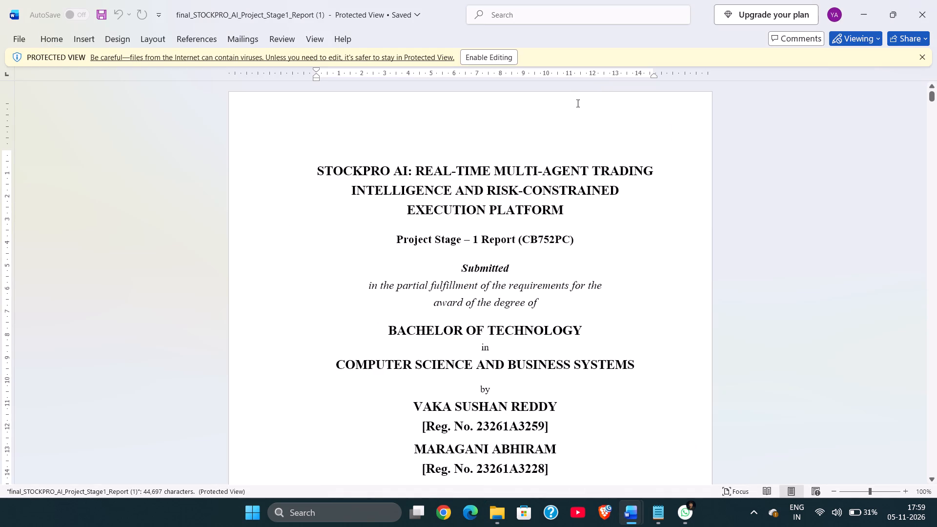
pyautogui.click(507, 58)
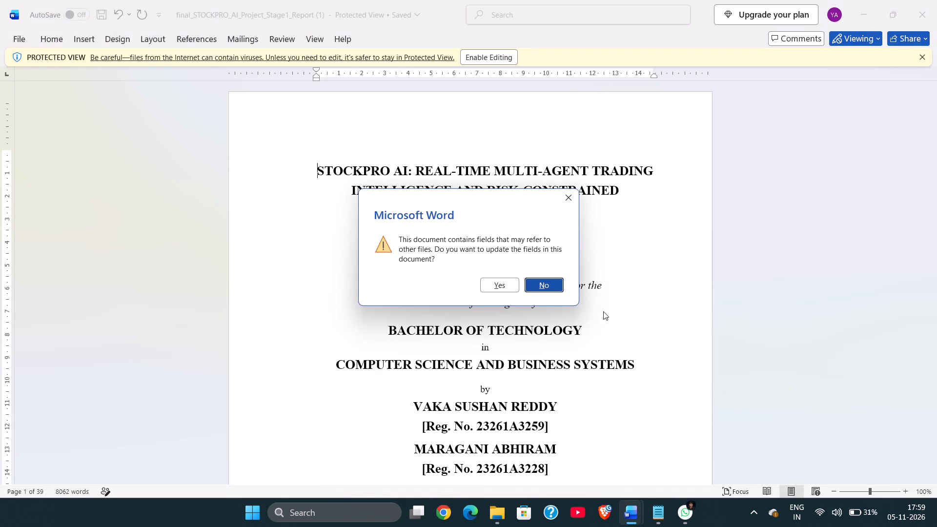
pyautogui.click(513, 286)
pyautogui.click(402, 148)
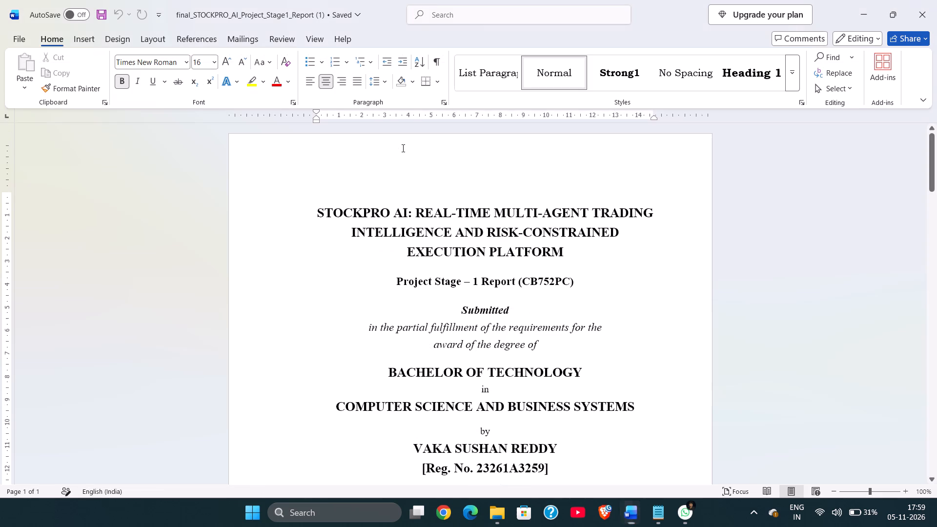
# Examine the STOCKPRO AI report's title pages, checking the font size and line spacing options of the department and institute lines.
pyautogui.scroll(-2, 467, 231)
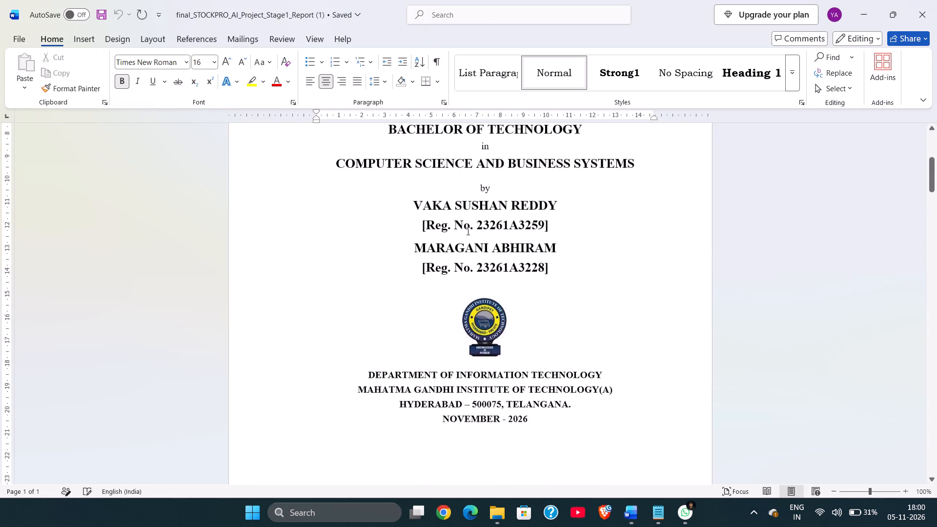
pyautogui.scroll(-3, 467, 231)
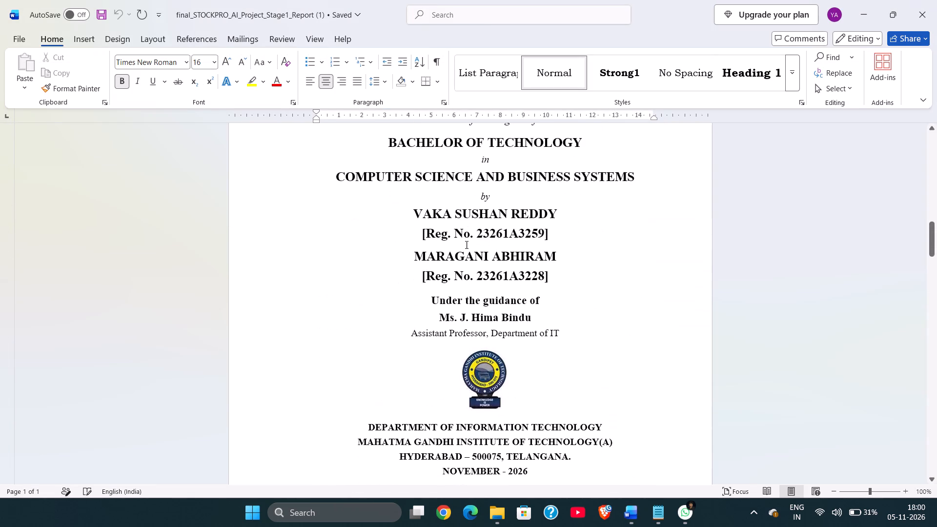
pyautogui.click(426, 445)
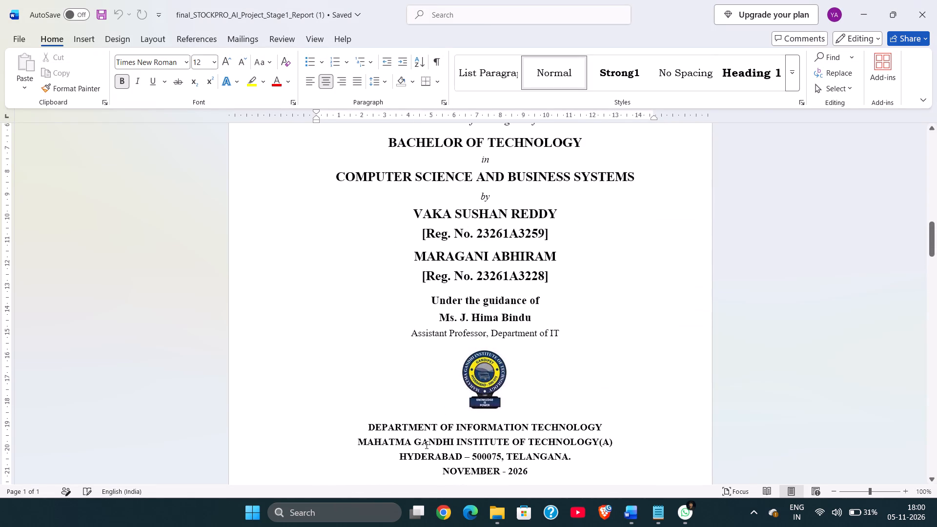
pyautogui.scroll(-1, 426, 445)
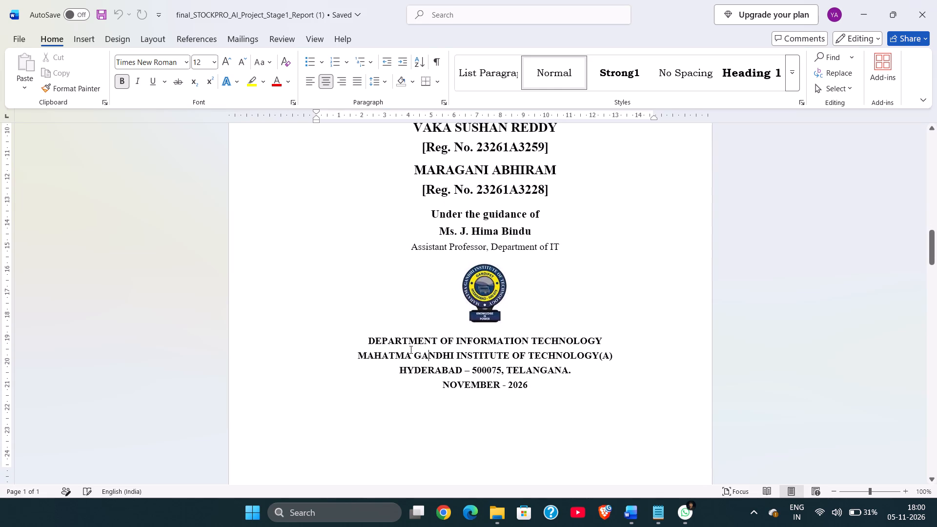
pyautogui.moveTo(364, 336); pyautogui.dragTo(611, 338)
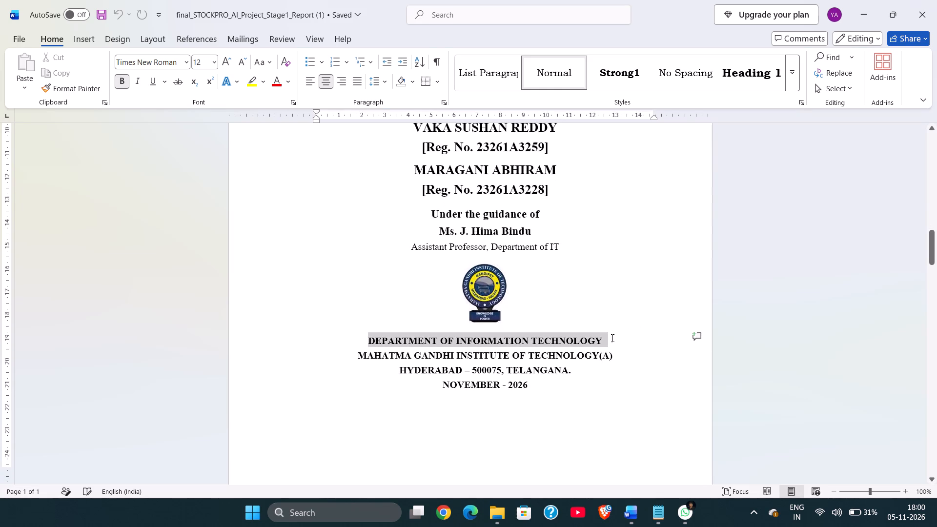
pyautogui.moveTo(611, 338); pyautogui.dragTo(610, 355)
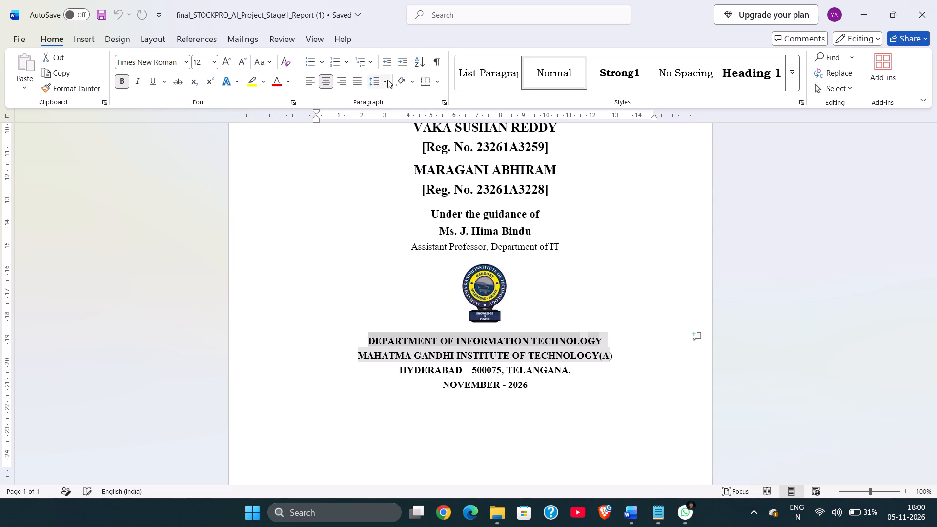
pyautogui.click(387, 80)
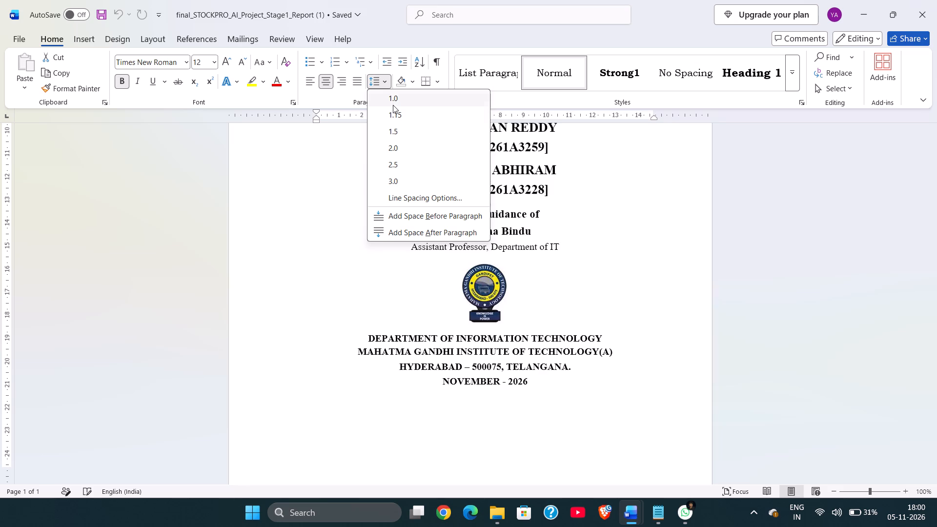
pyautogui.click(274, 209)
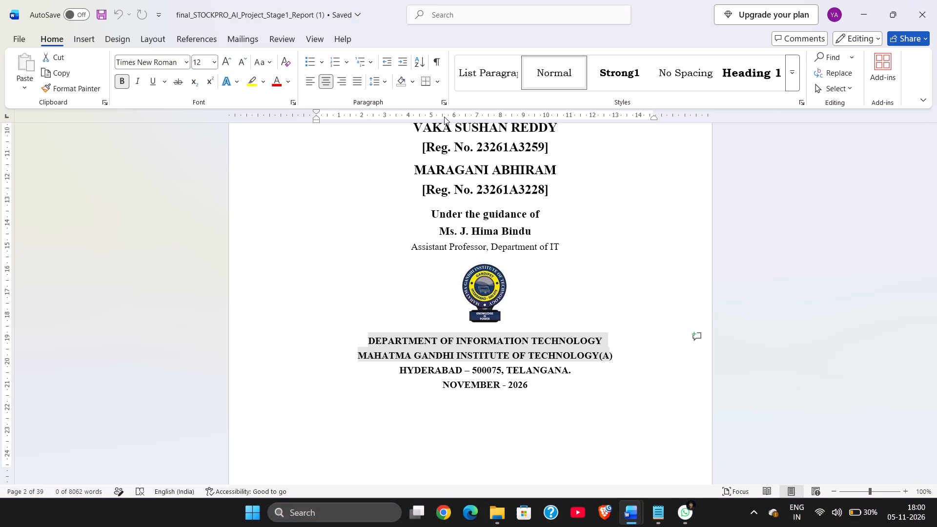
# In the Secure Cloud Document Sharing report, set the first title page's department and institute name lines to font size 12.
pyautogui.hotkey('alt', 'Tab')
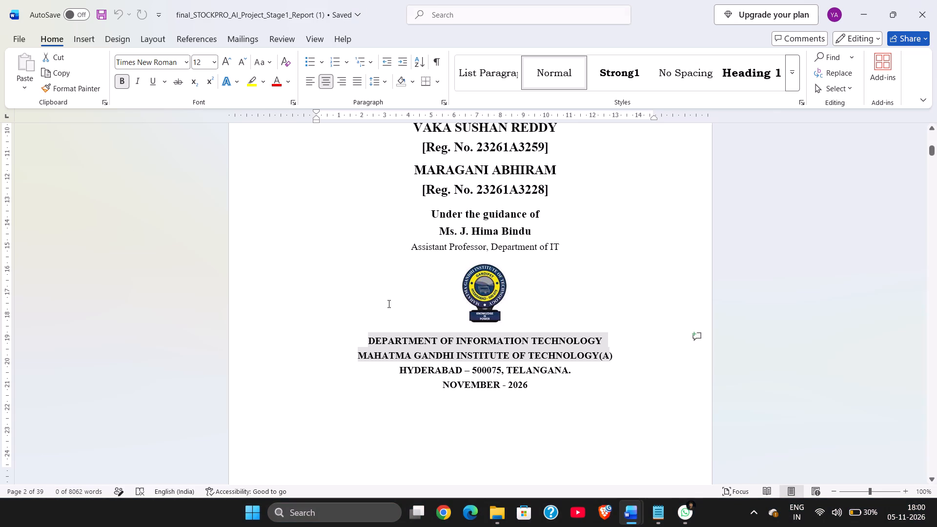
pyautogui.click(388, 304)
pyautogui.scroll(-1, 388, 304)
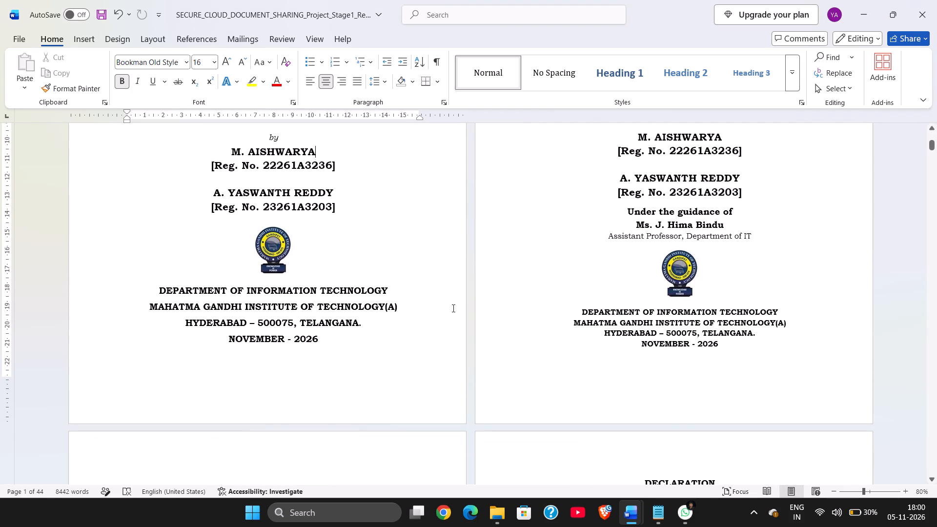
pyautogui.moveTo(579, 308); pyautogui.dragTo(756, 320)
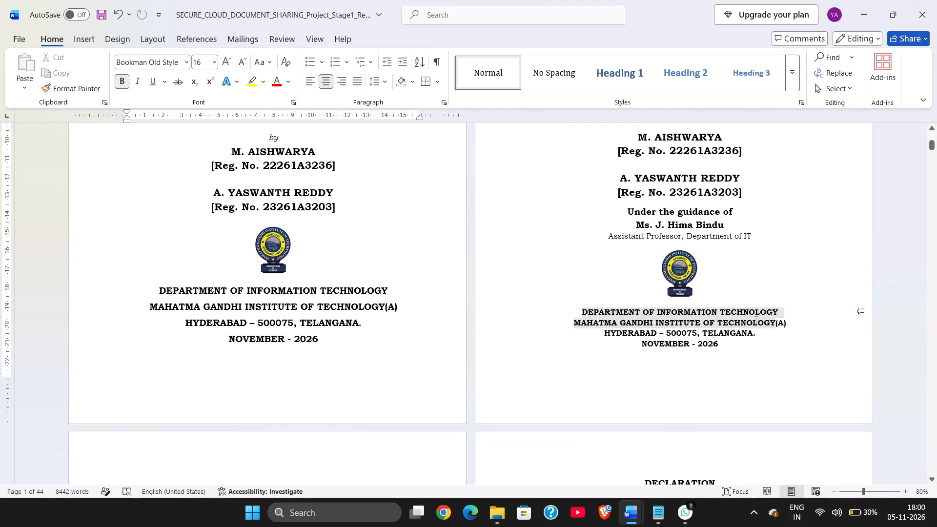
pyautogui.moveTo(756, 320); pyautogui.dragTo(818, 319)
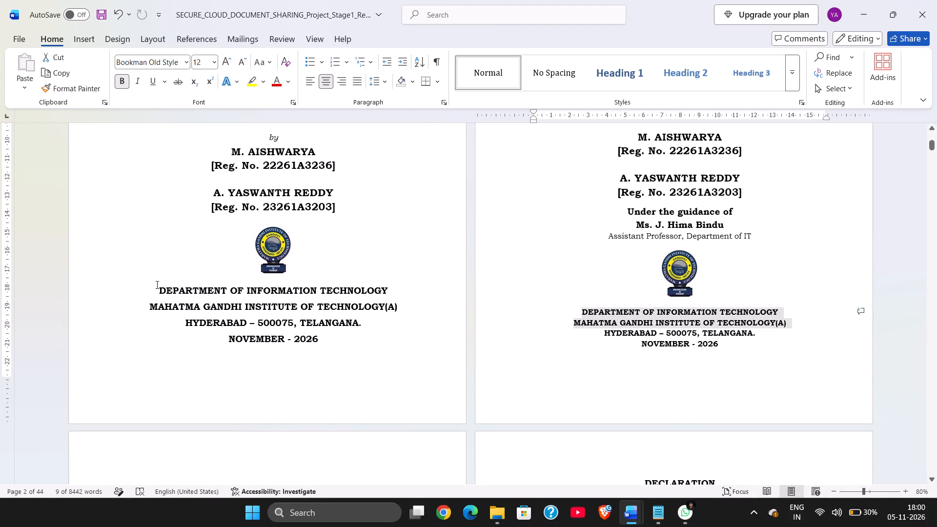
pyautogui.moveTo(156, 284); pyautogui.dragTo(401, 305)
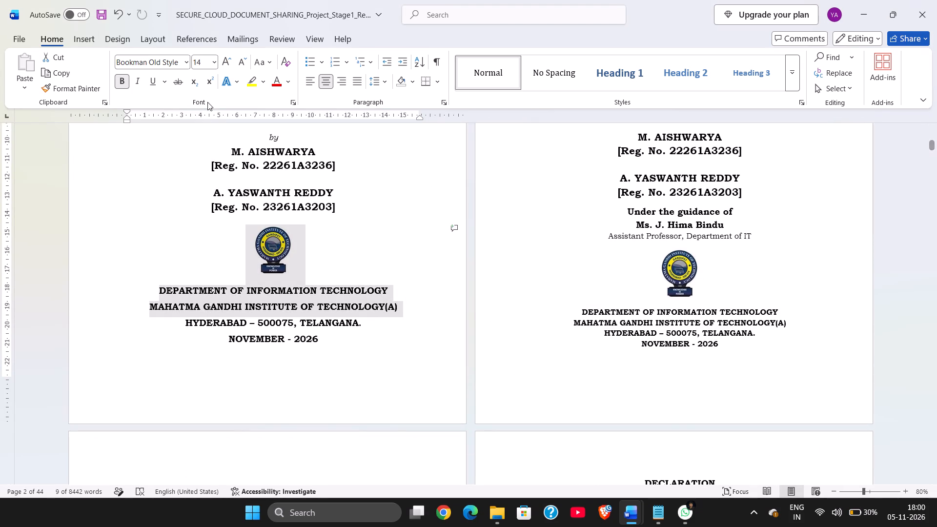
pyautogui.click(204, 64)
pyautogui.press('BackSpace')
pyautogui.write('12')
pyautogui.press('Return')
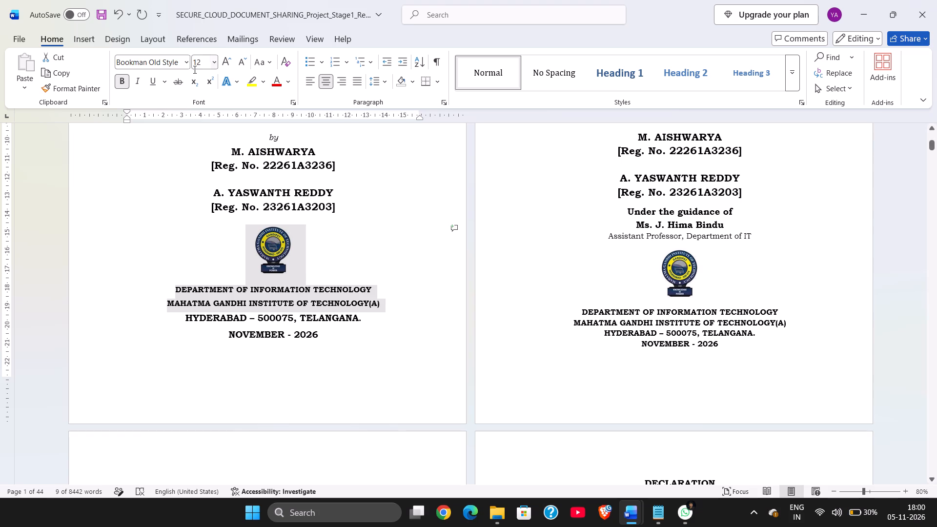
pyautogui.click(369, 257)
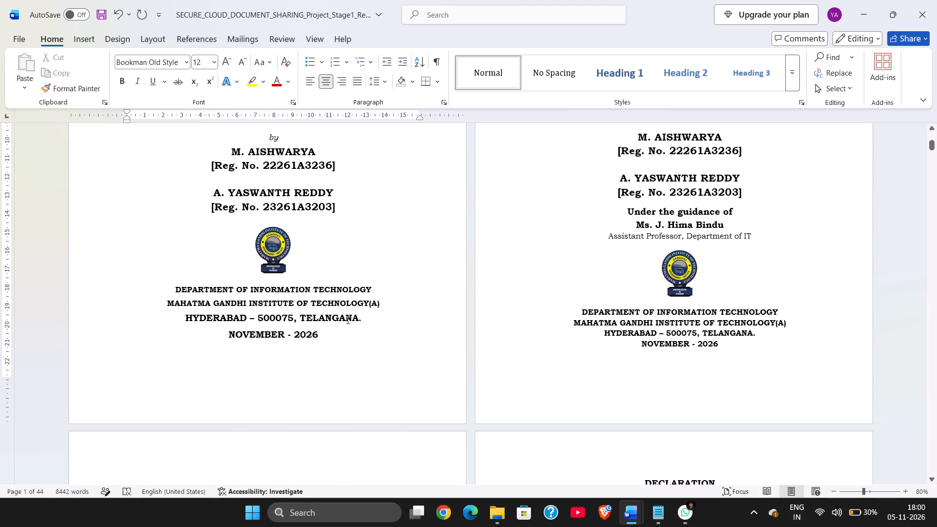
# Set the "HYDERABAD – 500075, TELANGANA." line on the first title page to font size 12.
pyautogui.moveTo(182, 315); pyautogui.dragTo(367, 324)
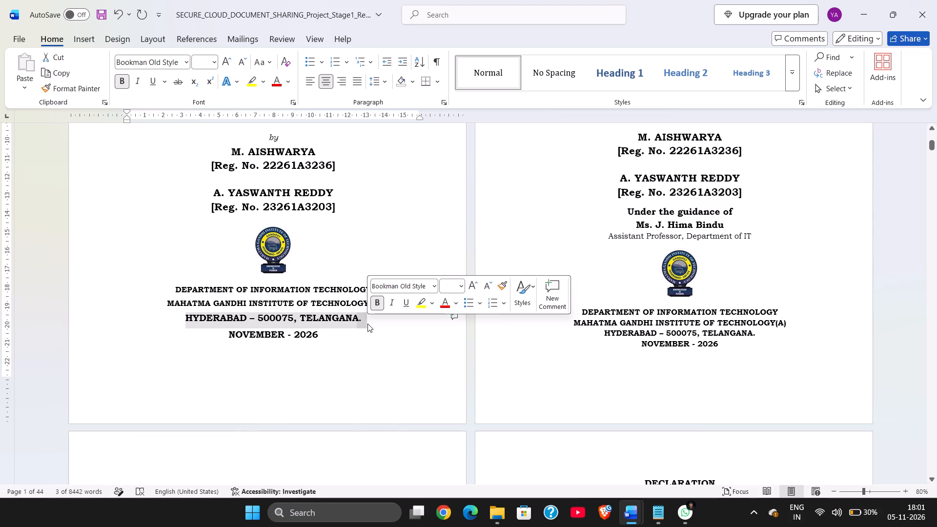
pyautogui.click(209, 64)
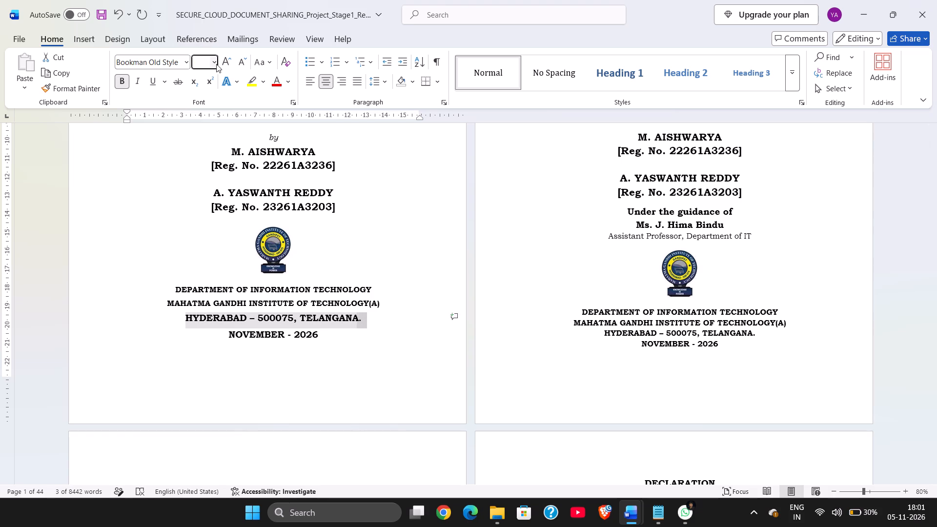
pyautogui.write('12')
pyautogui.press('Return')
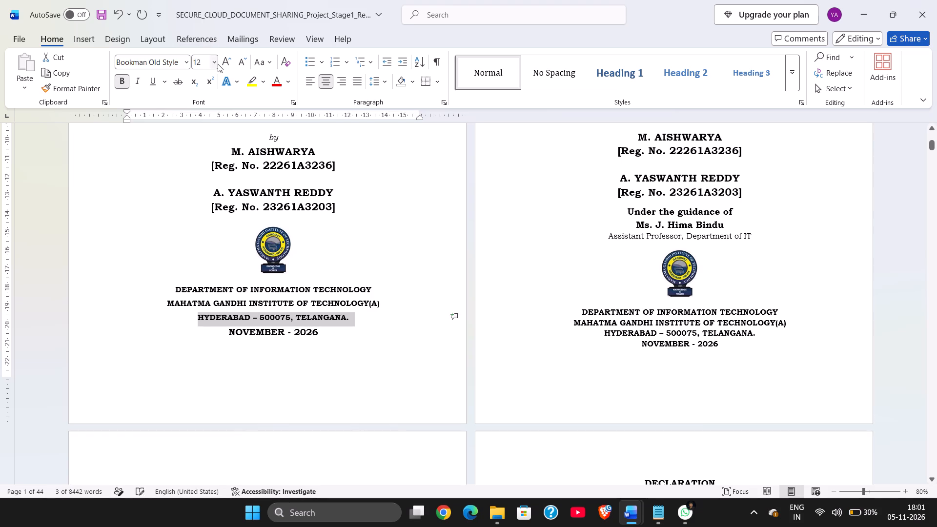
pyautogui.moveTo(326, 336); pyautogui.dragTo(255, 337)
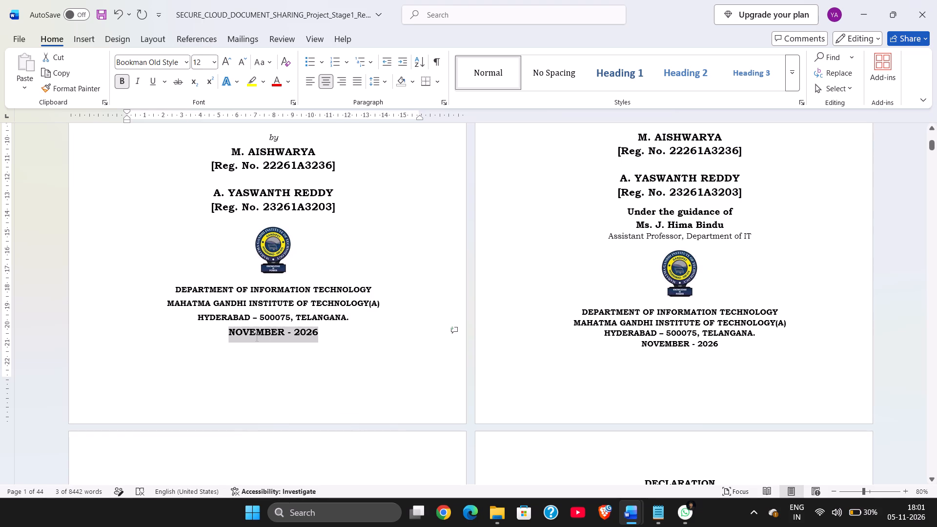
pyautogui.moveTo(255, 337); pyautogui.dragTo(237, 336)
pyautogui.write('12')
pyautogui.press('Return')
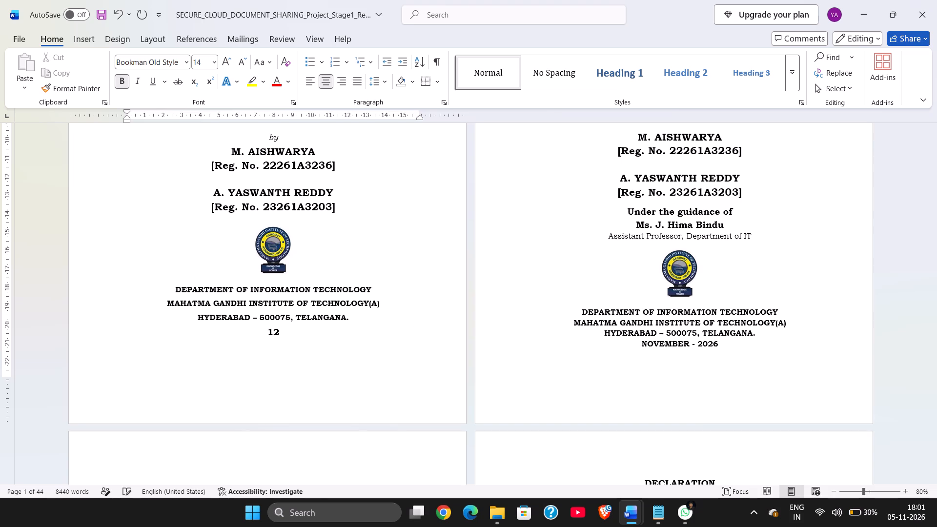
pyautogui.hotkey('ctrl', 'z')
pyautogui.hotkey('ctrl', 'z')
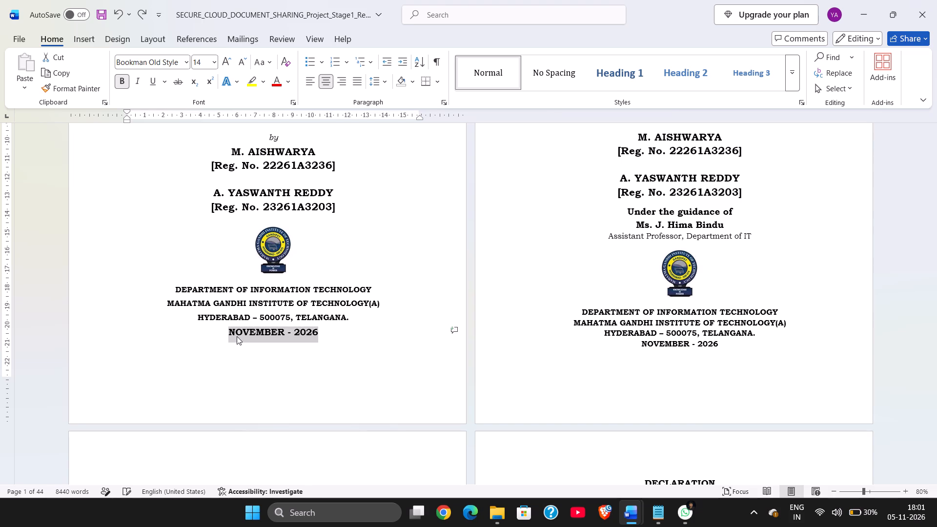
# Set the "NOVEMBER - 2026" line on the first title page to font size 12.
pyautogui.click(209, 63)
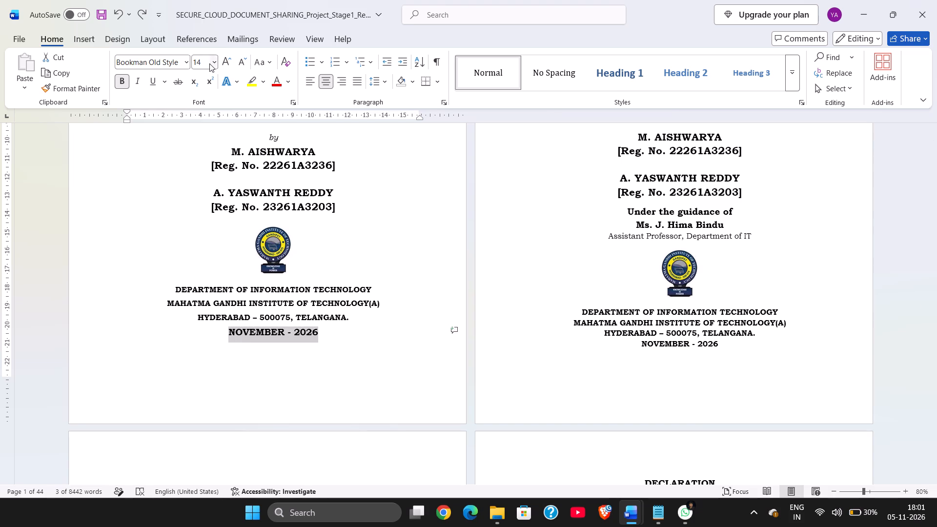
pyautogui.click(214, 63)
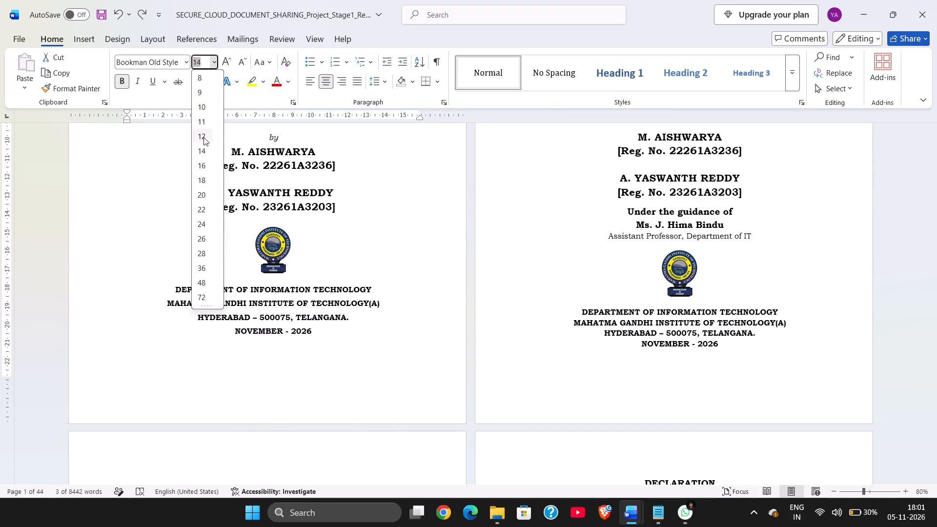
pyautogui.click(204, 137)
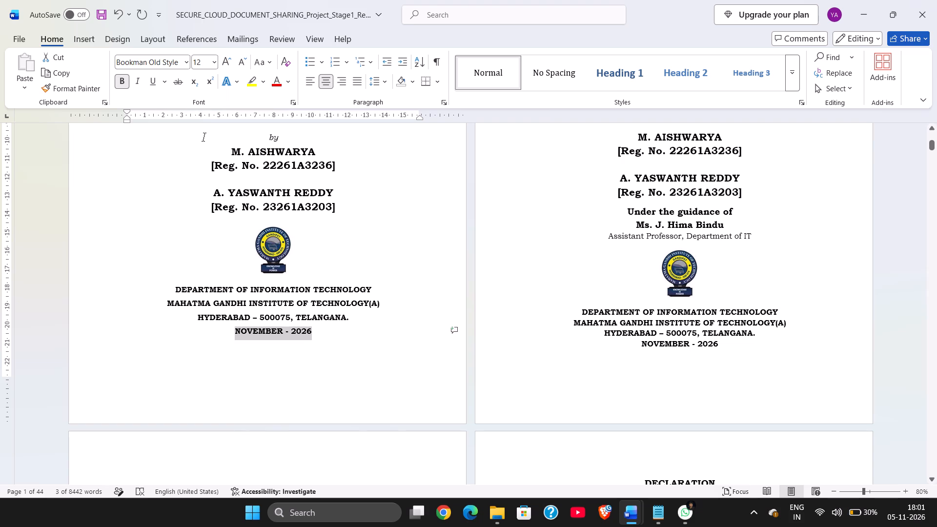
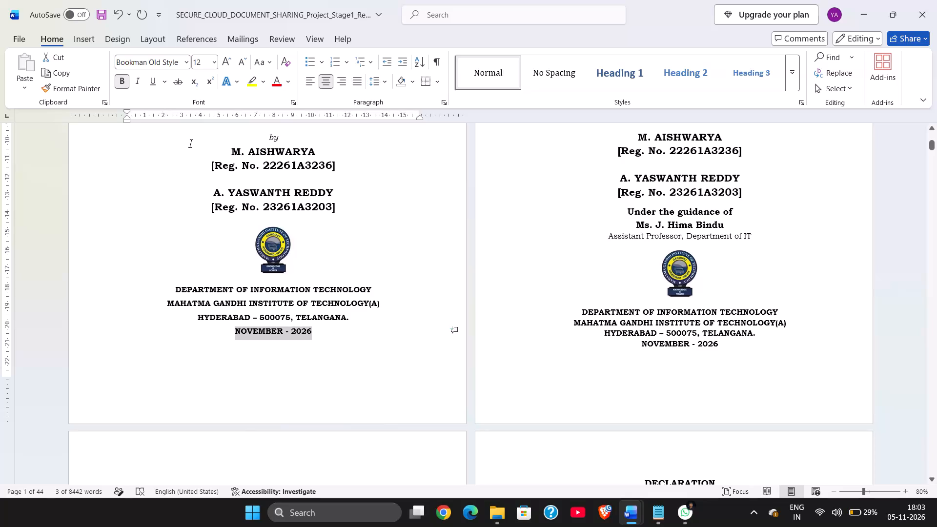
# Set the second title page's "in the partial fulfillment of the requirements for the award of the degree of" lines to 1.5 line spacing.
pyautogui.scroll(2, 190, 143)
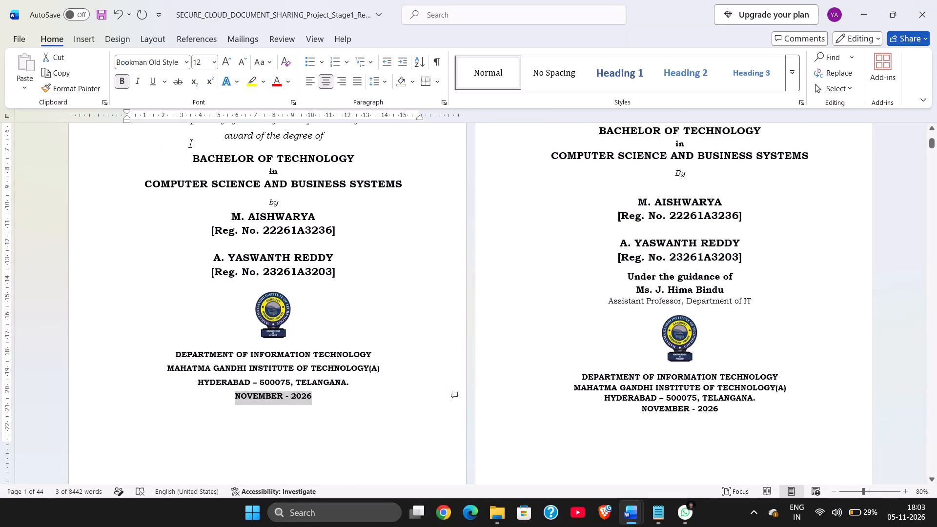
pyautogui.scroll(2, 190, 143)
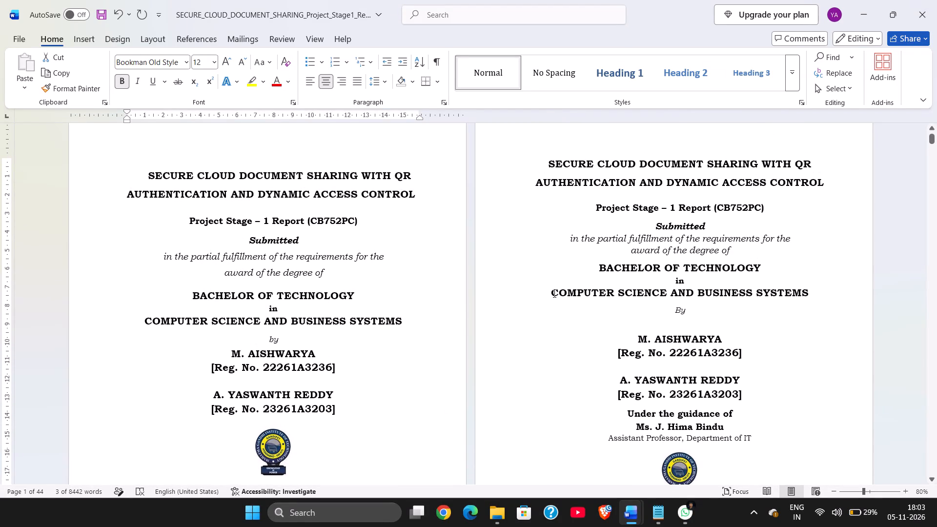
pyautogui.moveTo(598, 209); pyautogui.dragTo(693, 228)
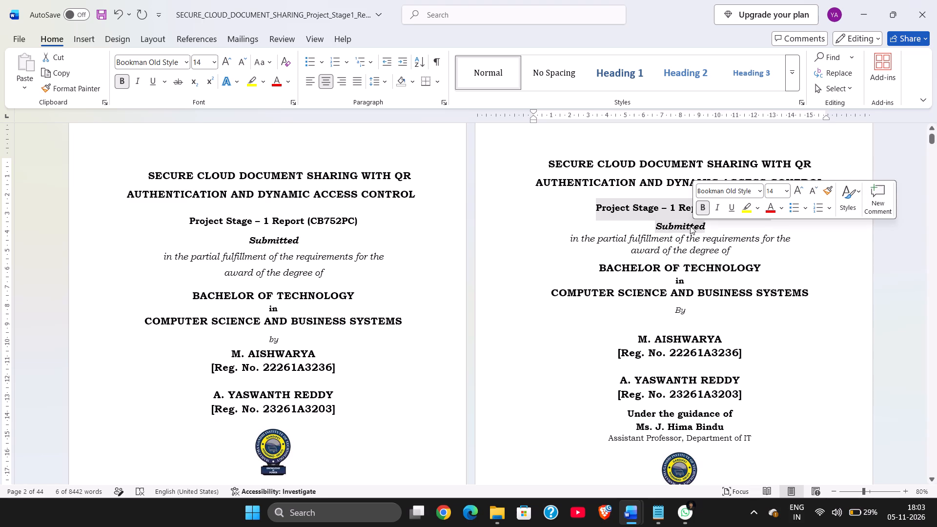
pyautogui.click(650, 234)
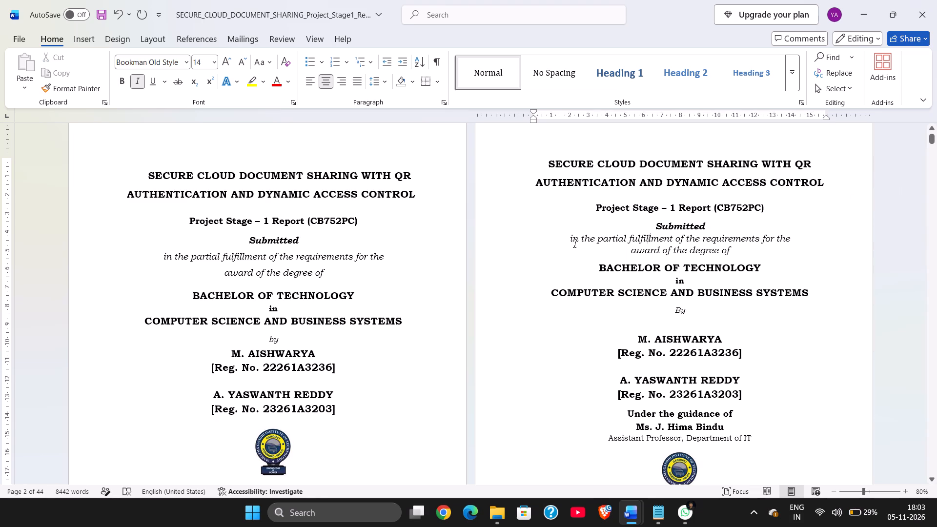
pyautogui.moveTo(569, 240); pyautogui.dragTo(733, 249)
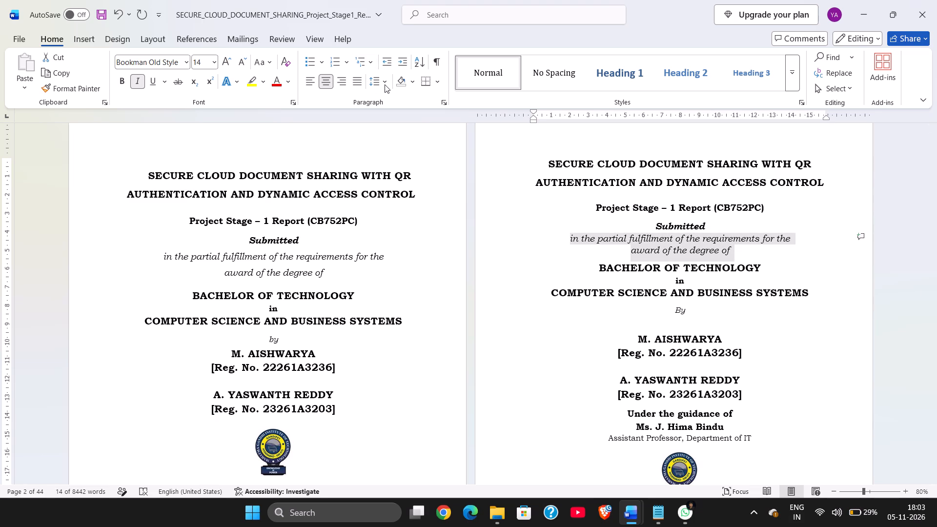
pyautogui.click(385, 84)
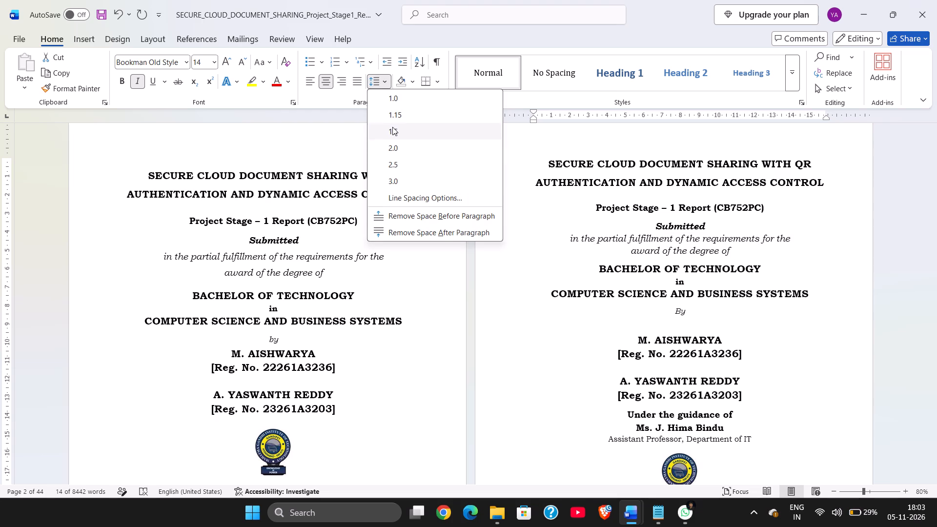
pyautogui.click(393, 128)
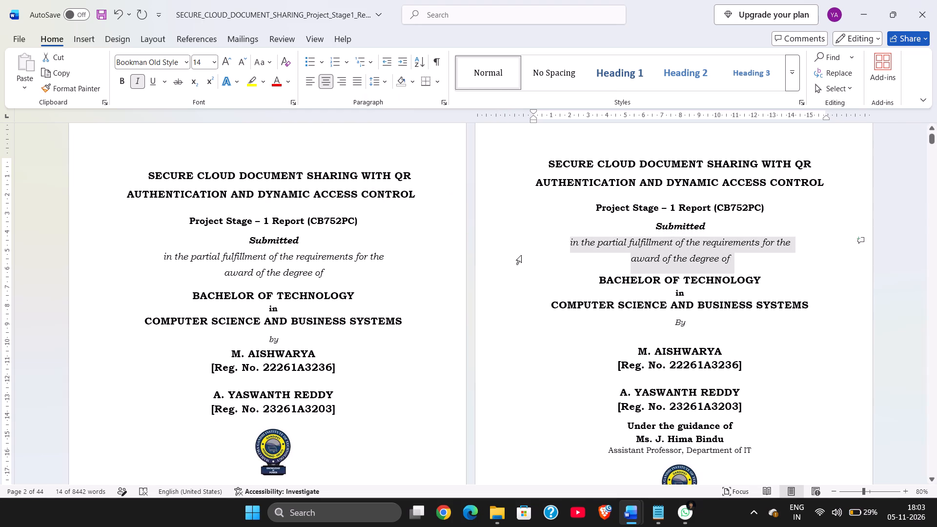
# Check the font size of the degree, branch and student name lines on the second title page.
pyautogui.click(601, 277)
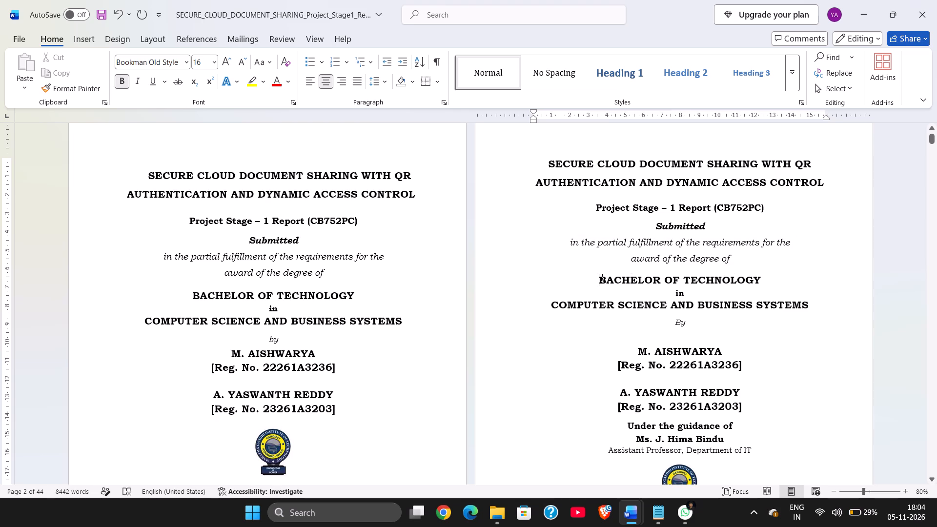
pyautogui.click(549, 307)
pyautogui.scroll(-1, 666, 425)
pyautogui.moveTo(648, 228); pyautogui.dragTo(647, 265)
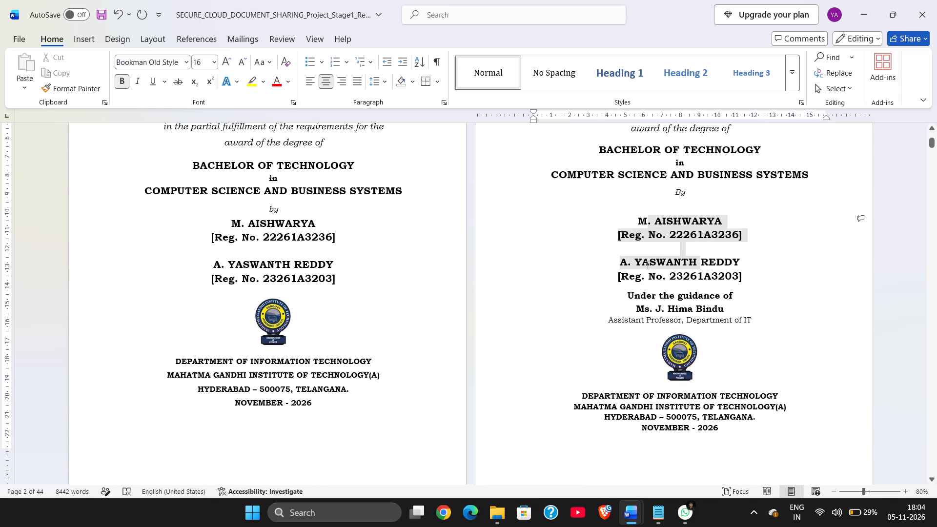
pyautogui.moveTo(647, 265); pyautogui.dragTo(647, 266)
pyautogui.click(647, 266)
pyautogui.scroll(-1, 663, 349)
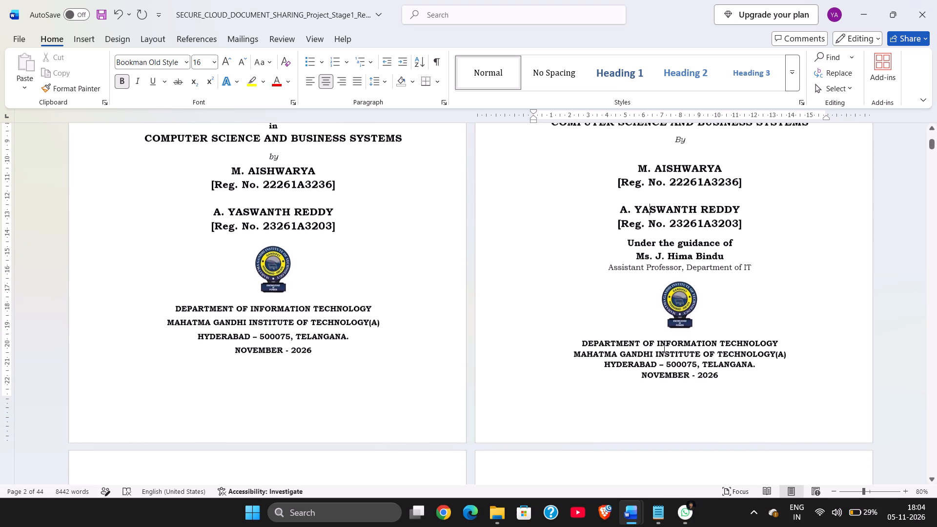
pyautogui.scroll(1, 612, 289)
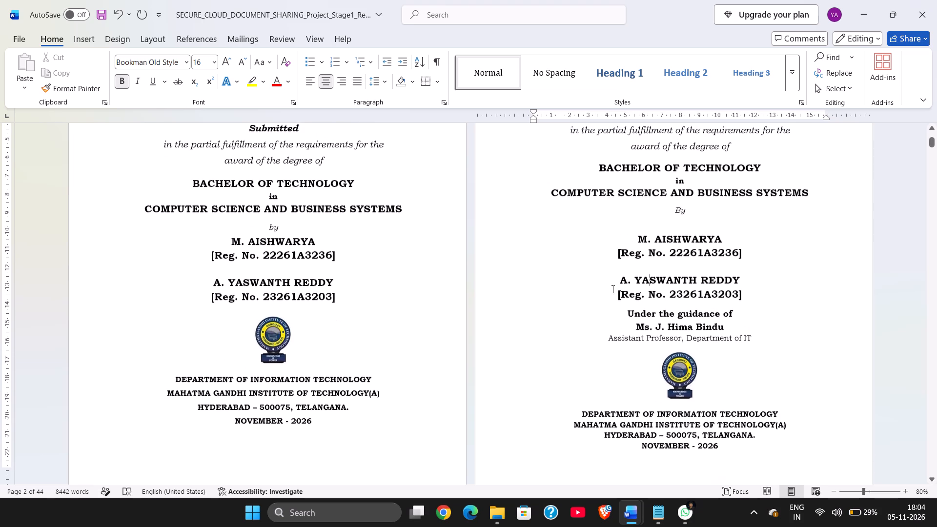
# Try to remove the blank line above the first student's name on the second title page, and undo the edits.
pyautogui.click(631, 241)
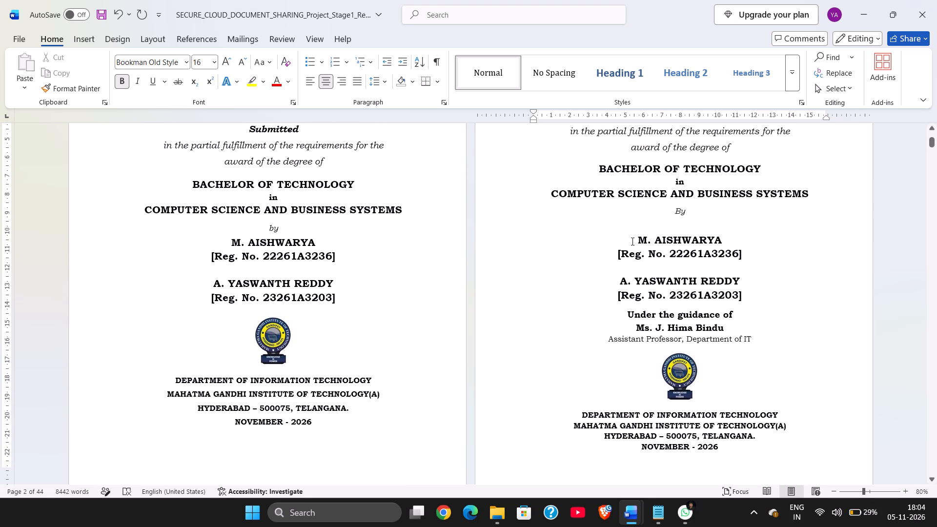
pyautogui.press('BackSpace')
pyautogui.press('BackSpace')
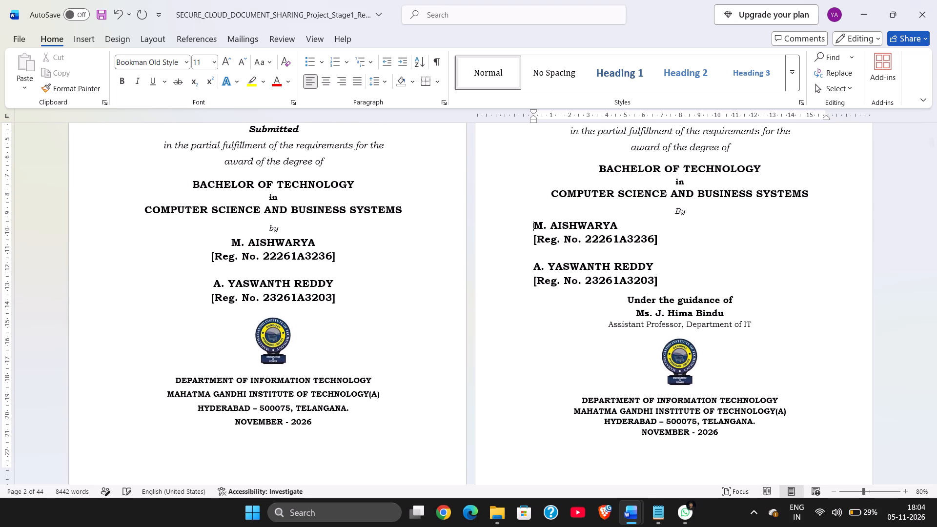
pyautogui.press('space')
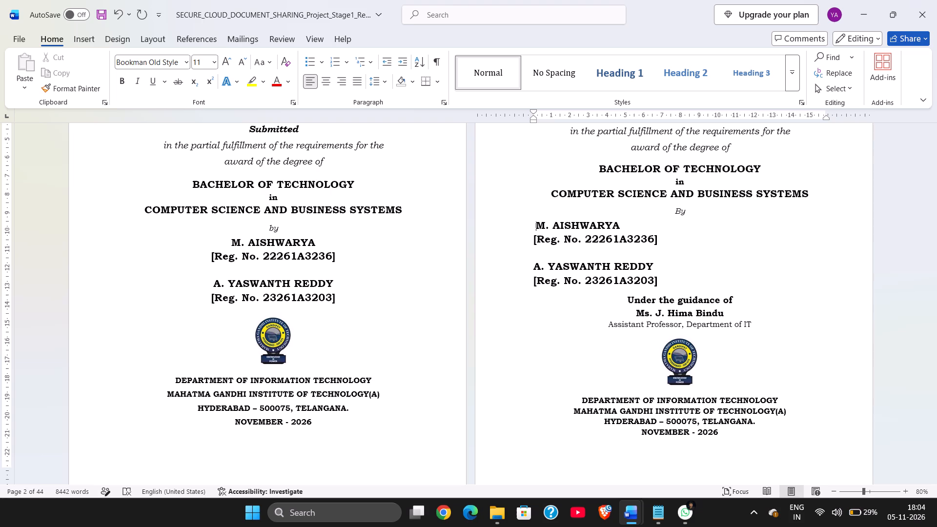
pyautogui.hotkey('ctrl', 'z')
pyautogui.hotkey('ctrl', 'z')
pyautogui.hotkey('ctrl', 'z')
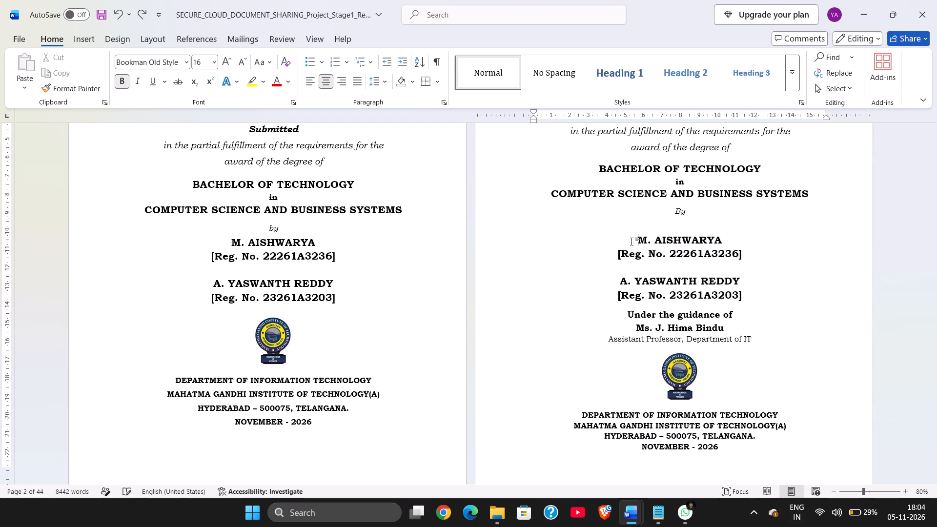
# Remove the blank line between "By" and the first student's name on the second title page.
pyautogui.click(670, 226)
pyautogui.press('BackSpace')
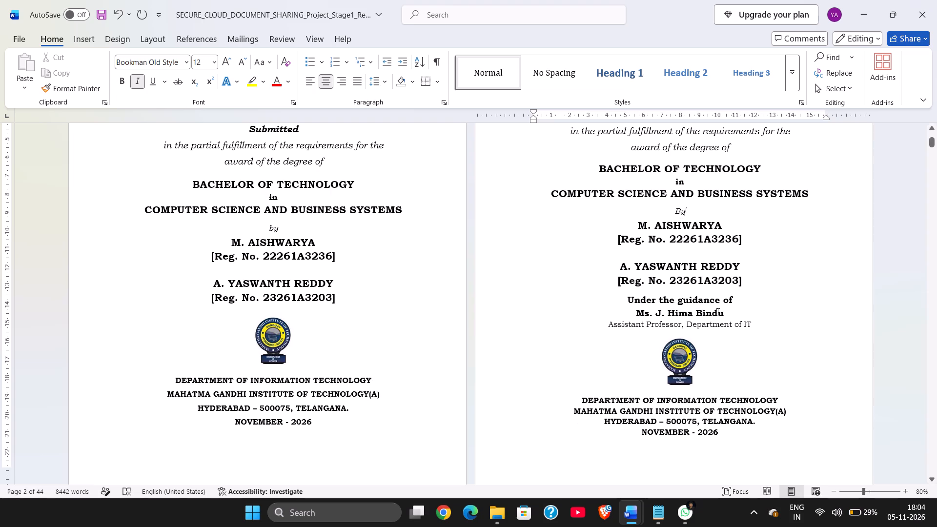
# Change "By" to lowercase "by" above the first student's name on the second title page.
pyautogui.scroll(-1, 717, 312)
pyautogui.scroll(1, 717, 312)
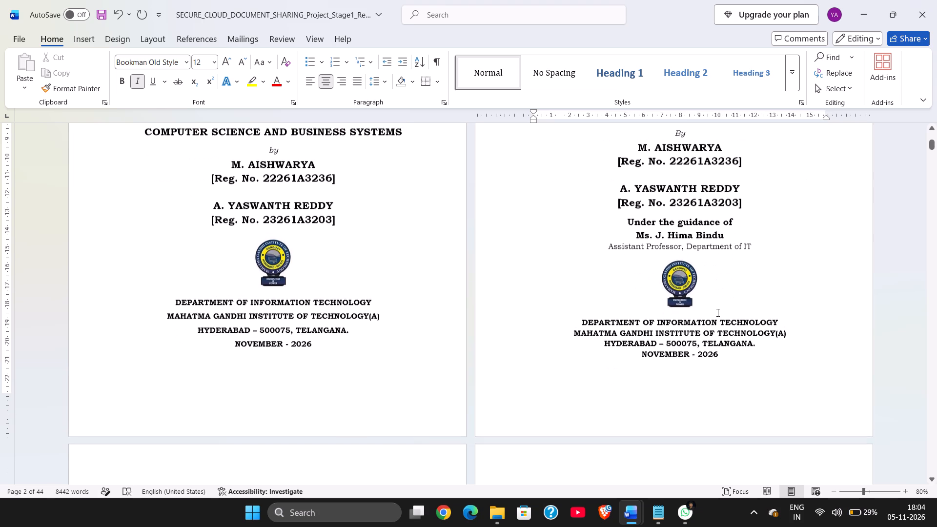
pyautogui.scroll(1, 717, 312)
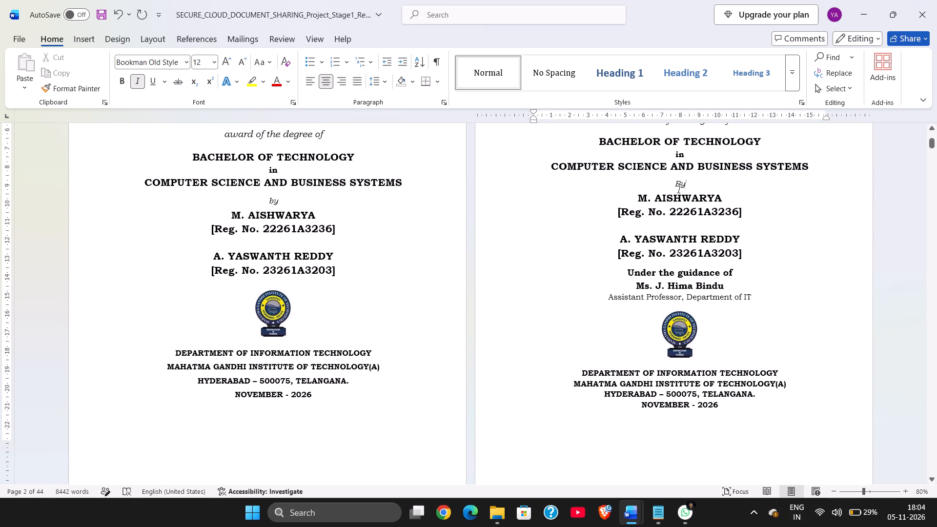
pyautogui.click(680, 183)
pyautogui.press('BackSpace')
pyautogui.press('b')
# Check the font size of the "Under the guidance of" block, including the guide's name and designation, on the second title page.
pyautogui.click(760, 306)
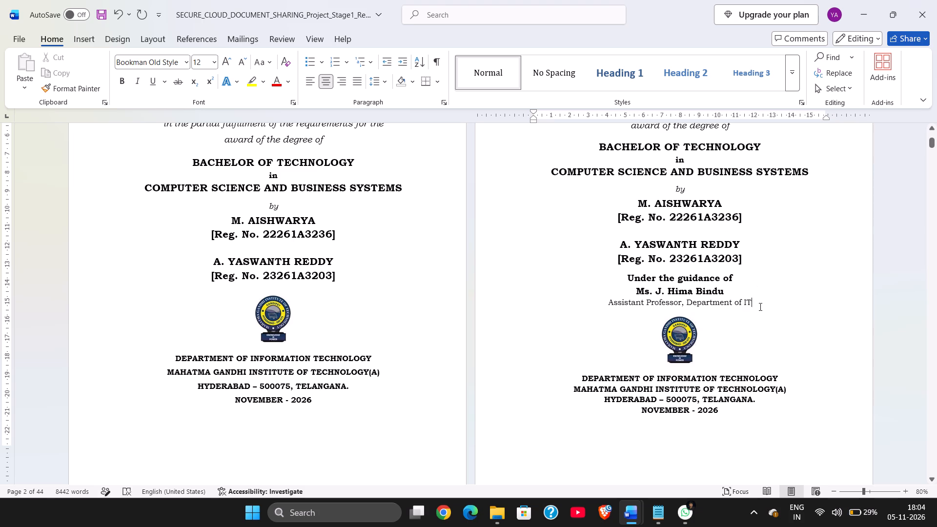
pyautogui.moveTo(624, 276); pyautogui.dragTo(695, 287)
pyautogui.moveTo(695, 287); pyautogui.dragTo(735, 294)
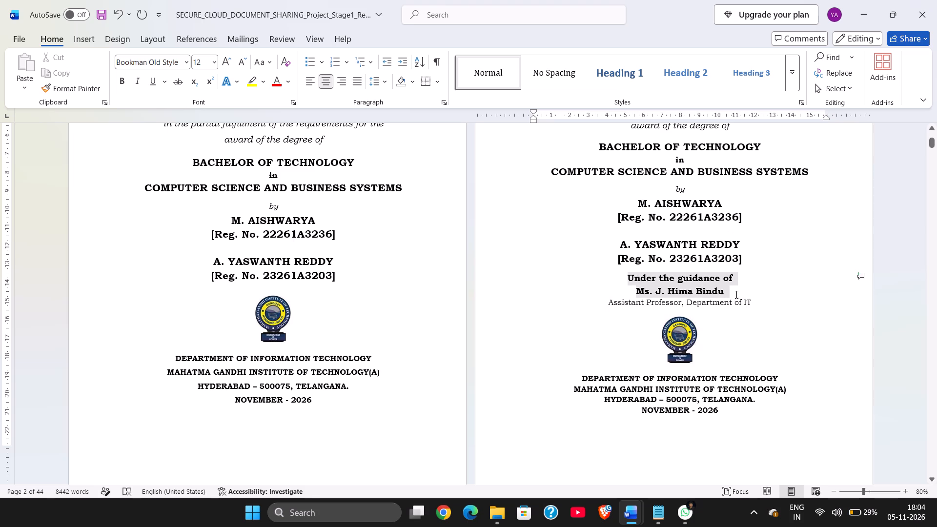
pyautogui.moveTo(735, 294); pyautogui.dragTo(735, 294)
pyautogui.click(735, 294)
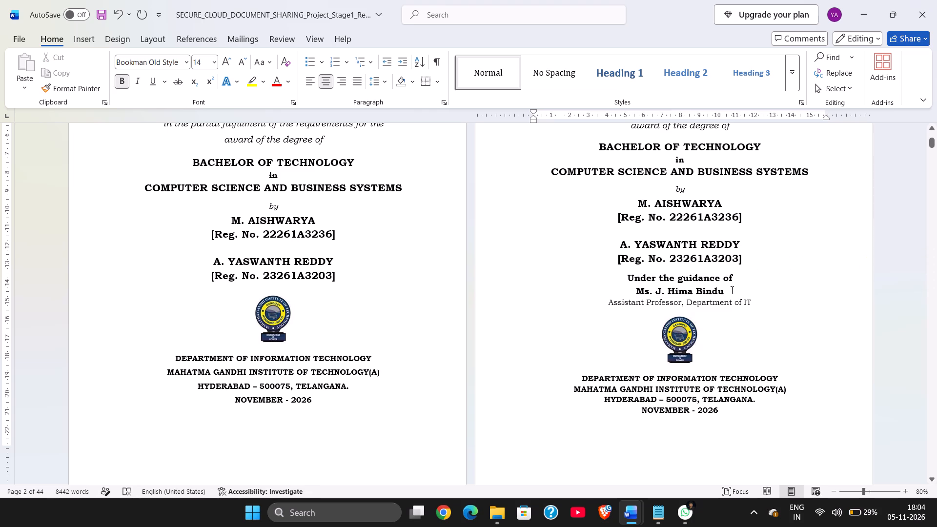
pyautogui.moveTo(730, 290); pyautogui.dragTo(635, 293)
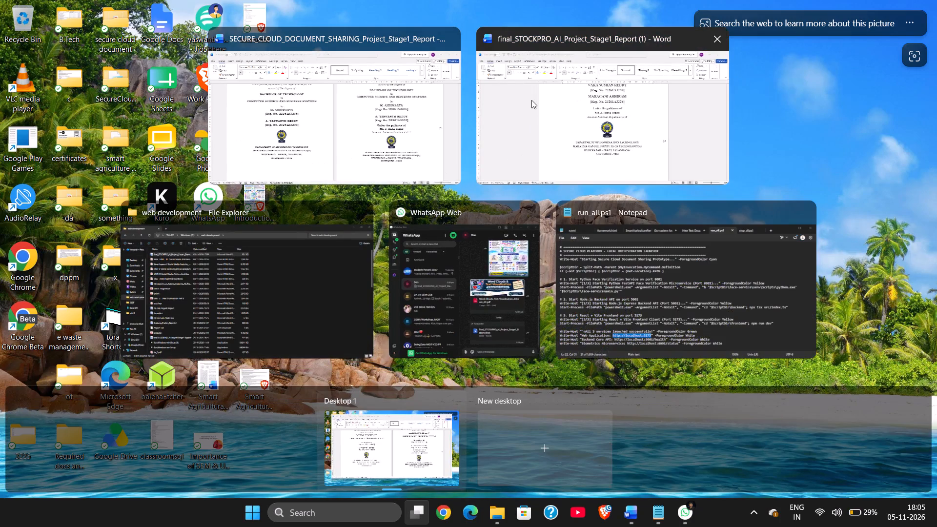
# Switch to the STOCKPRO AI report, examine the font sizes of its second title page's guidance lines, and return to the Secure Cloud report.
pyautogui.click(531, 100)
pyautogui.scroll(-3, 605, 225)
pyautogui.scroll(3, 605, 225)
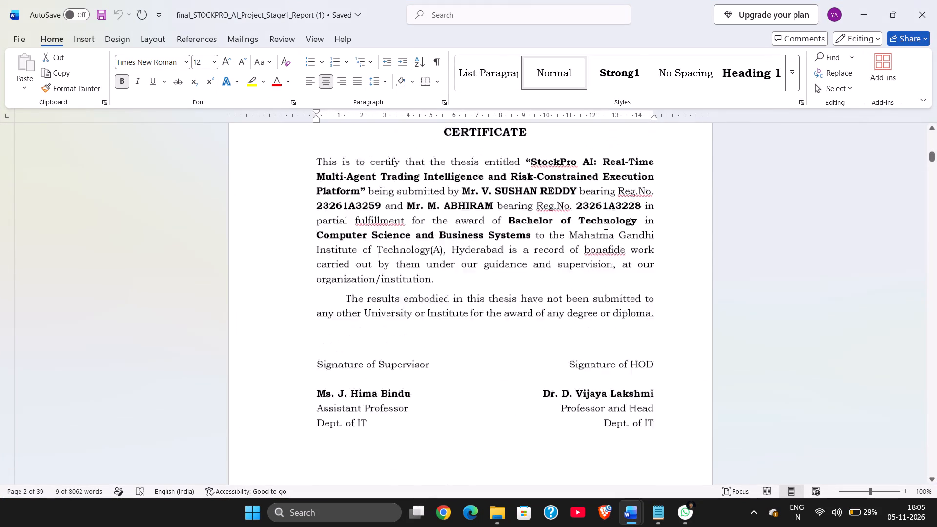
pyautogui.scroll(4, 605, 225)
pyautogui.scroll(-3, 605, 225)
pyautogui.scroll(1, 605, 225)
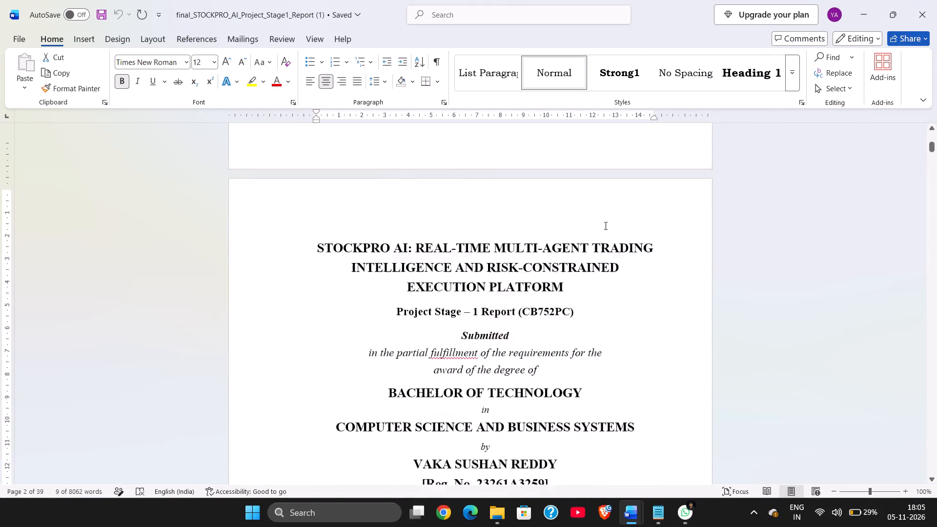
pyautogui.scroll(5, 605, 225)
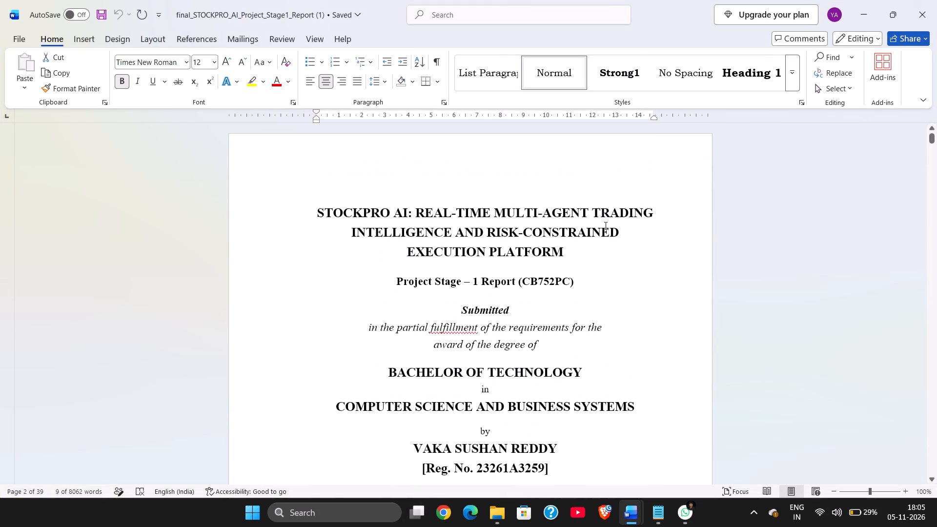
pyautogui.scroll(1, 605, 225)
pyautogui.scroll(-3, 605, 225)
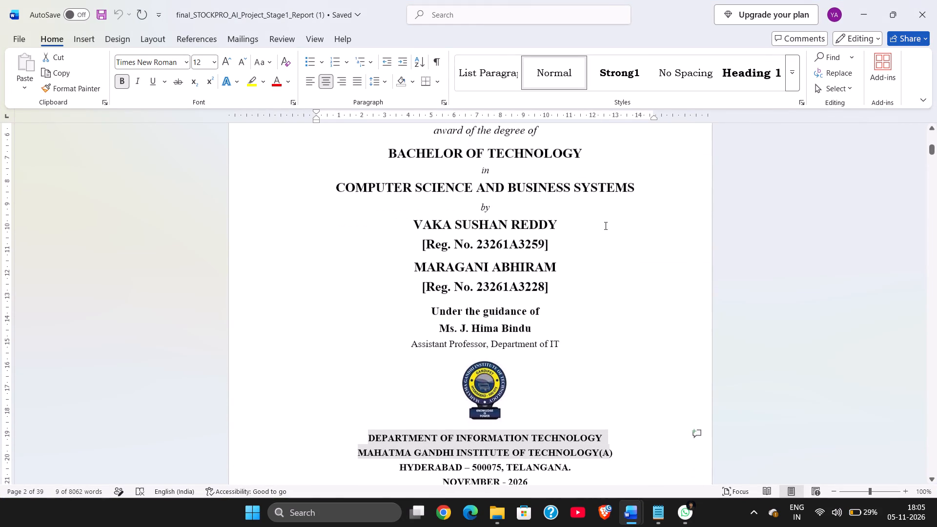
pyautogui.scroll(-1, 605, 225)
pyautogui.click(510, 327)
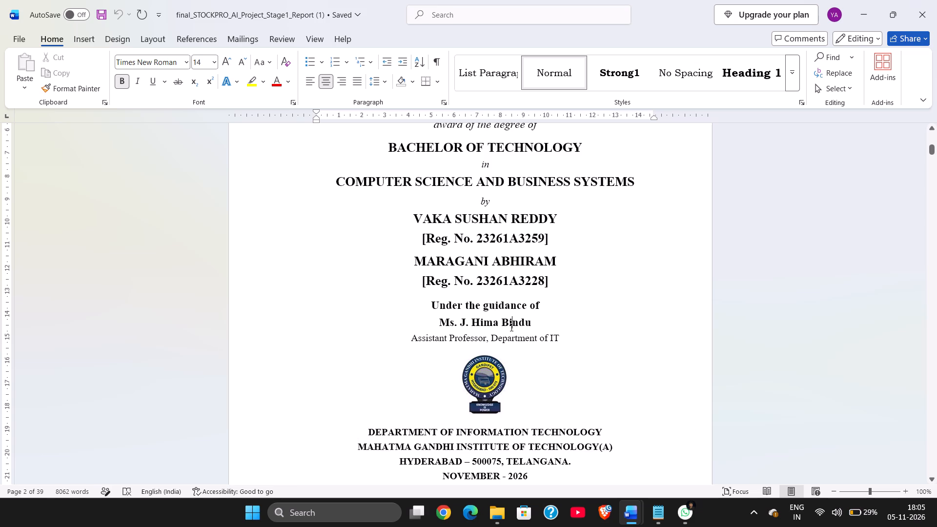
pyautogui.scroll(-1, 510, 327)
pyautogui.click(490, 259)
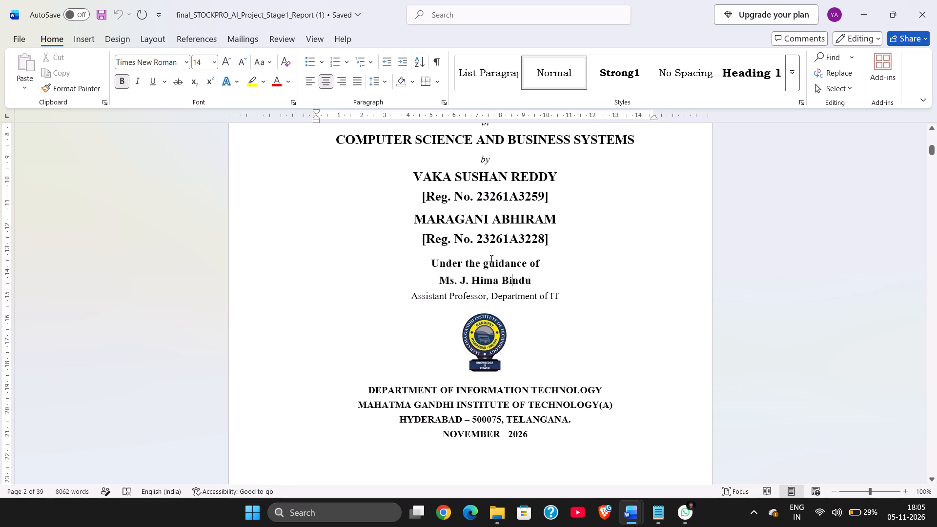
pyautogui.click(502, 297)
pyautogui.hotkey('alt', 'Tab')
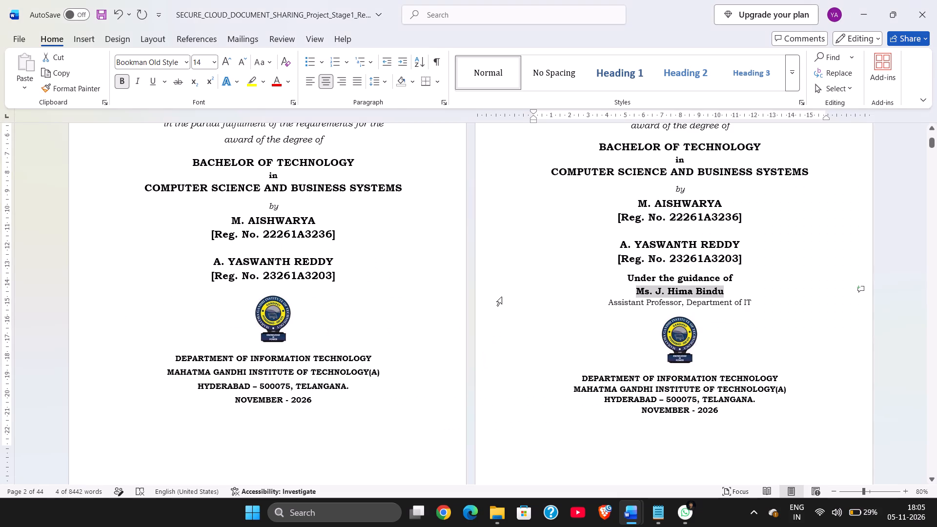
# Check the font sizes of the guidance lines on the second title page against those in the STOCKPRO AI report.
pyautogui.click(631, 277)
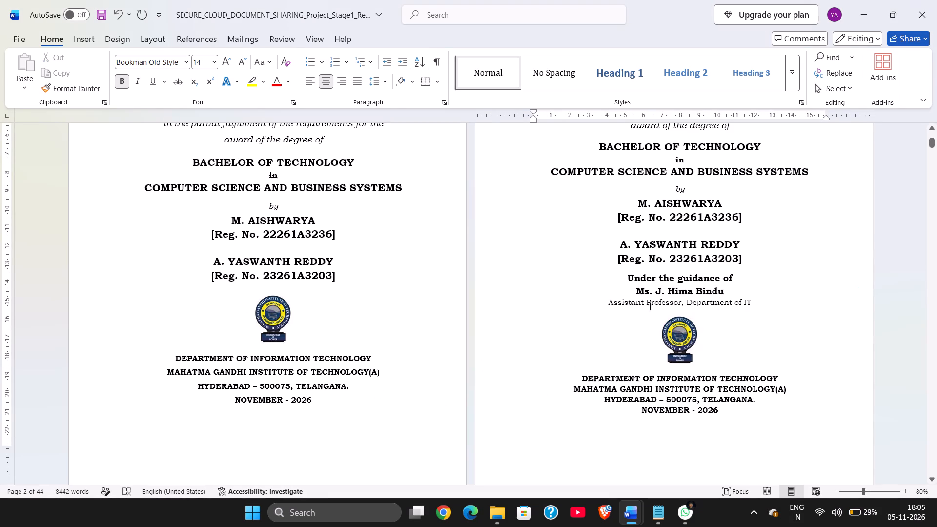
pyautogui.click(641, 307)
pyautogui.hotkey('alt', 'Tab')
pyautogui.scroll(-1, 641, 307)
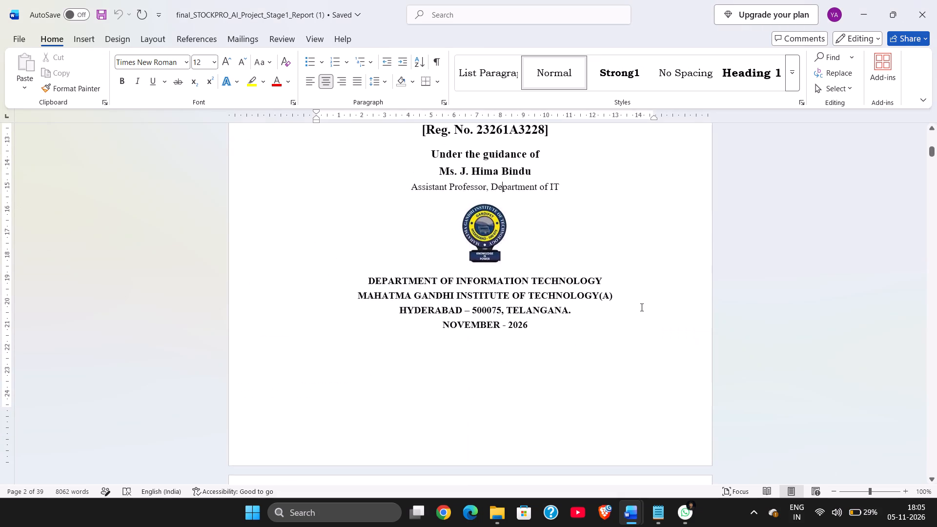
pyautogui.hotkey('alt', 'Tab')
pyautogui.hotkey('alt', 'Tab')
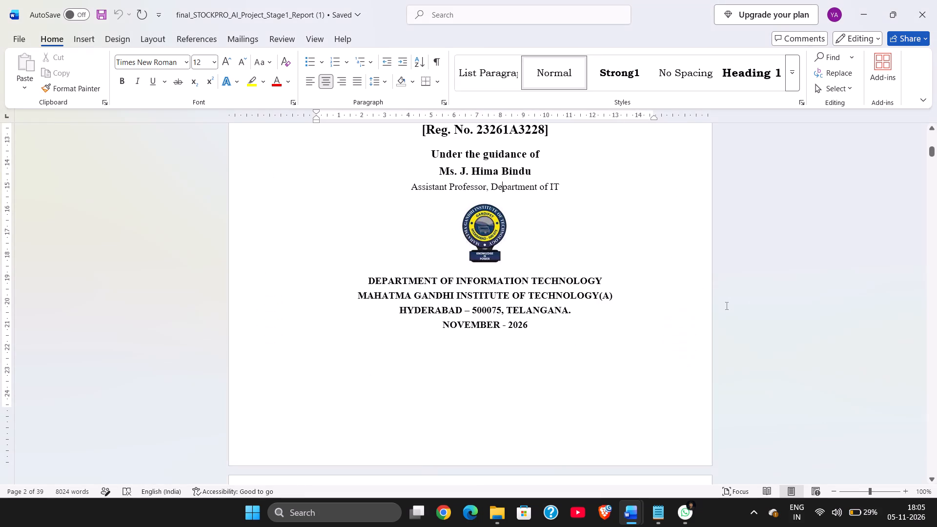
pyautogui.hotkey('alt', 'Tab')
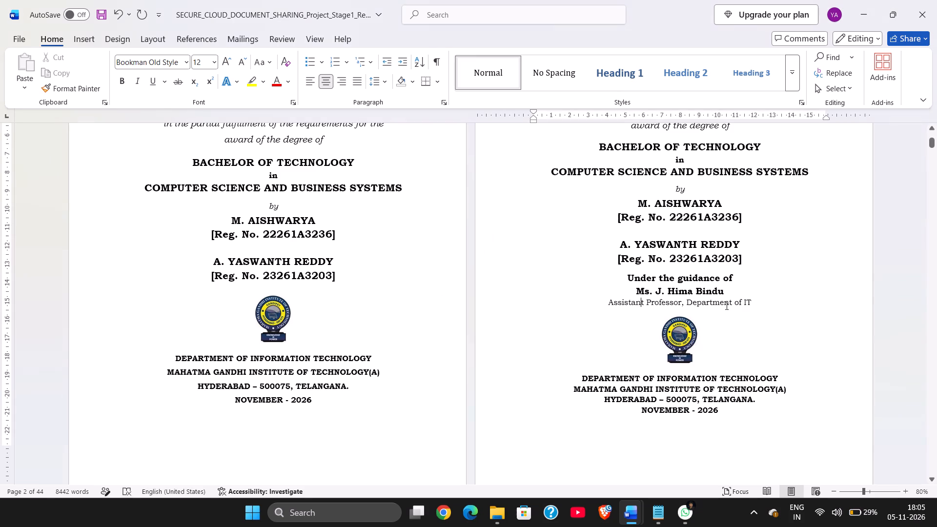
# Switch to the STOCKPRO AI report, examine its department block's font size and line spacing, and return to the Secure Cloud report.
pyautogui.scroll(-1, 726, 305)
pyautogui.hotkey('alt', 'Tab')
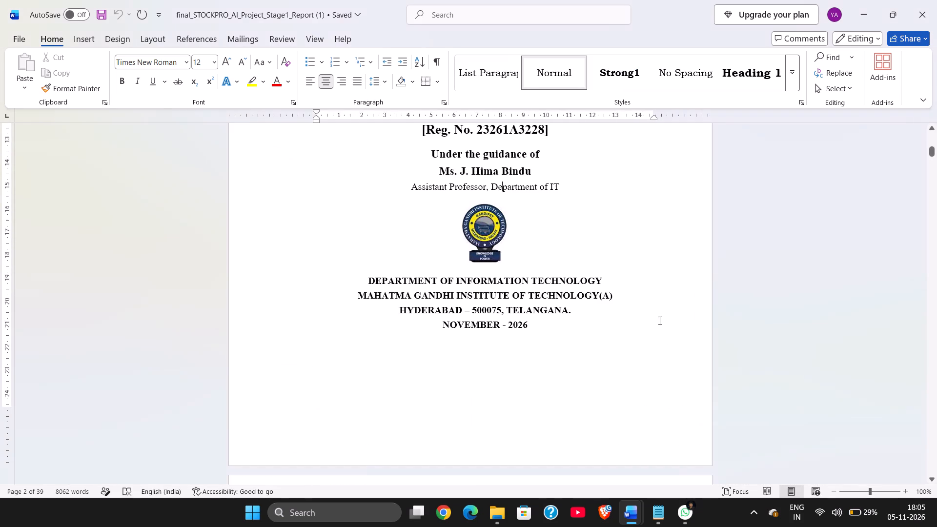
pyautogui.click(566, 279)
pyautogui.moveTo(362, 273); pyautogui.dragTo(658, 312)
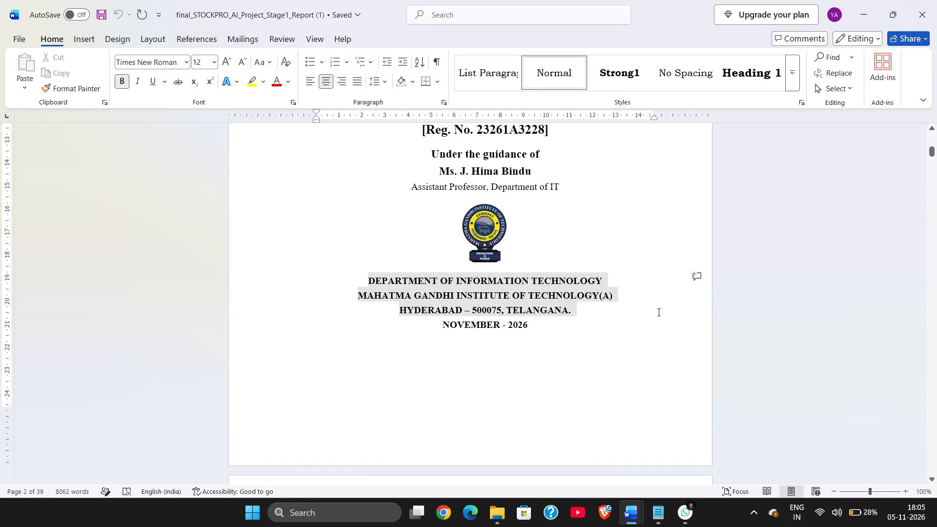
pyautogui.moveTo(658, 312); pyautogui.dragTo(631, 285)
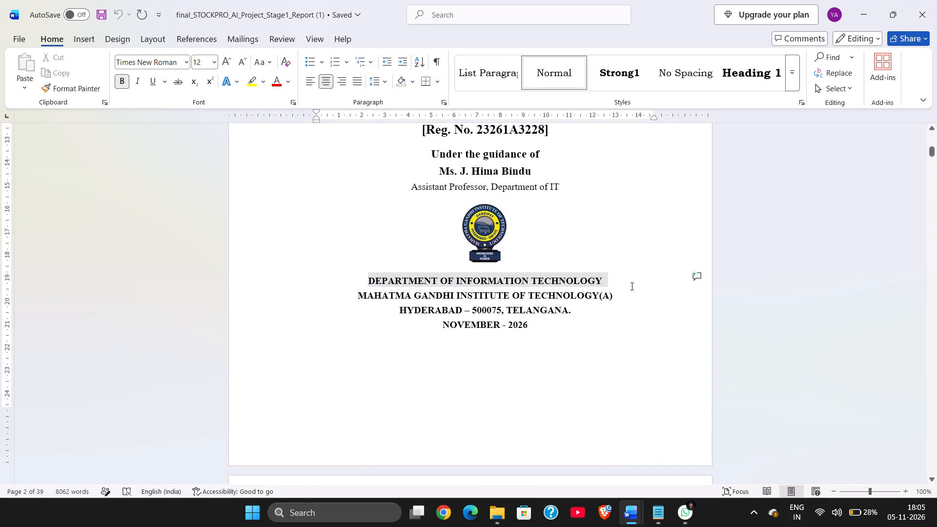
pyautogui.moveTo(631, 285); pyautogui.dragTo(633, 299)
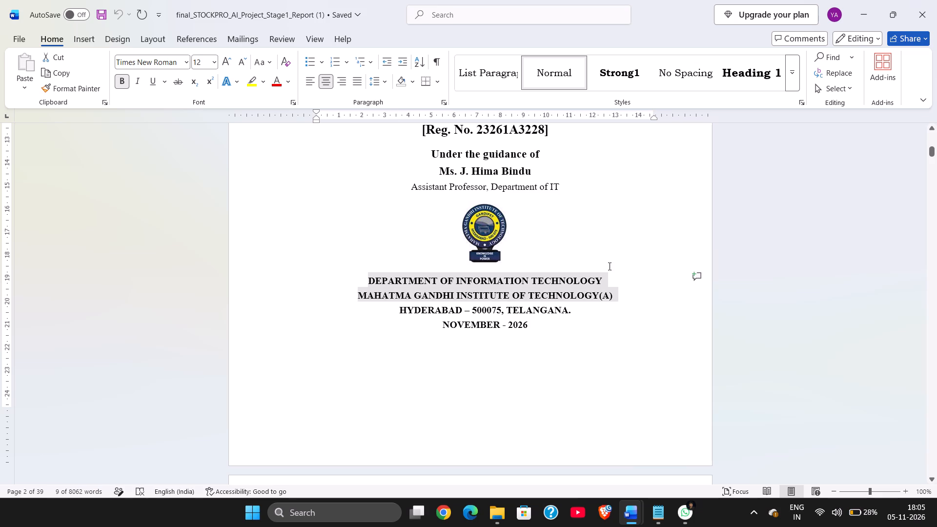
pyautogui.click(604, 273)
pyautogui.moveTo(604, 273); pyautogui.dragTo(595, 274)
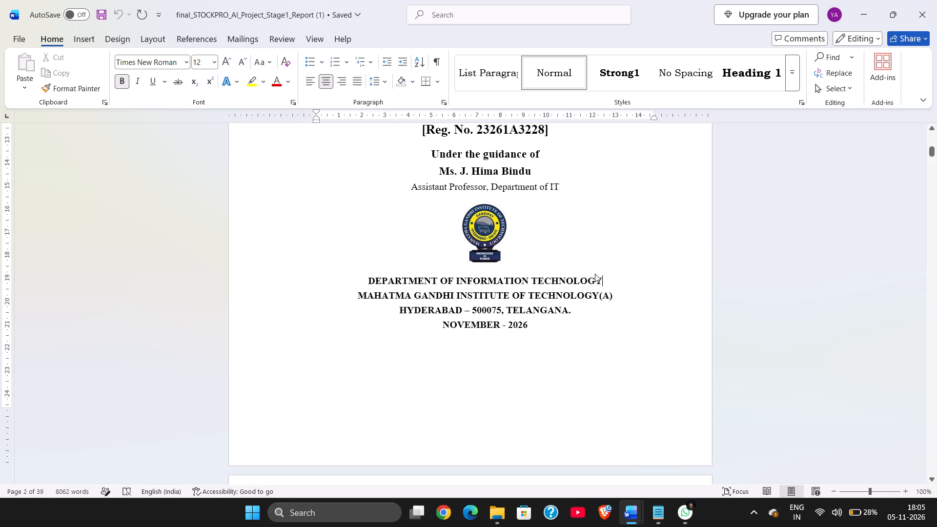
pyautogui.moveTo(595, 274); pyautogui.dragTo(368, 276)
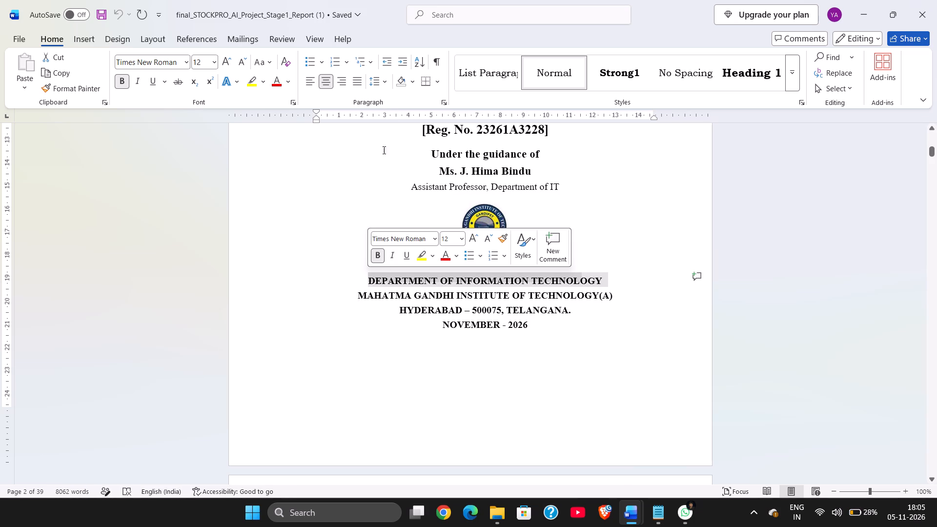
pyautogui.click(388, 80)
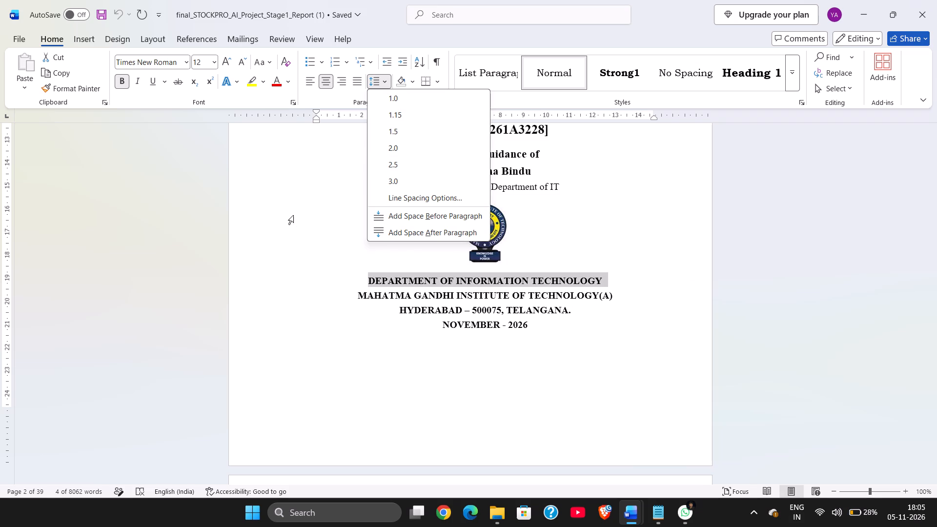
pyautogui.click(308, 262)
pyautogui.hotkey('alt', 'Tab')
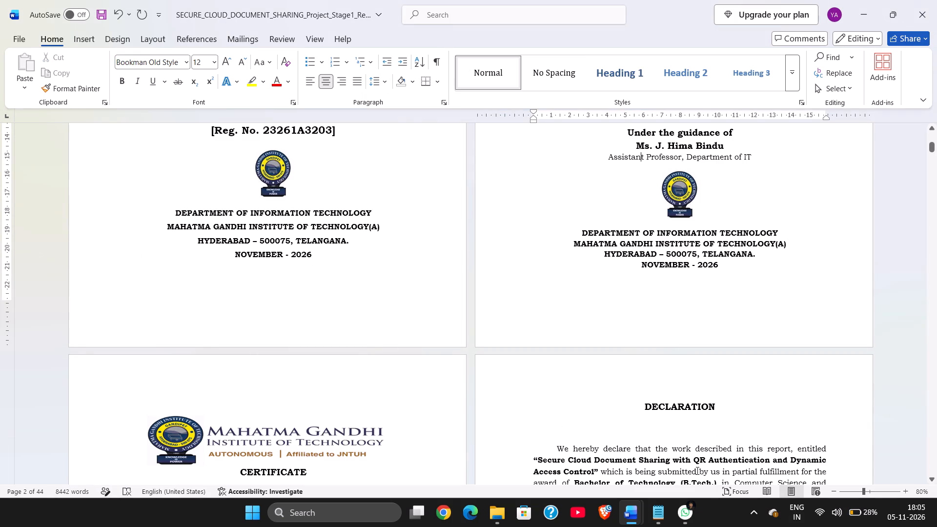
# Set the line spacing of the department, institute and address block below the second title page's logo to 1.5.
pyautogui.moveTo(580, 234); pyautogui.dragTo(745, 242)
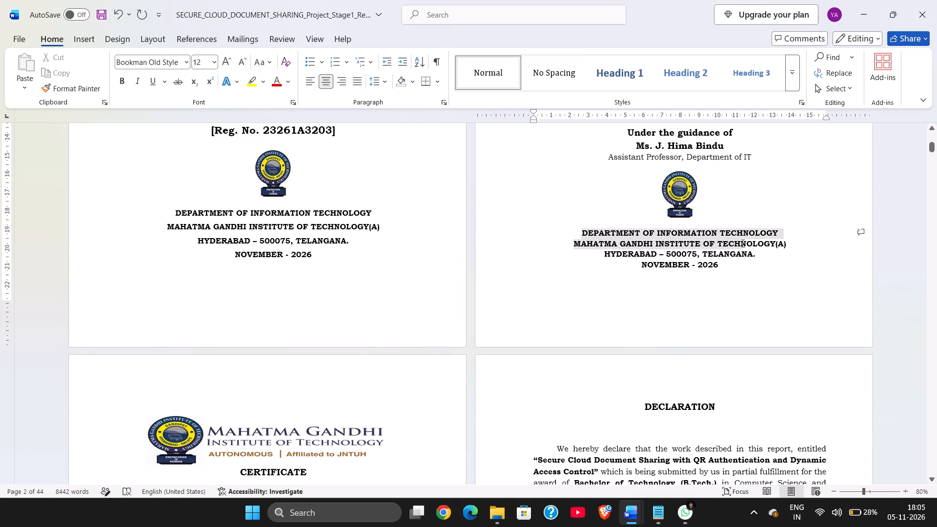
pyautogui.moveTo(745, 242); pyautogui.dragTo(776, 233)
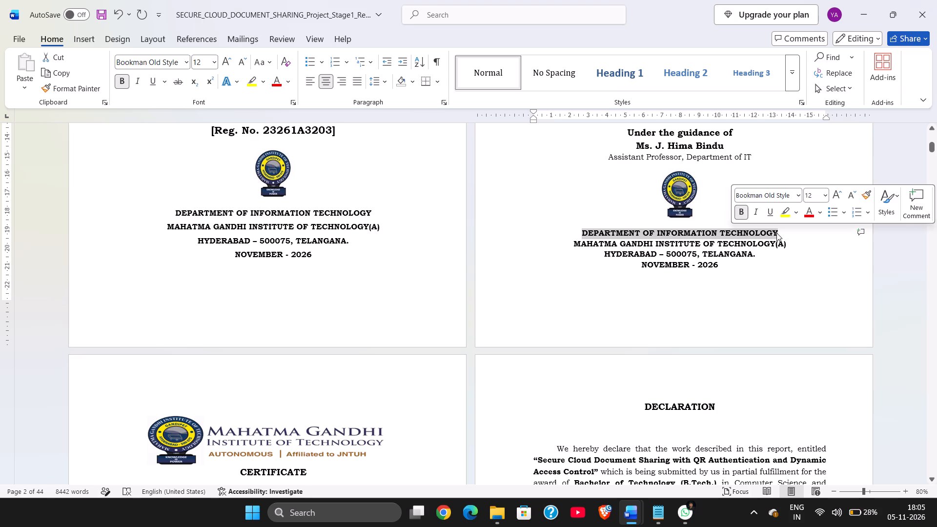
pyautogui.click(386, 76)
pyautogui.click(390, 101)
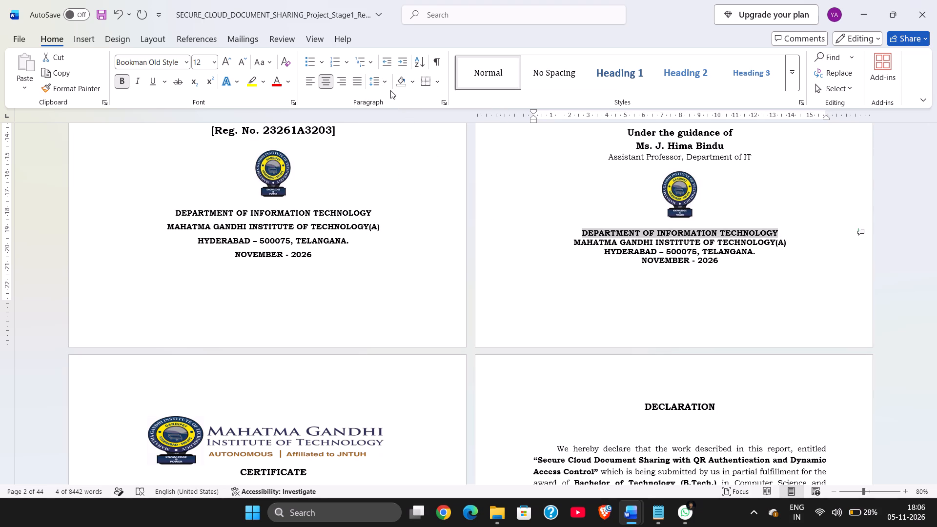
pyautogui.click(388, 85)
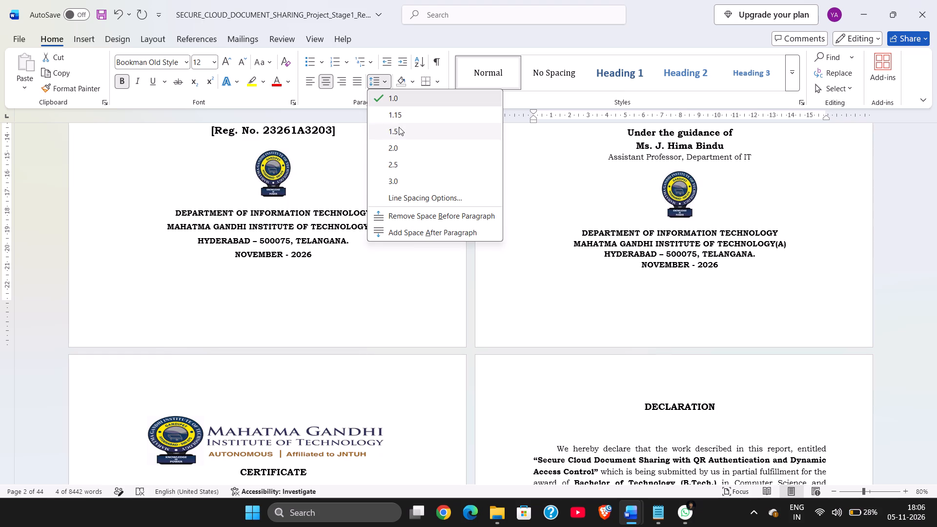
pyautogui.click(399, 127)
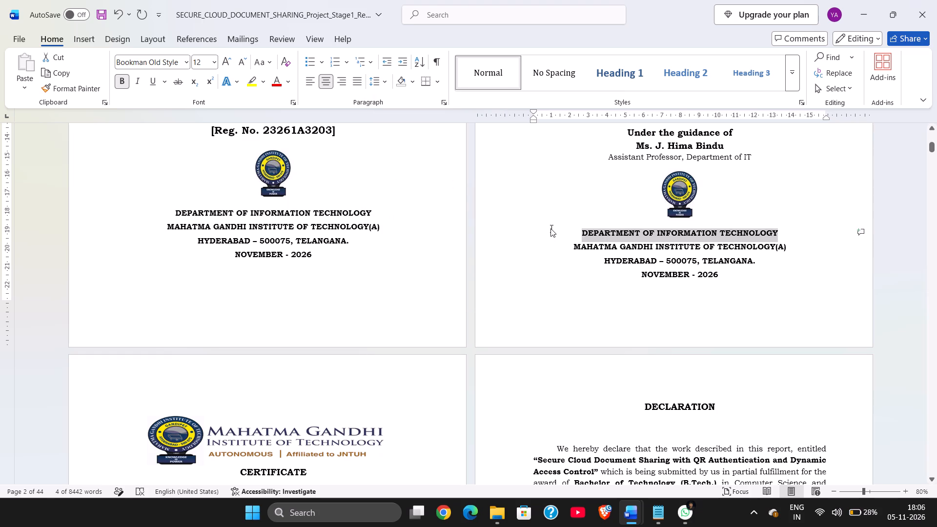
pyautogui.moveTo(569, 248); pyautogui.dragTo(649, 248)
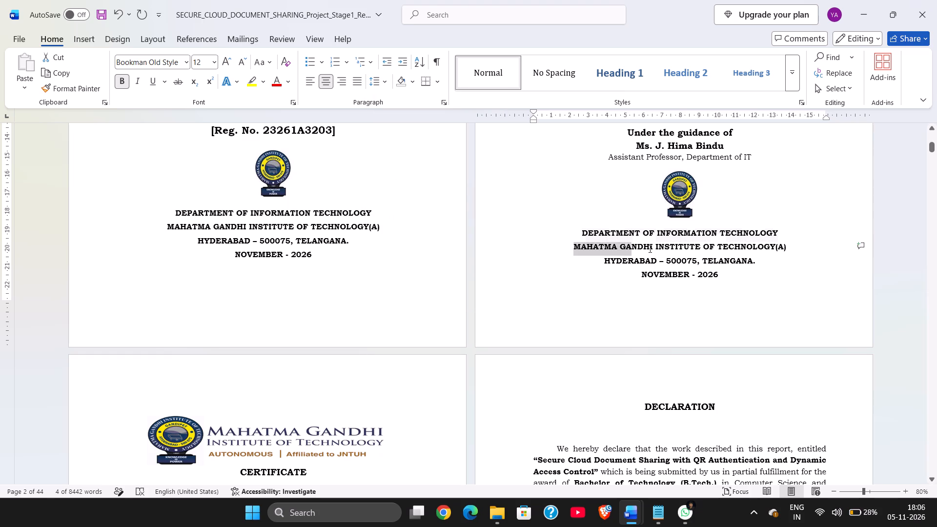
pyautogui.moveTo(649, 248); pyautogui.dragTo(762, 261)
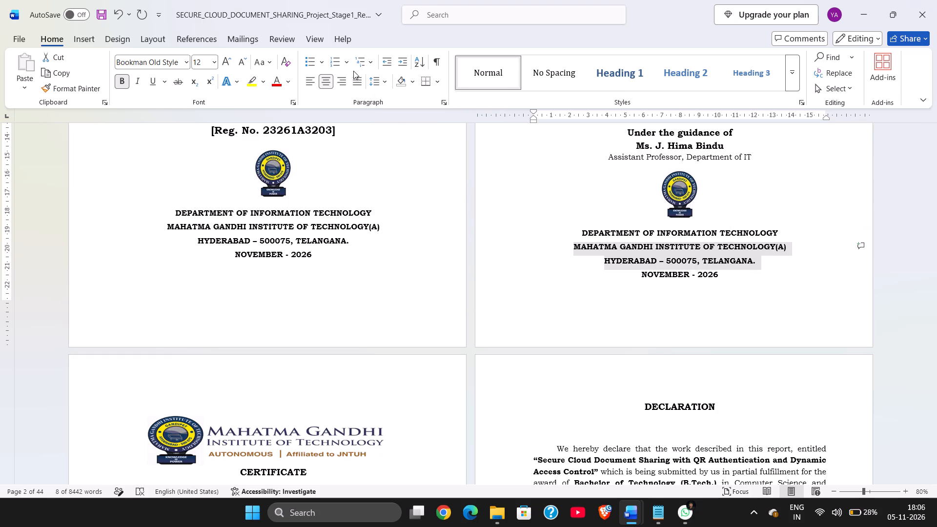
pyautogui.click(387, 82)
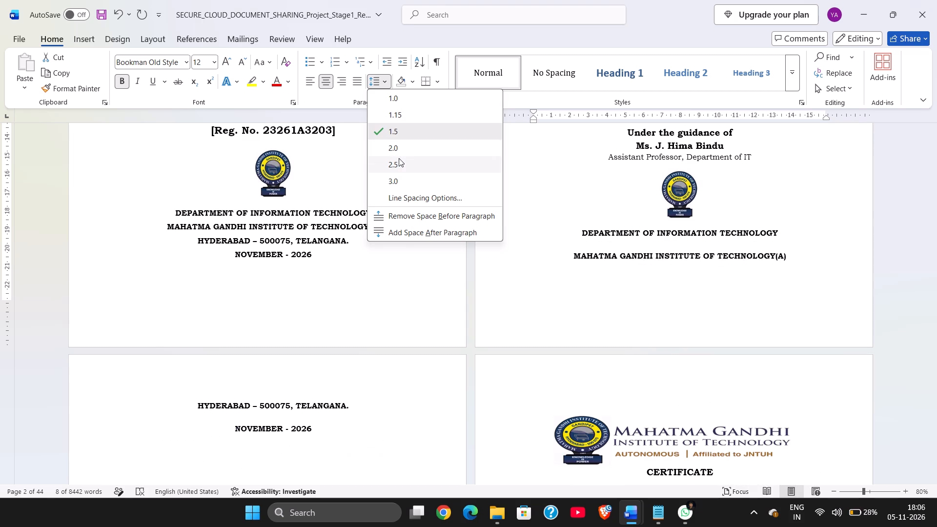
pyautogui.click(387, 133)
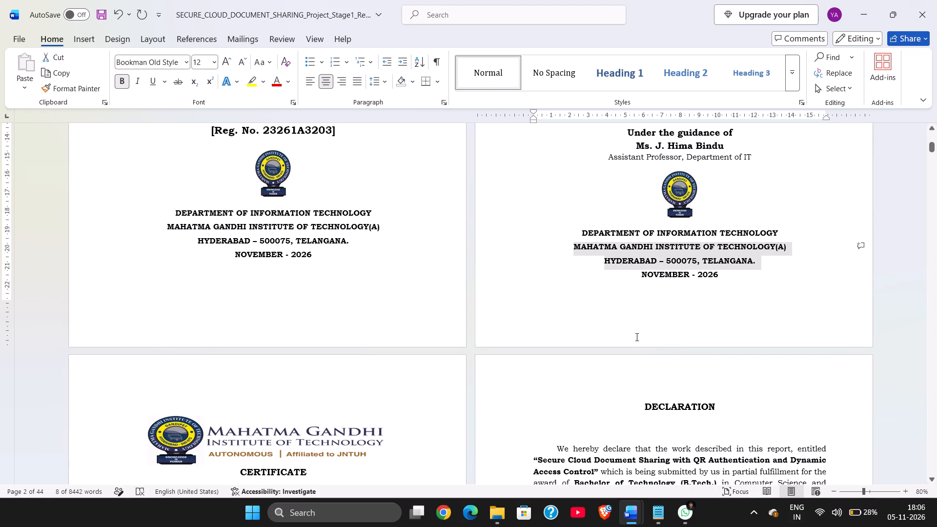
pyautogui.click(640, 283)
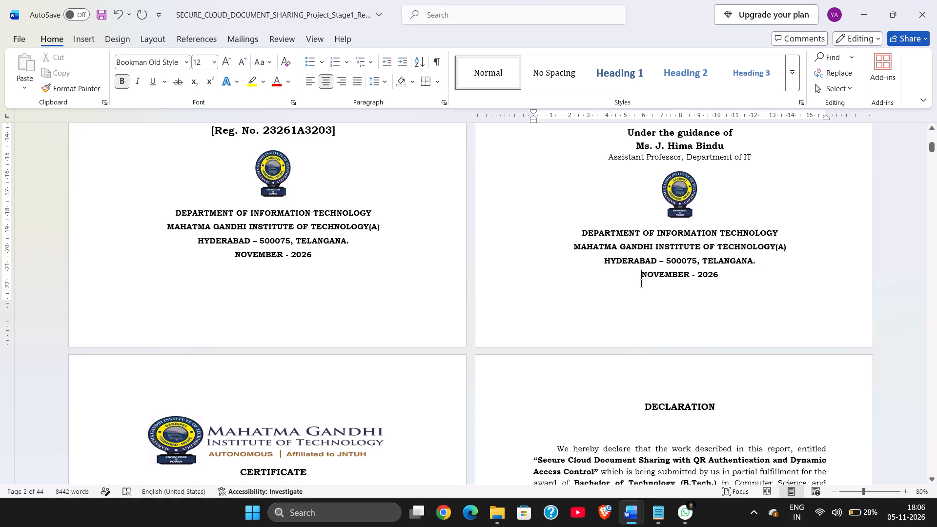
# Review the layout of the front matter from the certificate and declaration through the acknowledgement, abstract and table of contents.
pyautogui.scroll(-2, 646, 320)
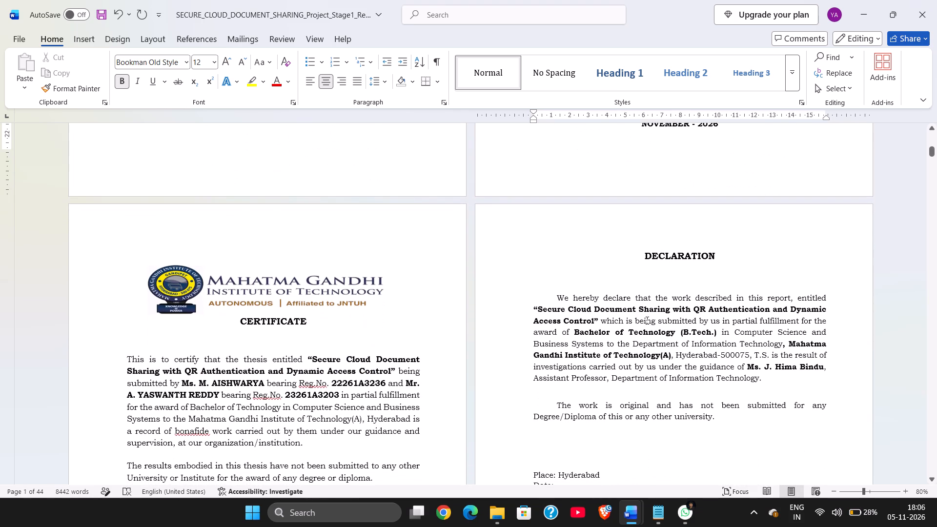
pyautogui.scroll(-3, 646, 320)
pyautogui.scroll(1, 646, 320)
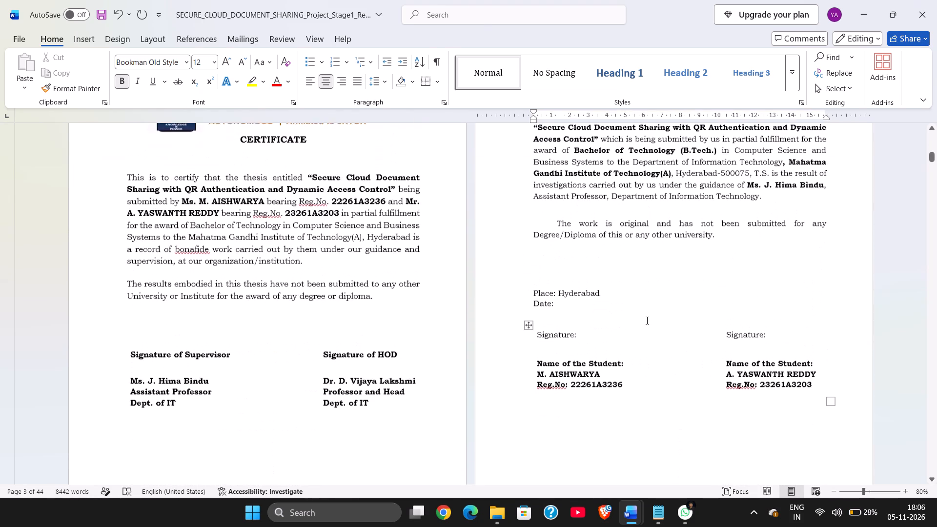
pyautogui.hscroll(1, 646, 320)
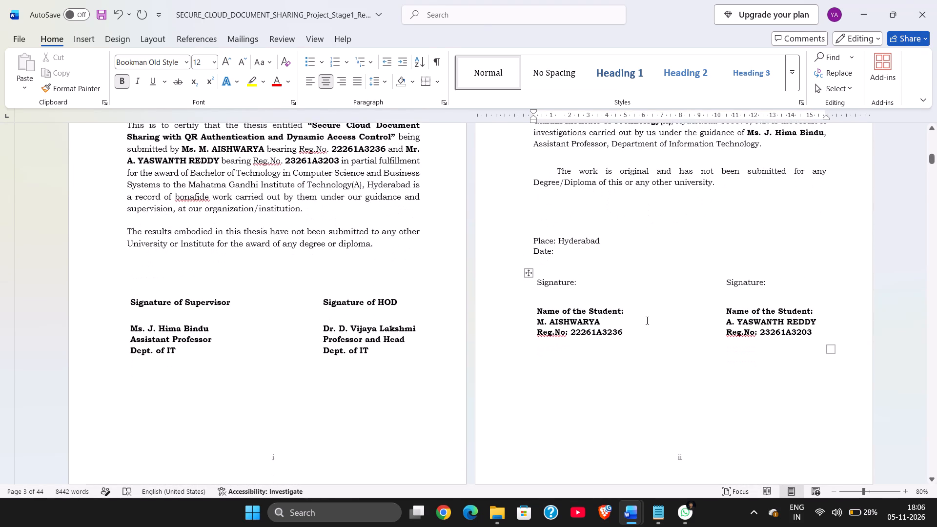
pyautogui.hscroll(1, 646, 320)
pyautogui.scroll(1, 646, 320)
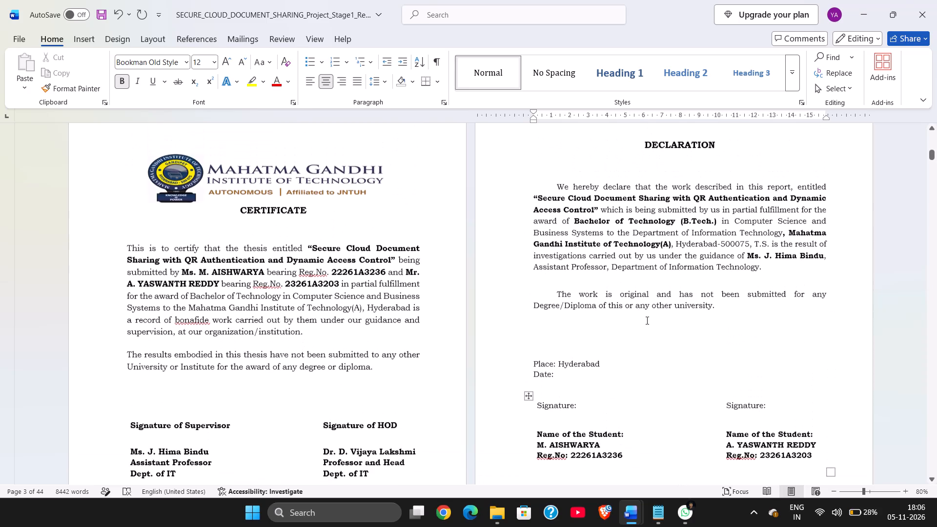
pyautogui.scroll(1, 646, 320)
pyautogui.scroll(-3, 646, 320)
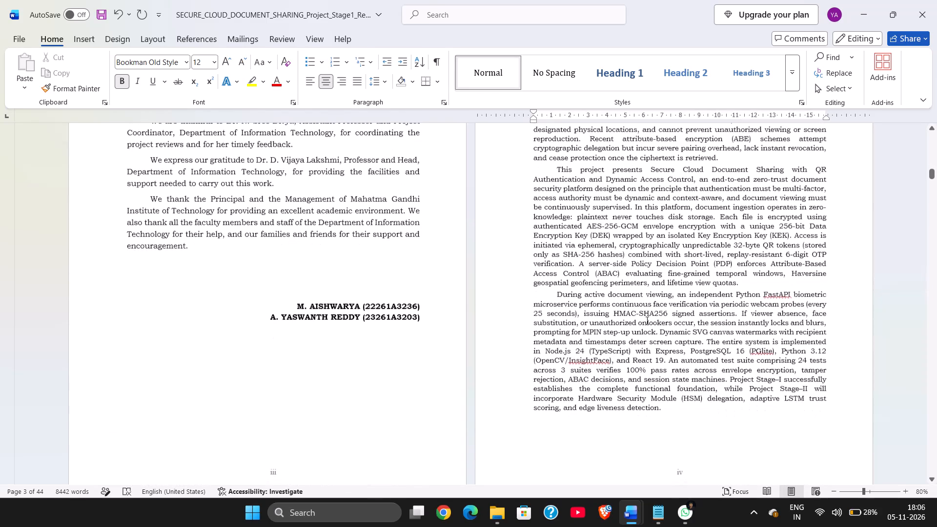
pyautogui.scroll(1, 646, 320)
pyautogui.scroll(-3, 646, 320)
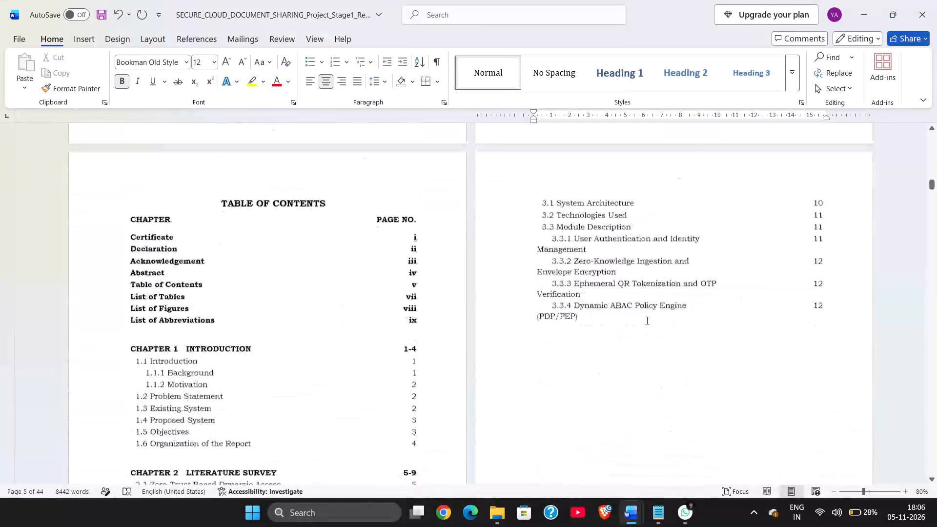
pyautogui.scroll(-2, 646, 320)
pyautogui.scroll(4, 646, 320)
pyautogui.scroll(-3, 646, 320)
pyautogui.scroll(1, 646, 301)
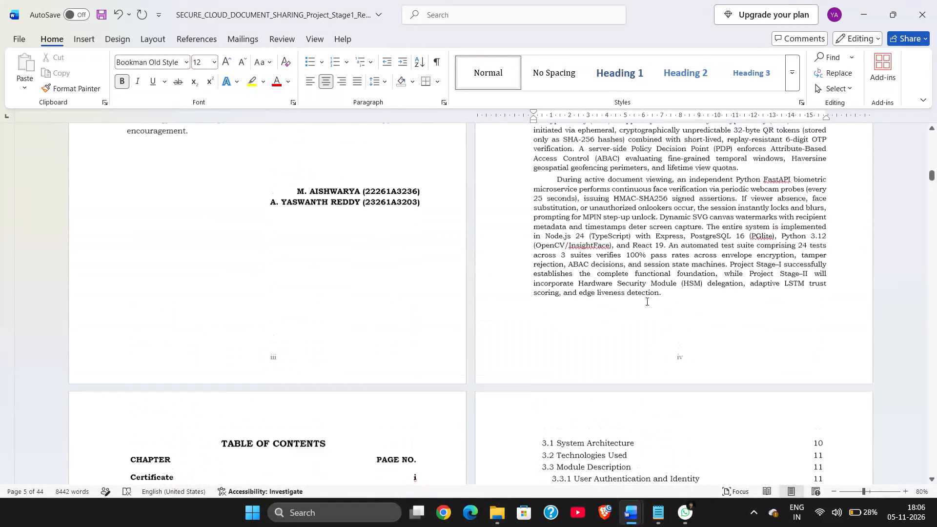
pyautogui.scroll(2, 646, 301)
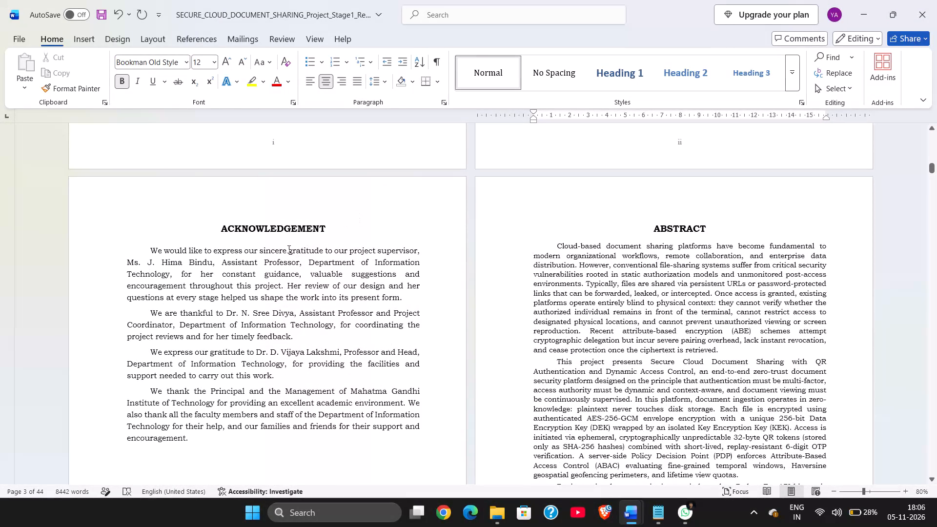
# Check the font size of the ACKNOWLEDGEMENT and ABSTRACT headings.
pyautogui.click(292, 234)
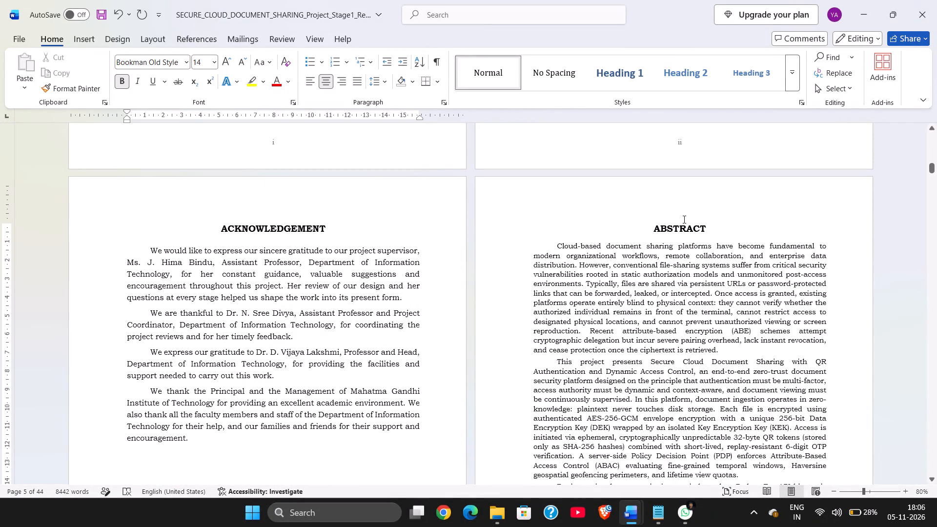
pyautogui.click(683, 219)
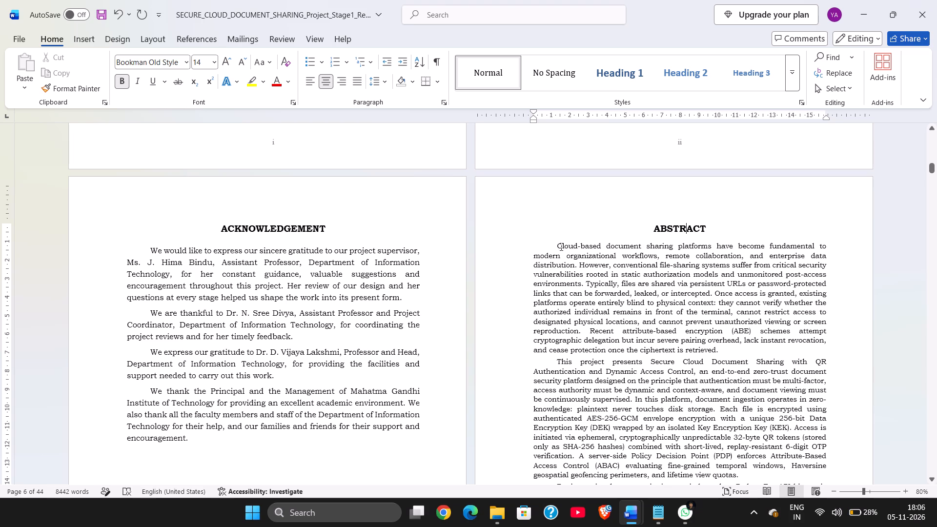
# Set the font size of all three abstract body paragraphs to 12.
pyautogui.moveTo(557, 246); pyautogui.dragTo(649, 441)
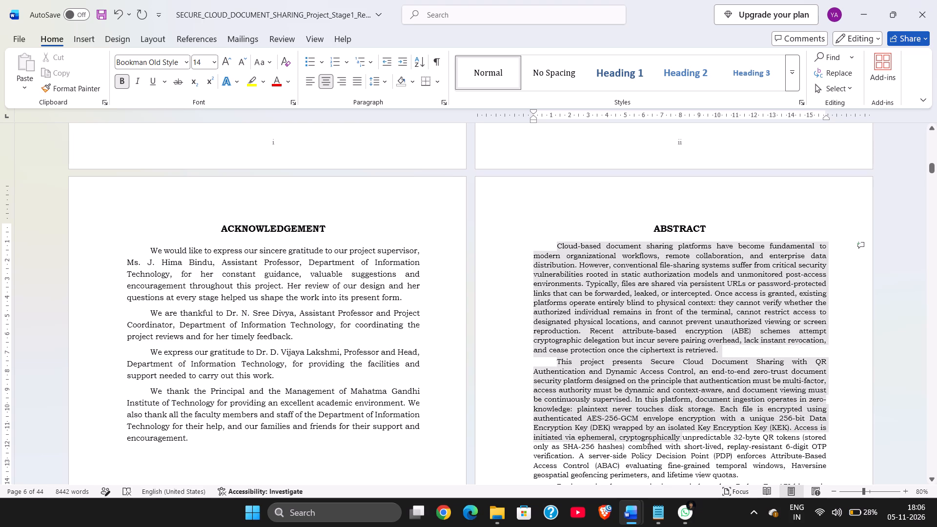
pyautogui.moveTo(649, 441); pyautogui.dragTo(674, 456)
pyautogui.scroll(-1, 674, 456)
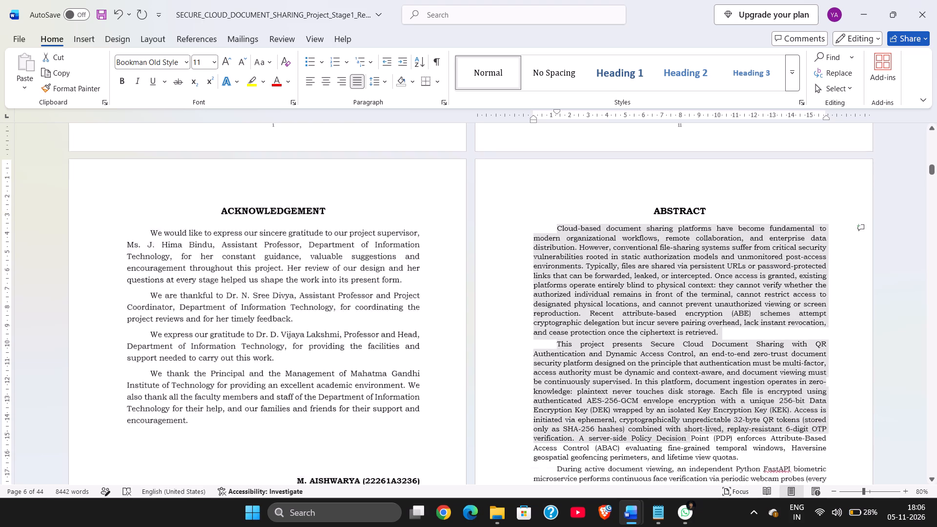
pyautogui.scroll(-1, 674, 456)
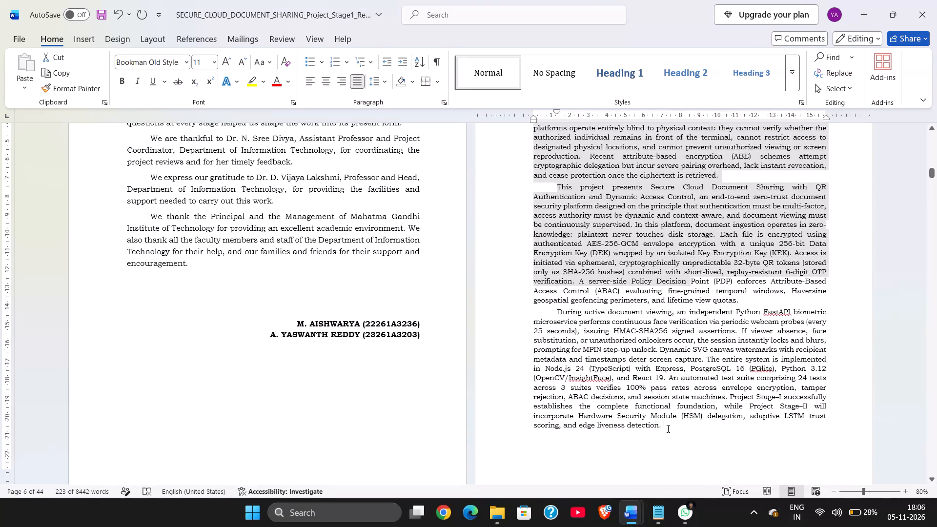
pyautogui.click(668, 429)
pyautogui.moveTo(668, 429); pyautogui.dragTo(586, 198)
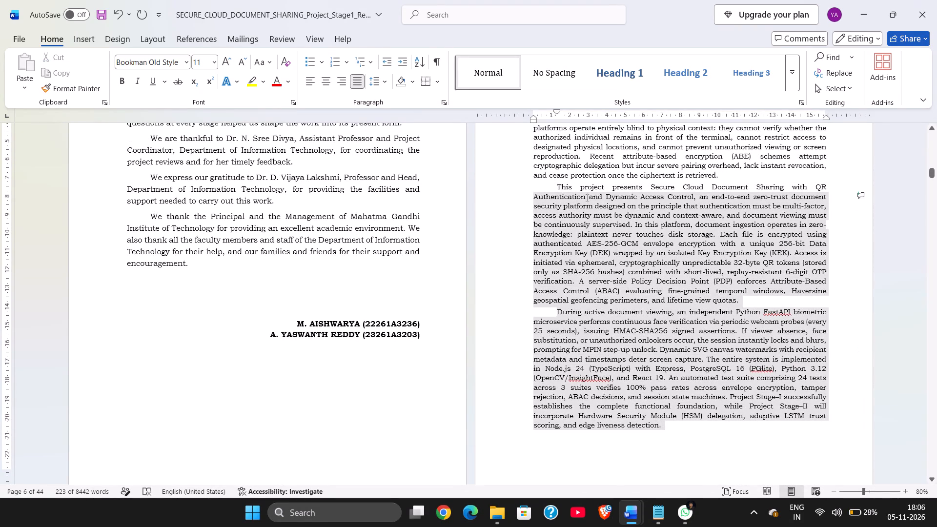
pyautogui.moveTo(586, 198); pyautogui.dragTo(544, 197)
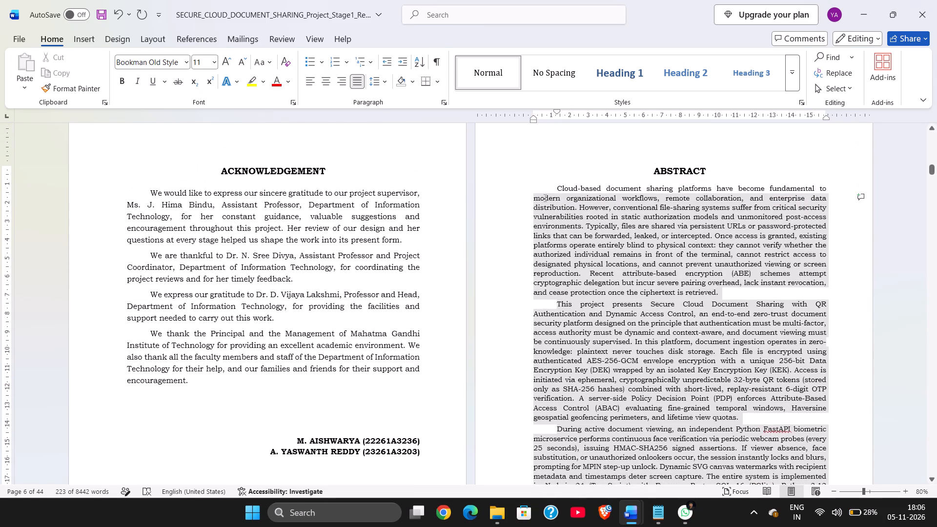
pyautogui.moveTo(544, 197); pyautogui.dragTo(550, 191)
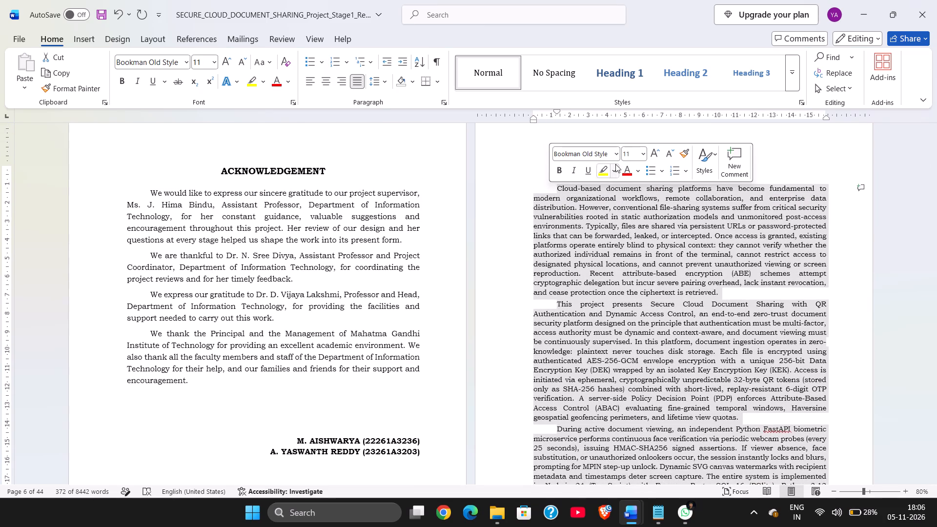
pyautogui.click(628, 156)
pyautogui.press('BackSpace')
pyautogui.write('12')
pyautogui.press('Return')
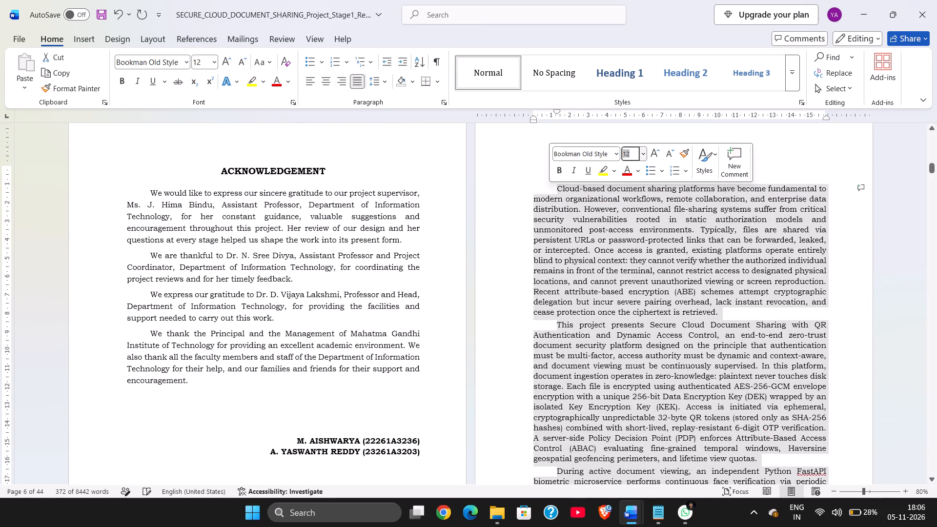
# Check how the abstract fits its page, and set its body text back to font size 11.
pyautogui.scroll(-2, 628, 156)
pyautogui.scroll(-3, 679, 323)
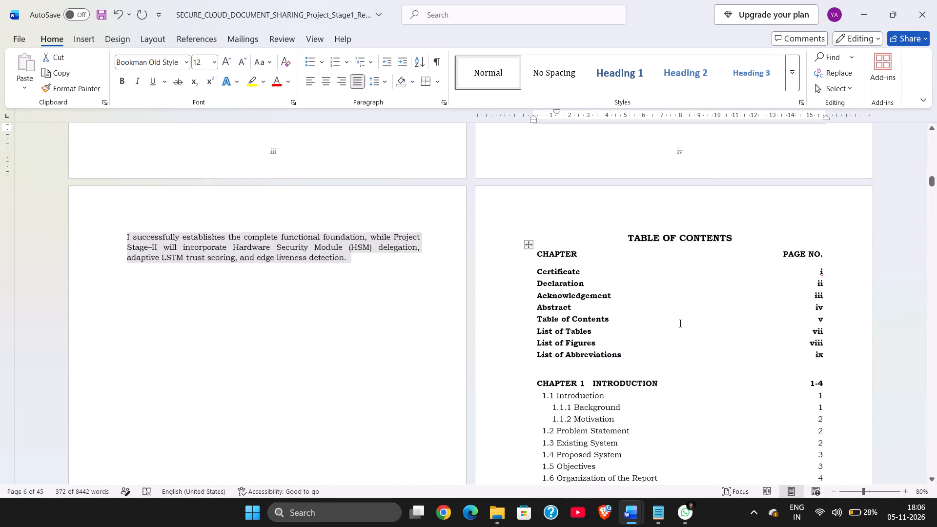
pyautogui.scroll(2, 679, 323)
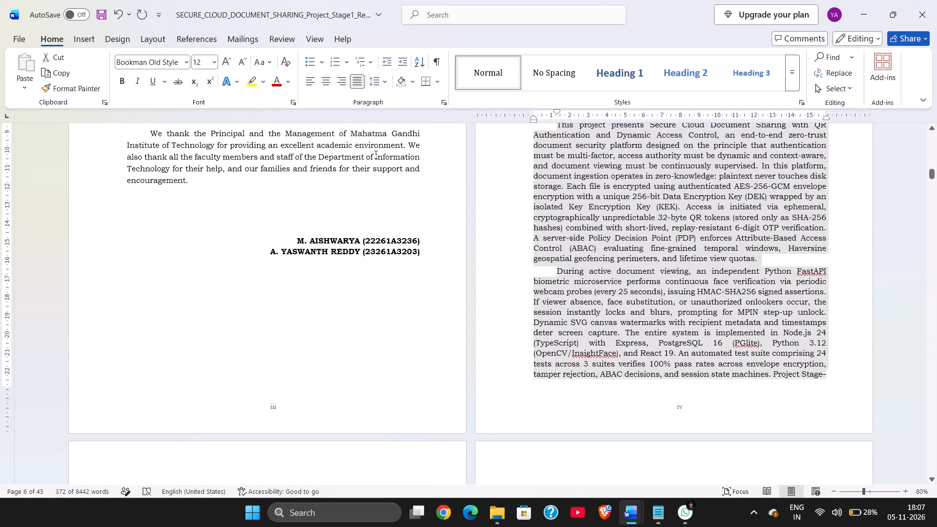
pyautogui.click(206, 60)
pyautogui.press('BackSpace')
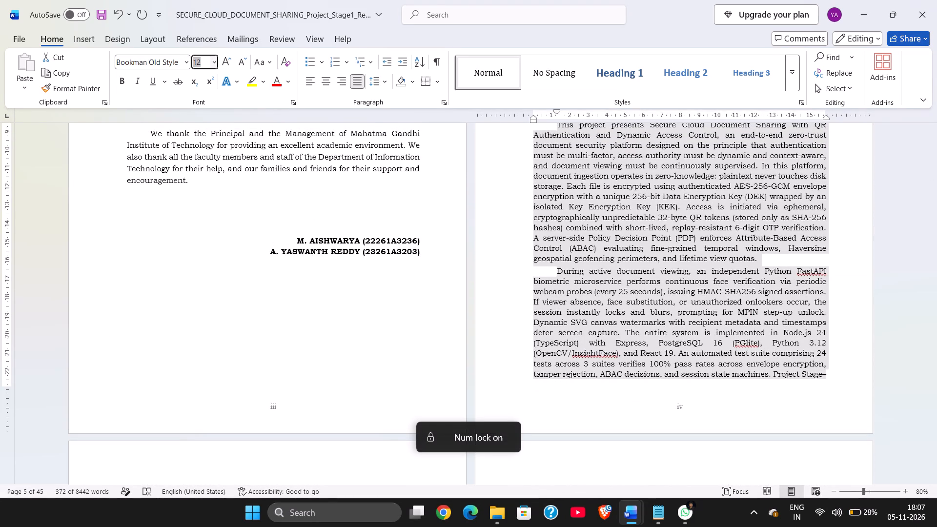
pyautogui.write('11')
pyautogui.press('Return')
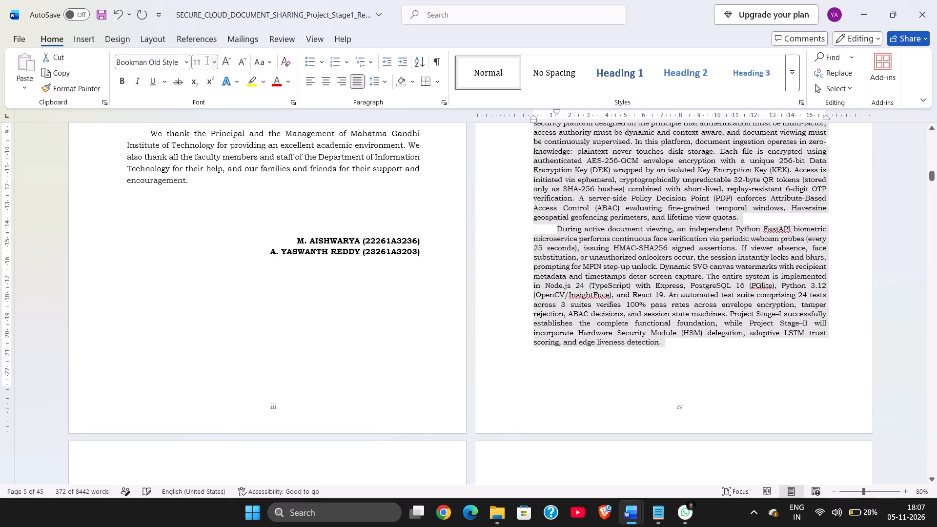
# Review the pages from the table of contents to the list of abbreviations, and check the CHAPTER 1 INTRODUCTION heading's font size.
pyautogui.scroll(2, 389, 102)
pyautogui.scroll(2, 538, 213)
pyautogui.scroll(-5, 538, 213)
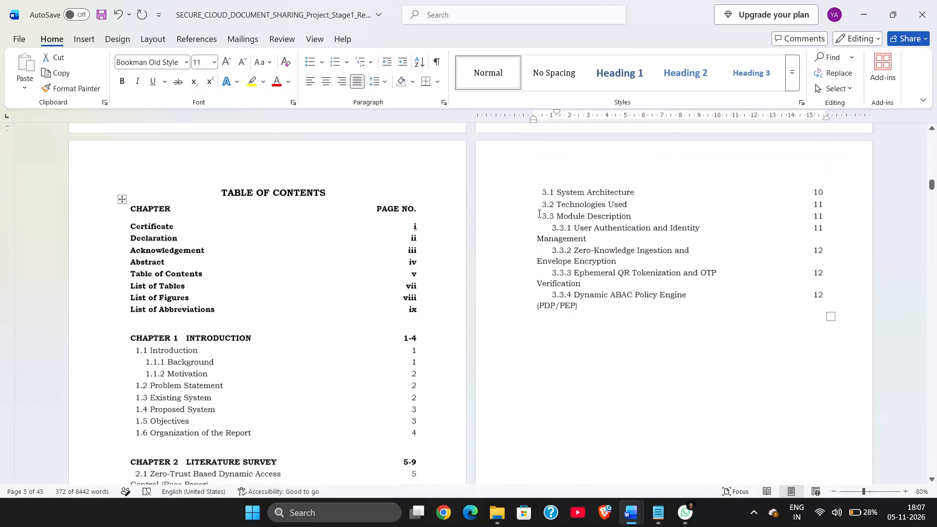
pyautogui.scroll(-7, 538, 213)
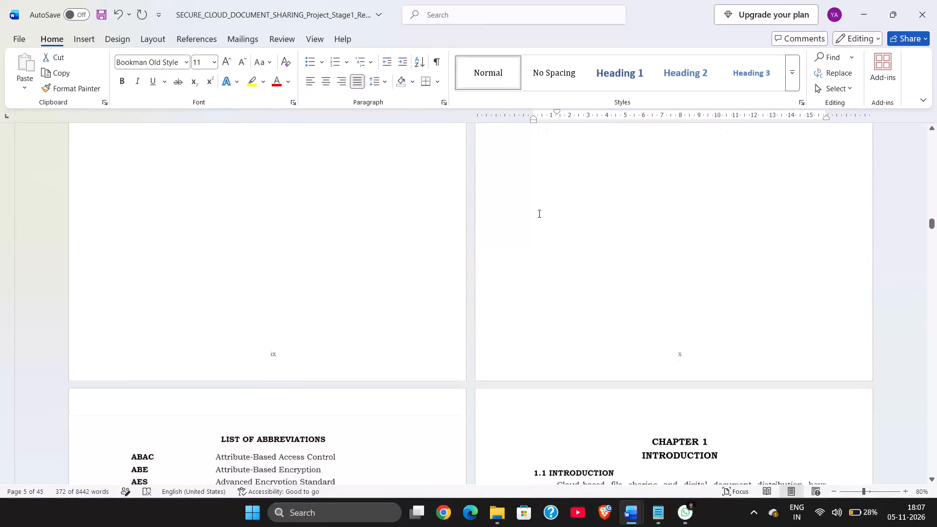
pyautogui.scroll(-4, 538, 213)
pyautogui.scroll(3, 538, 213)
pyautogui.click(653, 358)
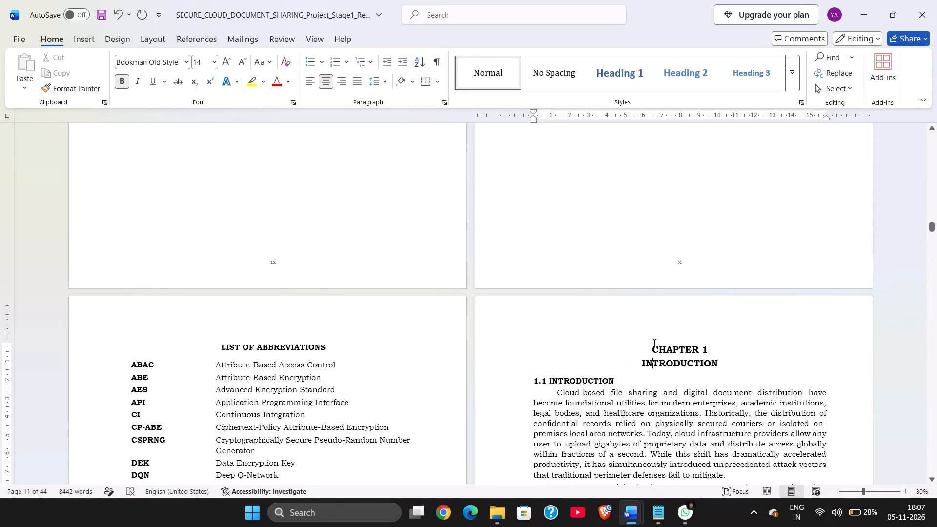
pyautogui.click(653, 341)
# Review the page layout of chapters 1 and 2, including the literature survey tables and the objectives and report organization sections.
pyautogui.scroll(-3, 653, 341)
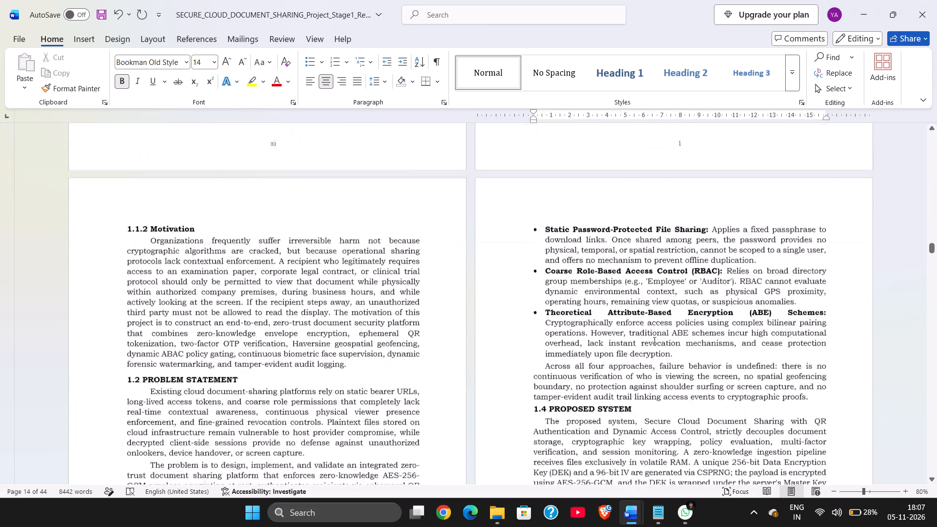
pyautogui.scroll(-20, 653, 341)
pyautogui.scroll(1, 653, 341)
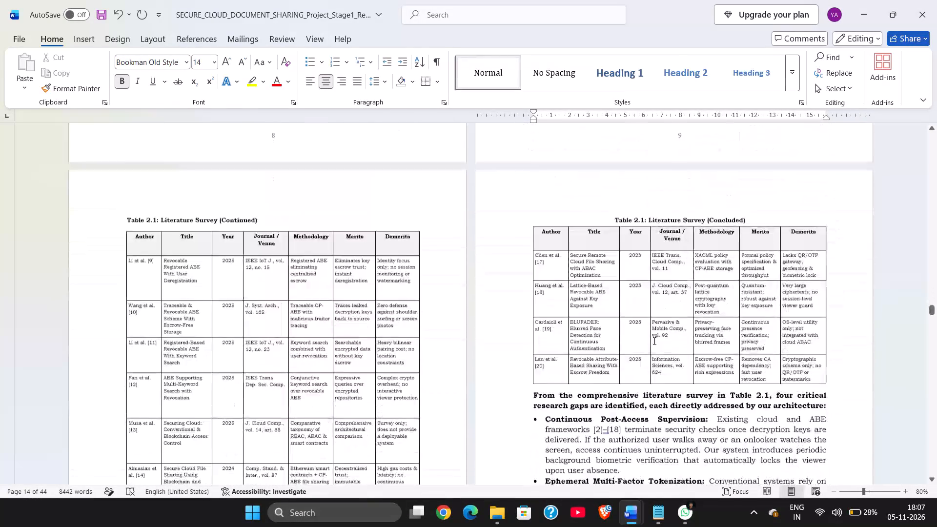
pyautogui.scroll(3, 653, 341)
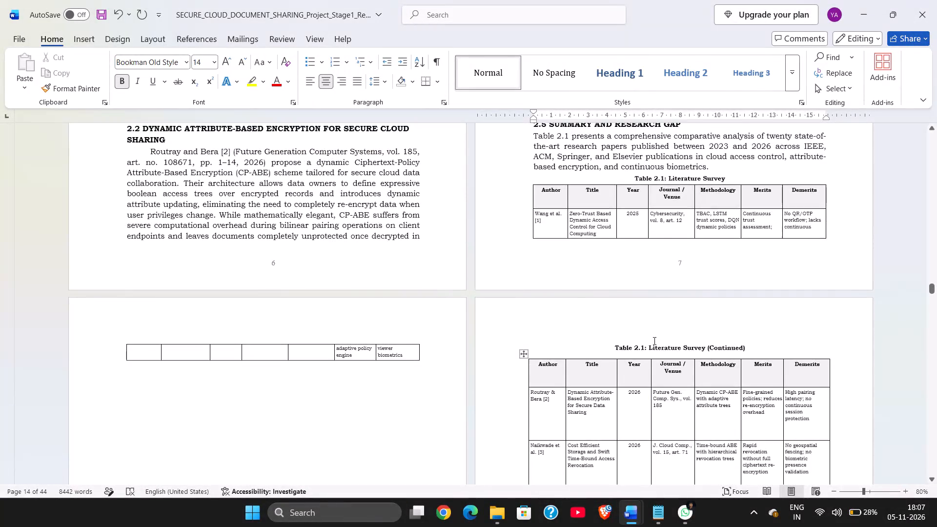
pyautogui.scroll(1, 653, 341)
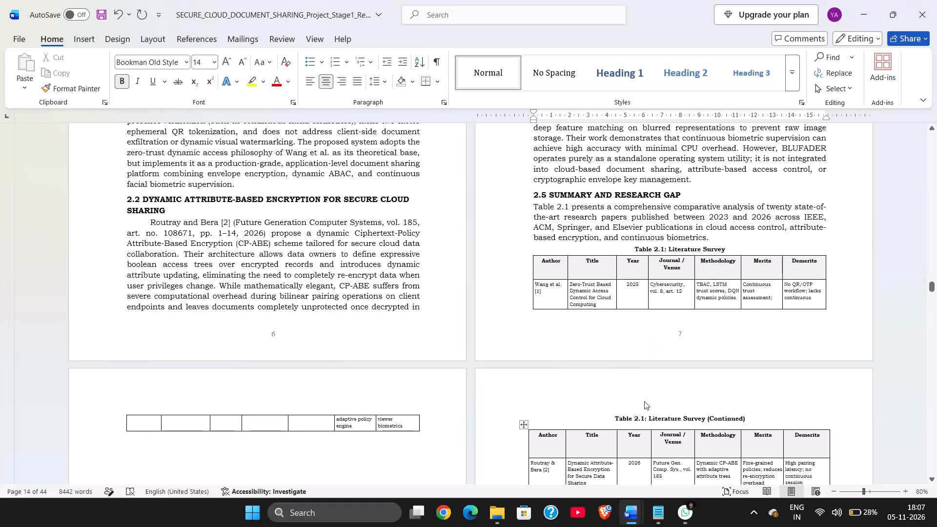
pyautogui.scroll(2, 644, 401)
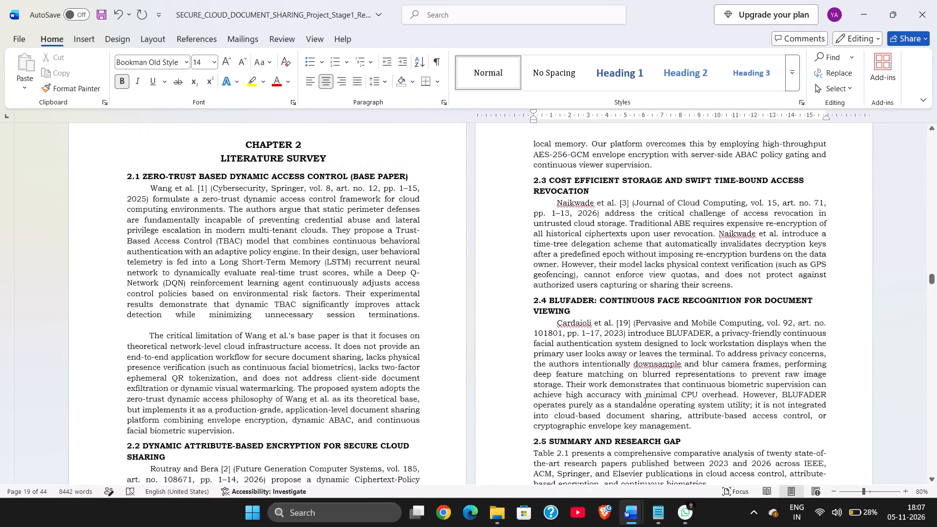
pyautogui.scroll(5, 644, 401)
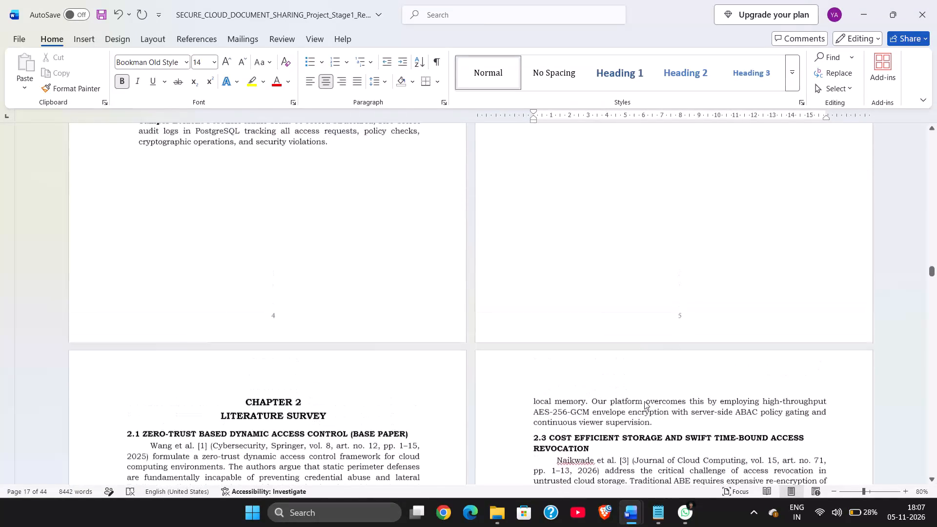
pyautogui.scroll(2, 644, 401)
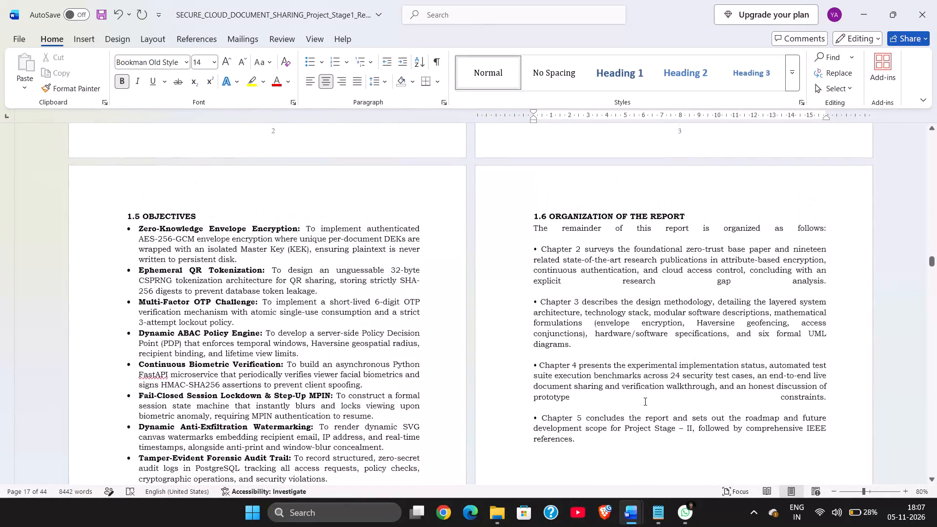
# Examine how Table 2.1 breaks across pages after section 2.5, and the paragraph spacing in the preceding literature survey sections.
pyautogui.scroll(-2, 644, 401)
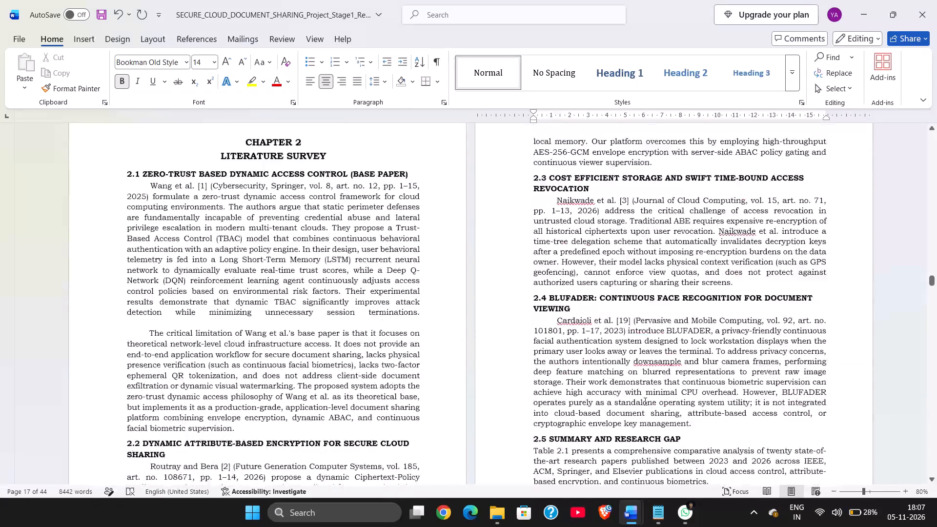
pyautogui.scroll(-5, 644, 401)
pyautogui.scroll(1, 644, 401)
pyautogui.scroll(-1, 644, 401)
pyautogui.scroll(2, 644, 401)
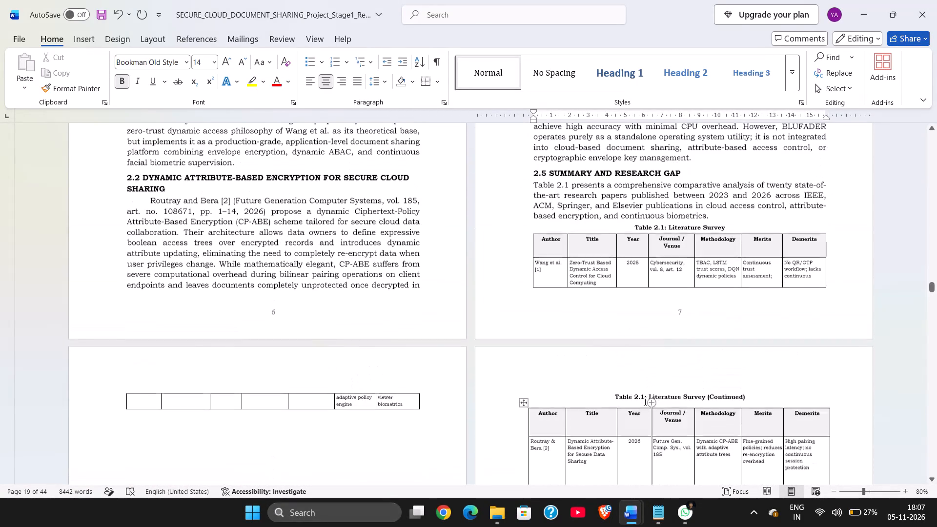
pyautogui.scroll(1, 644, 401)
pyautogui.scroll(1, 471, 336)
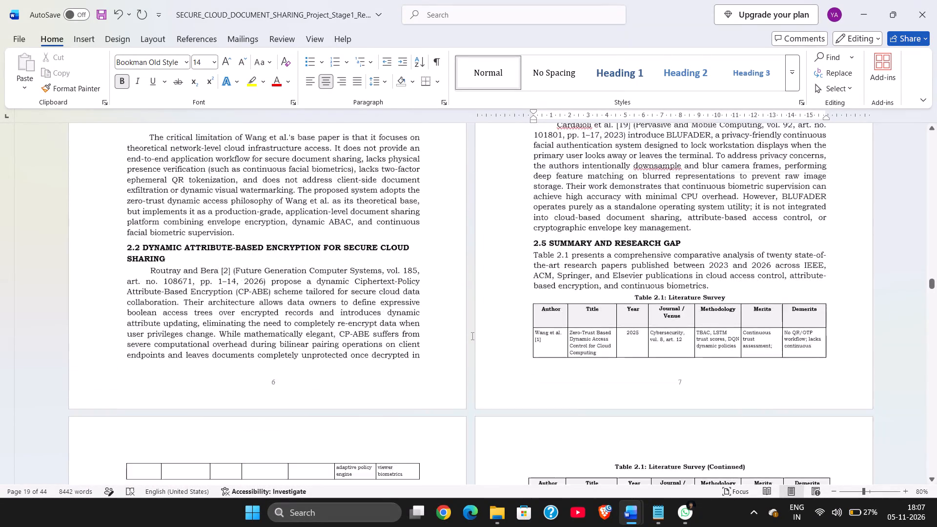
pyautogui.scroll(2, 471, 336)
pyautogui.scroll(-1, 471, 336)
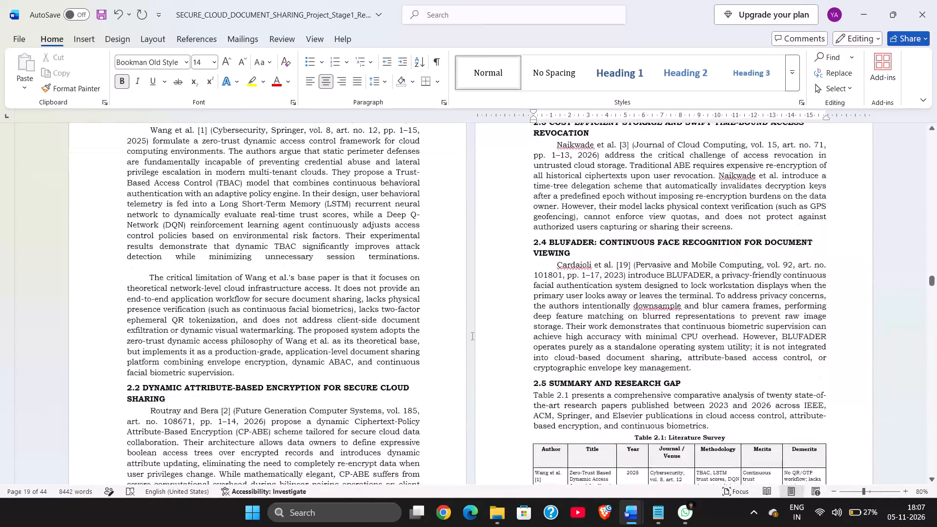
pyautogui.scroll(-1, 471, 336)
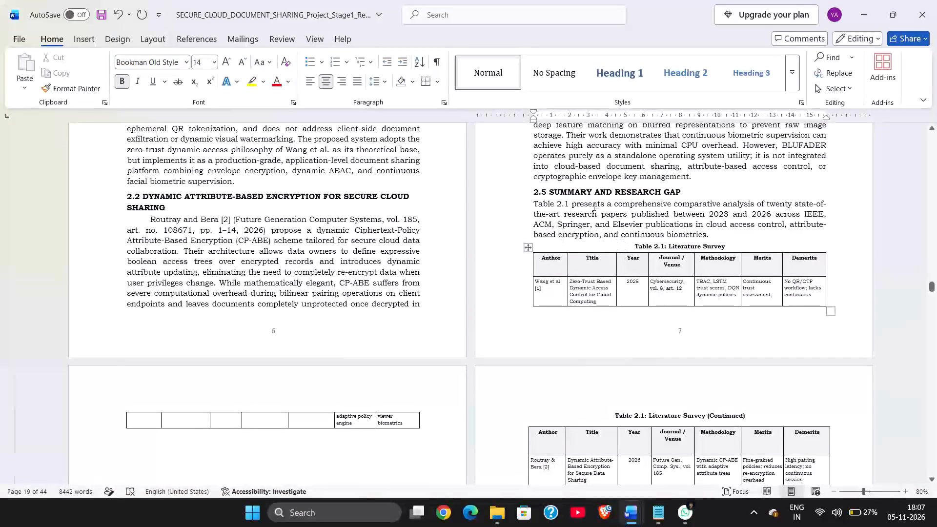
pyautogui.scroll(2, 593, 206)
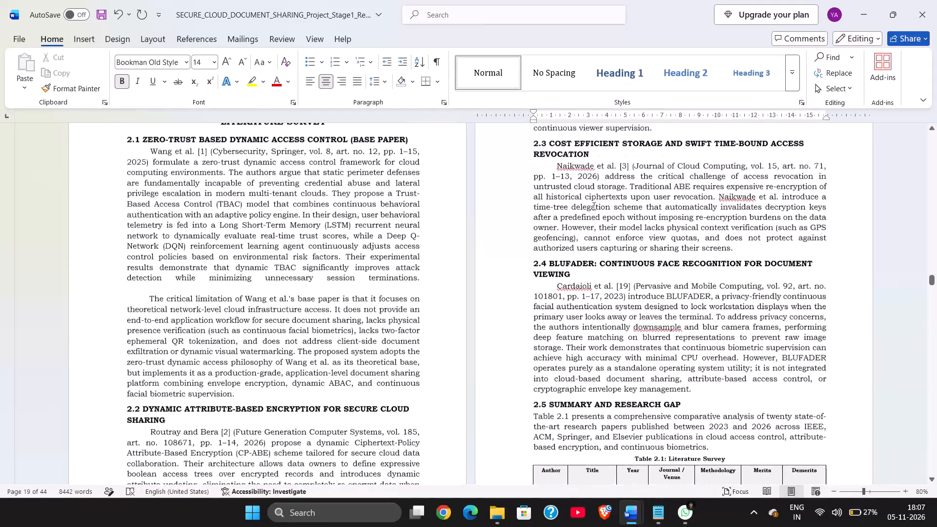
pyautogui.scroll(2, 593, 206)
pyautogui.scroll(-3, 593, 206)
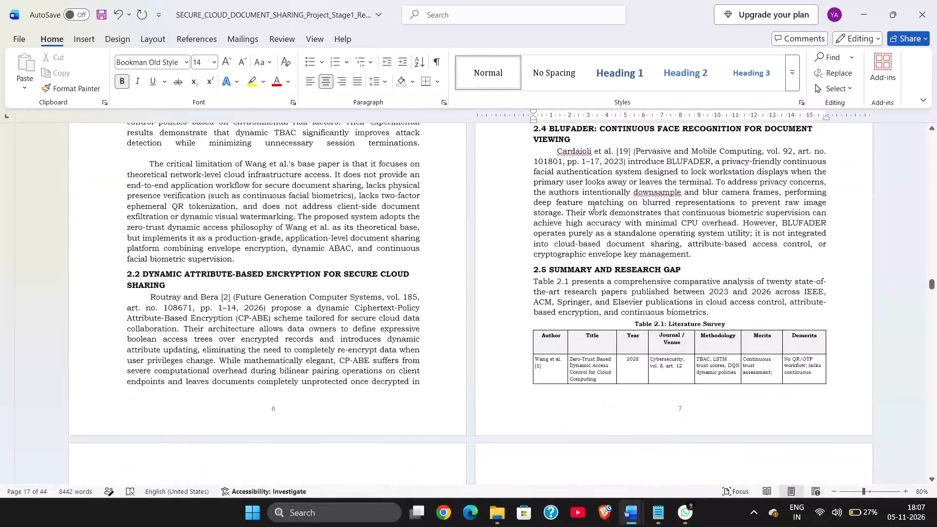
pyautogui.scroll(1, 593, 206)
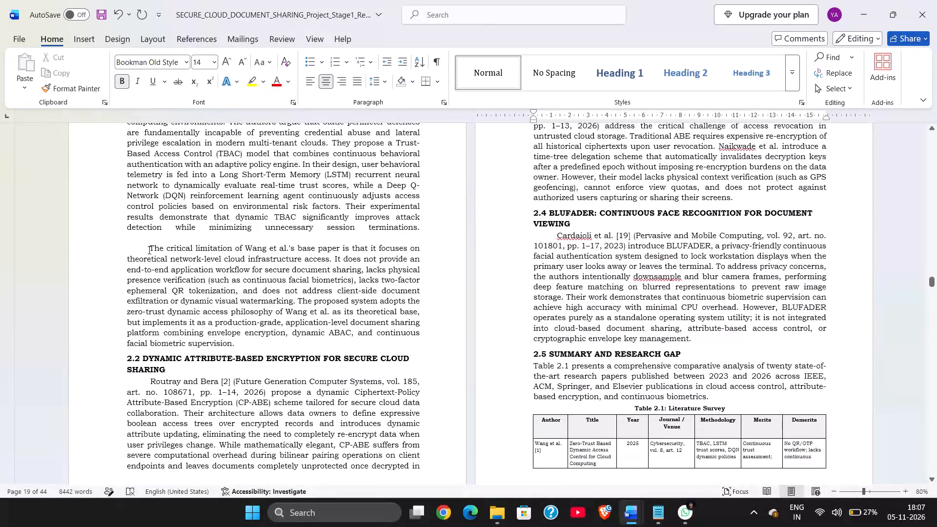
# Remove the extra leading space and the blank line before the "The critical limitation" paragraph in section 2.1.
pyautogui.click(145, 248)
pyautogui.press('BackSpace')
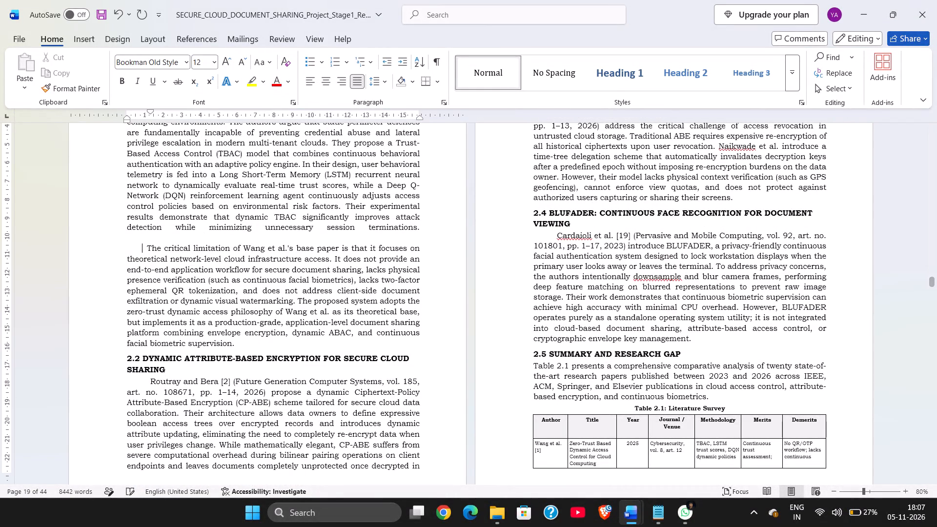
pyautogui.press('Up')
pyautogui.press('BackSpace')
pyautogui.scroll(-1, 145, 248)
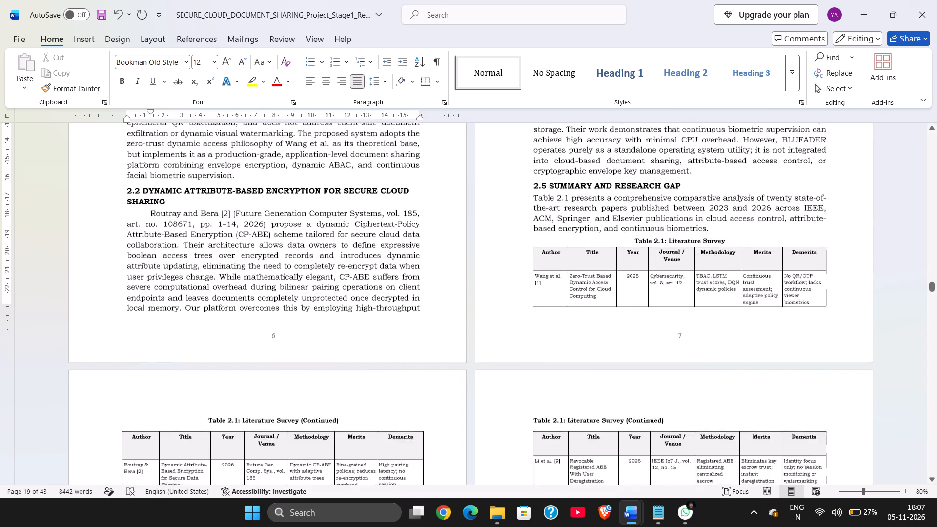
# Remove the blank page between the end of chapter 2 and the CHAPTER 3 DESIGN METHODOLOGY page.
pyautogui.scroll(-7, 145, 248)
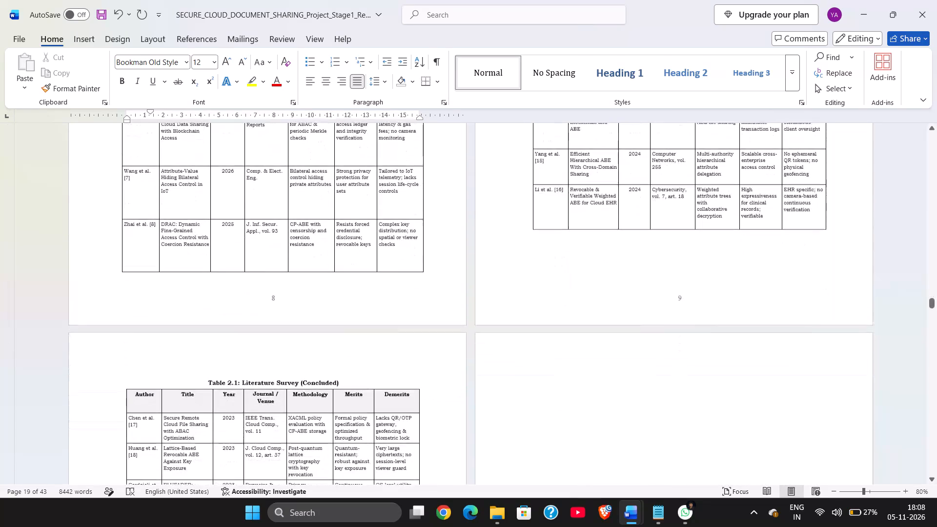
pyautogui.scroll(-4, 145, 248)
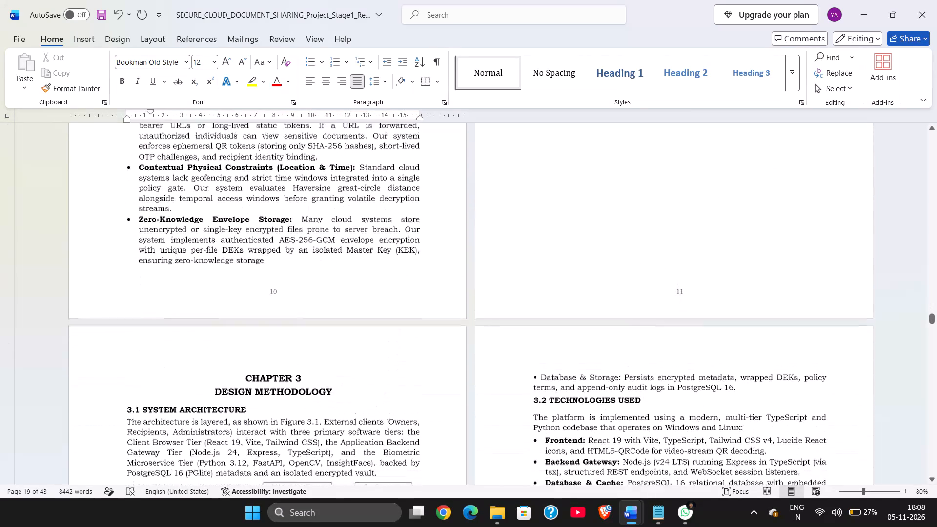
pyautogui.scroll(3, 145, 248)
pyautogui.scroll(-1, 145, 248)
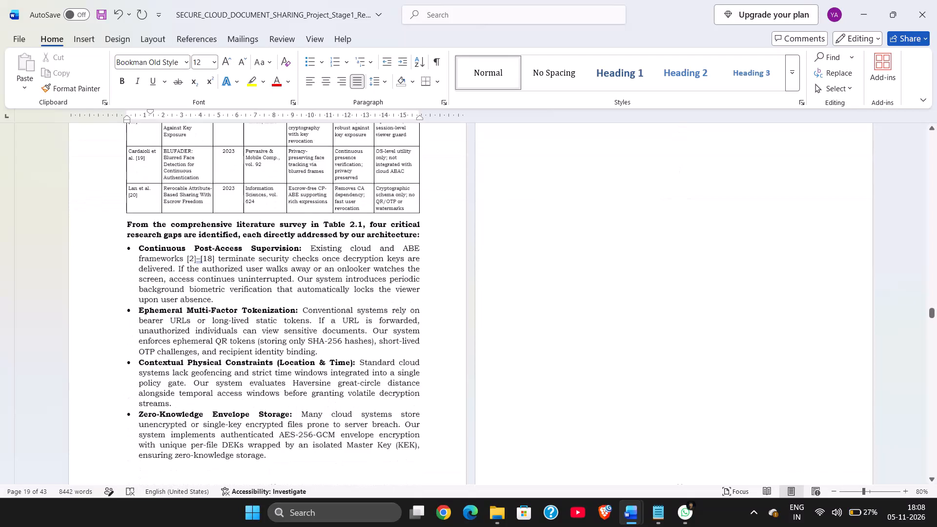
pyautogui.scroll(-1, 145, 248)
pyautogui.scroll(2, 291, 265)
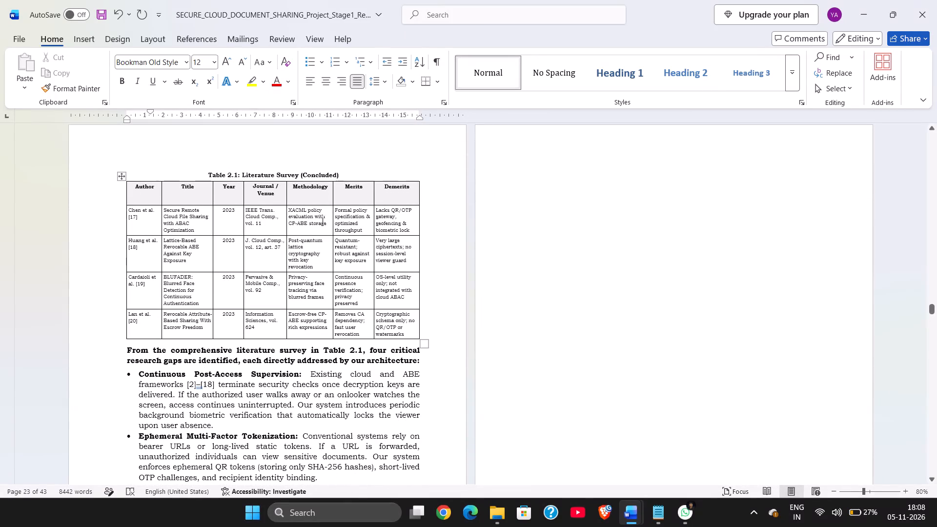
pyautogui.click(533, 171)
pyautogui.press('BackSpace')
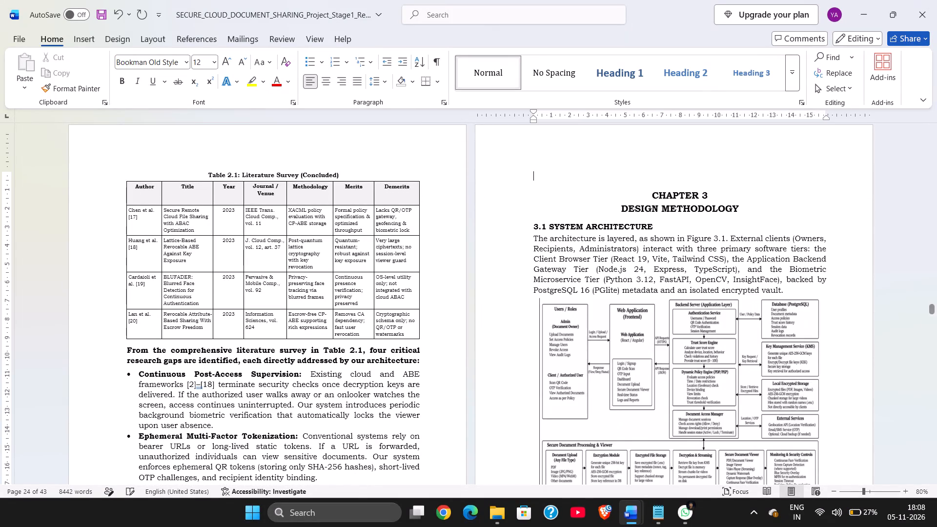
pyautogui.press('BackSpace')
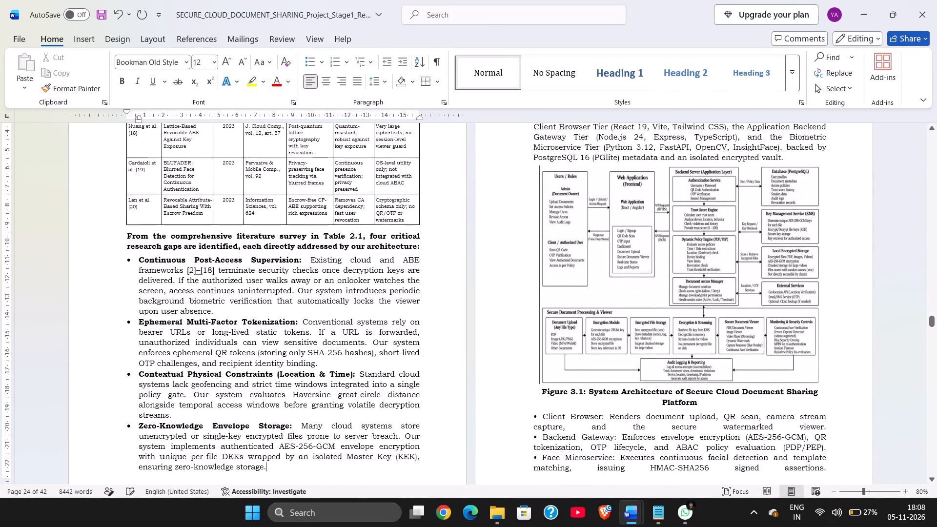
# Review the chapter 3 page layout, from the system architecture through the methodology to the software and hardware requirements.
pyautogui.scroll(4, 533, 171)
pyautogui.scroll(-1, 533, 171)
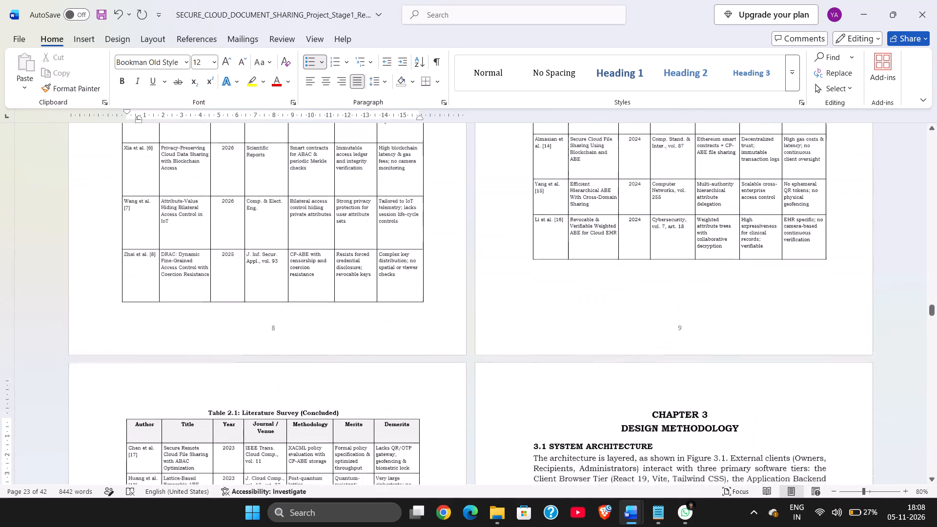
pyautogui.scroll(-8, 533, 171)
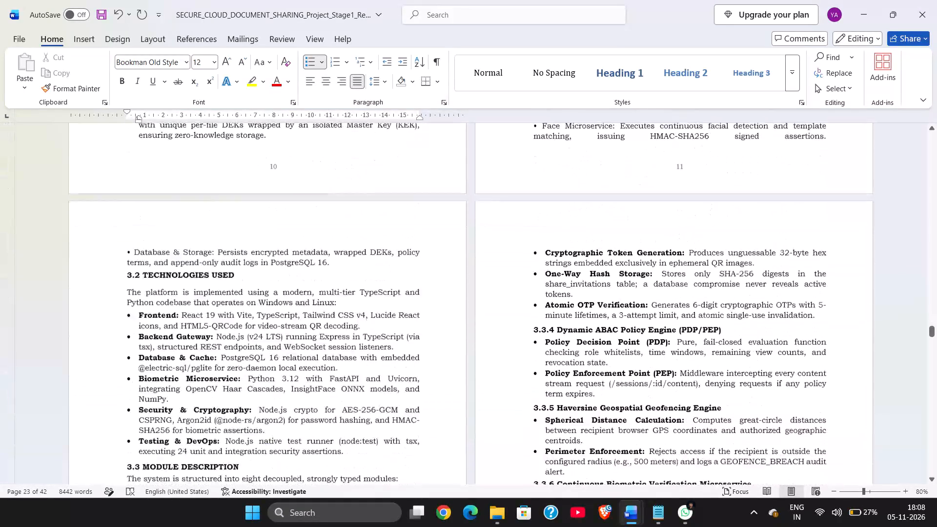
pyautogui.scroll(-5, 533, 171)
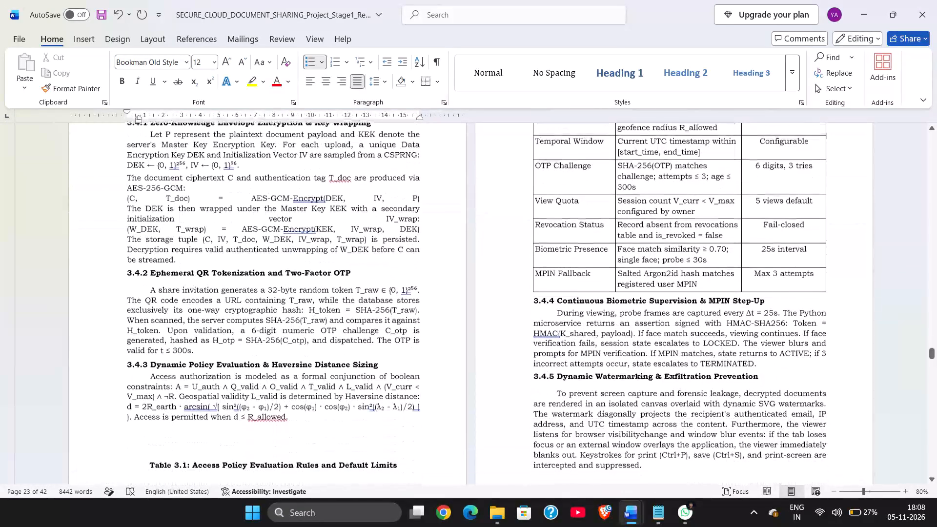
pyautogui.scroll(-3, 533, 171)
pyautogui.scroll(1, 533, 171)
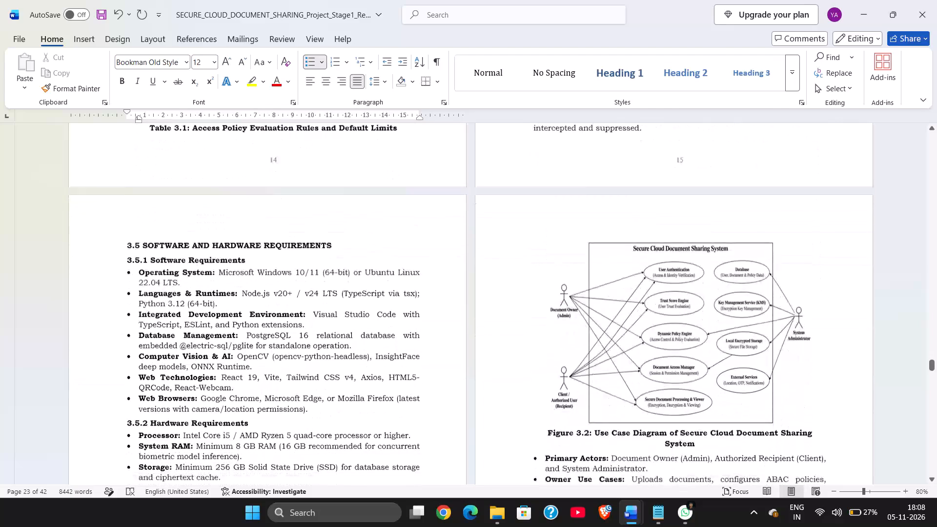
pyautogui.scroll(2, 533, 171)
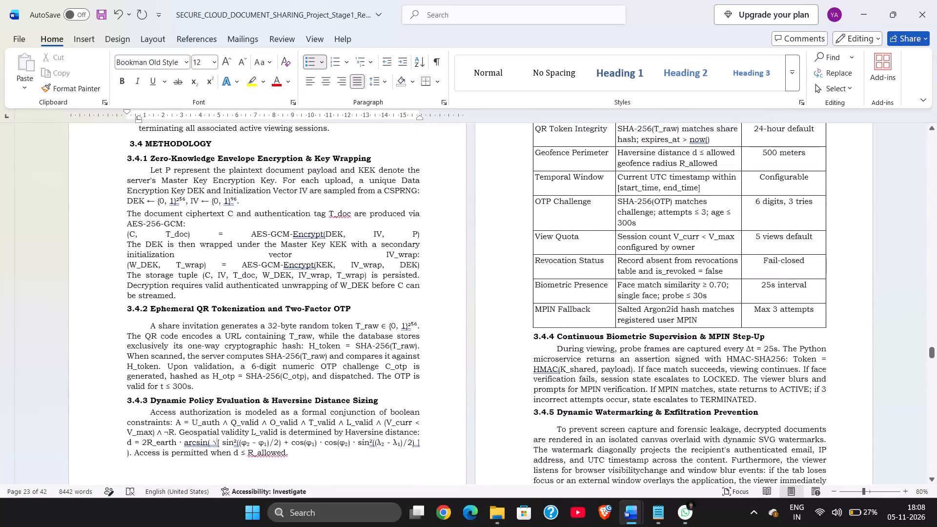
pyautogui.scroll(1, 533, 171)
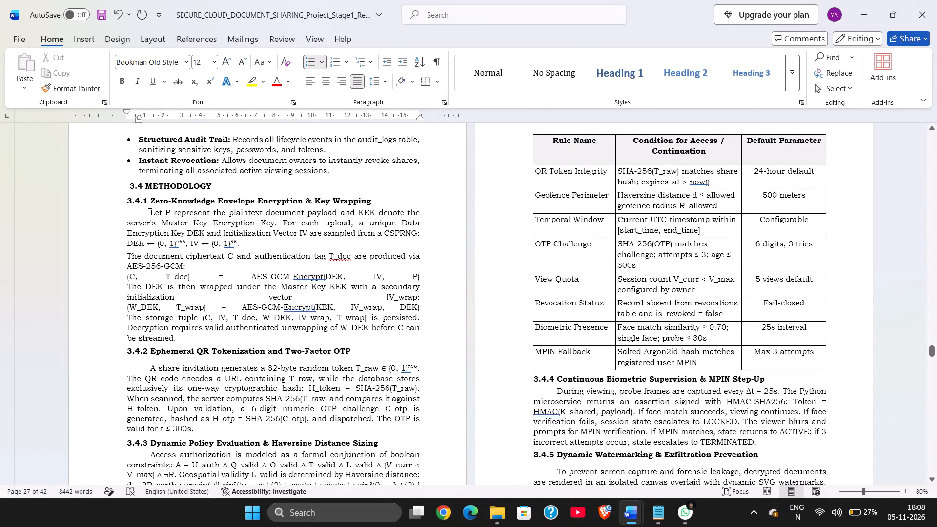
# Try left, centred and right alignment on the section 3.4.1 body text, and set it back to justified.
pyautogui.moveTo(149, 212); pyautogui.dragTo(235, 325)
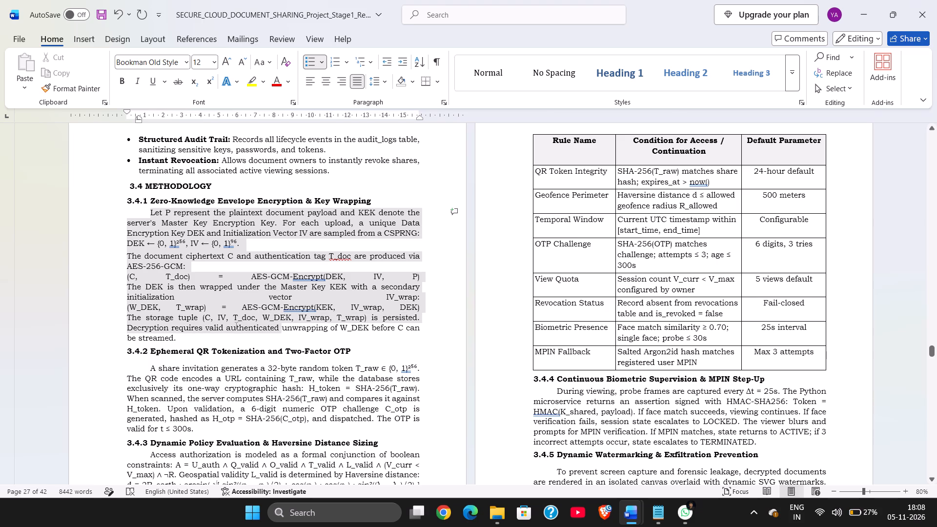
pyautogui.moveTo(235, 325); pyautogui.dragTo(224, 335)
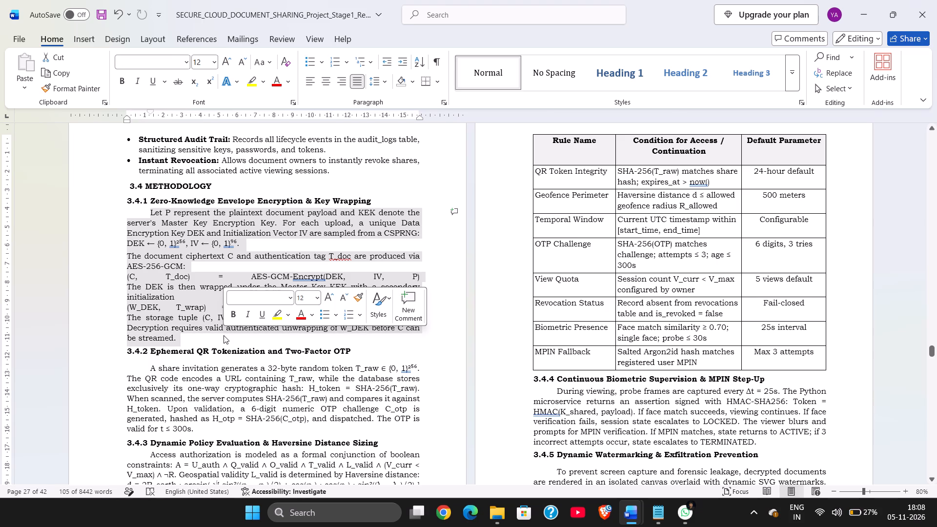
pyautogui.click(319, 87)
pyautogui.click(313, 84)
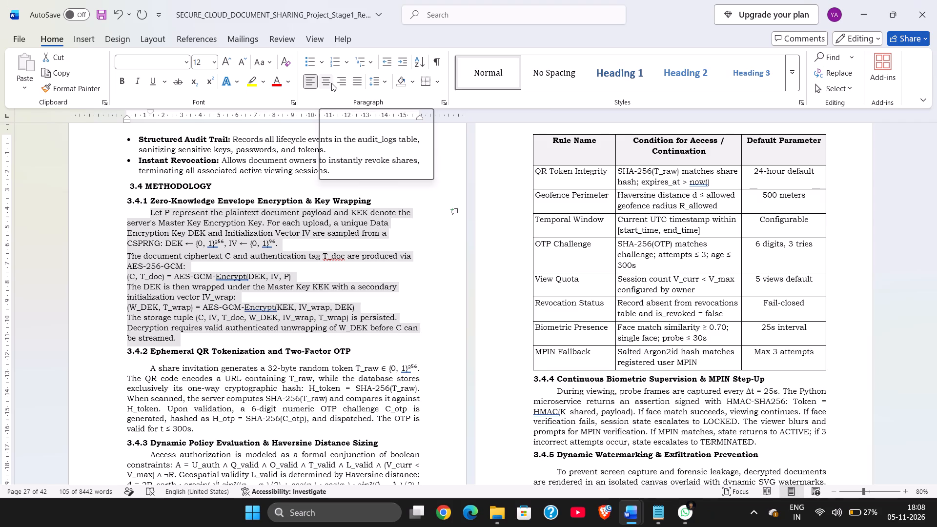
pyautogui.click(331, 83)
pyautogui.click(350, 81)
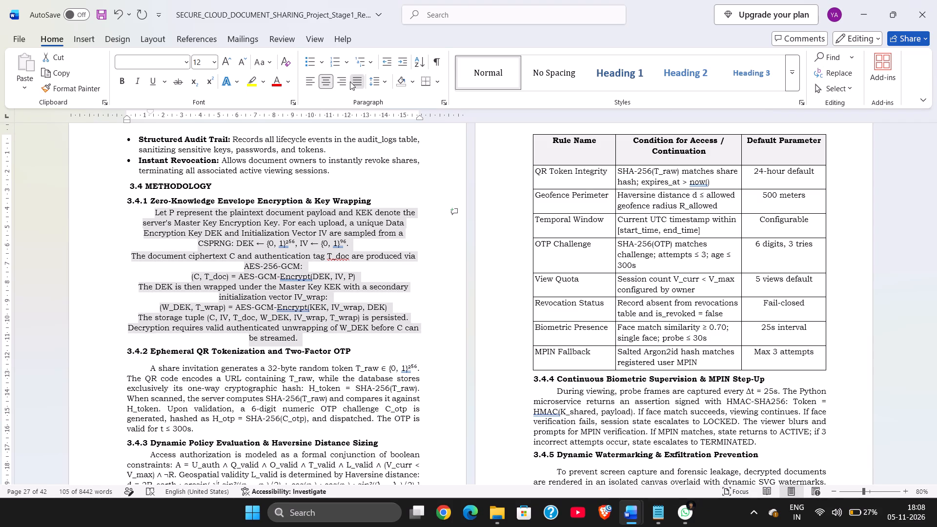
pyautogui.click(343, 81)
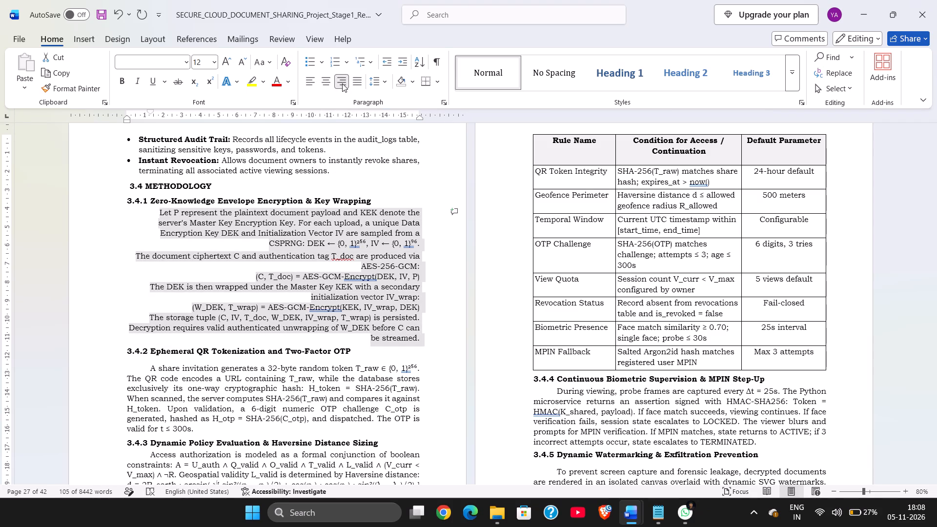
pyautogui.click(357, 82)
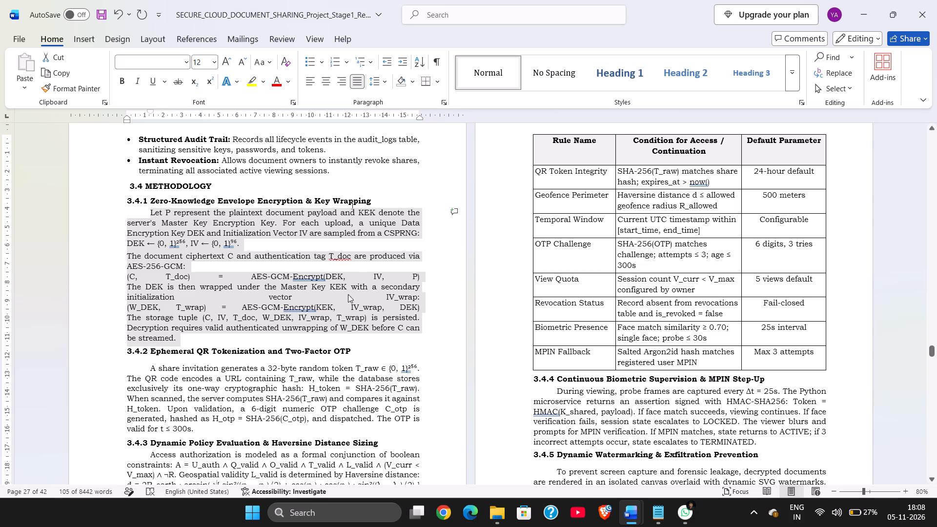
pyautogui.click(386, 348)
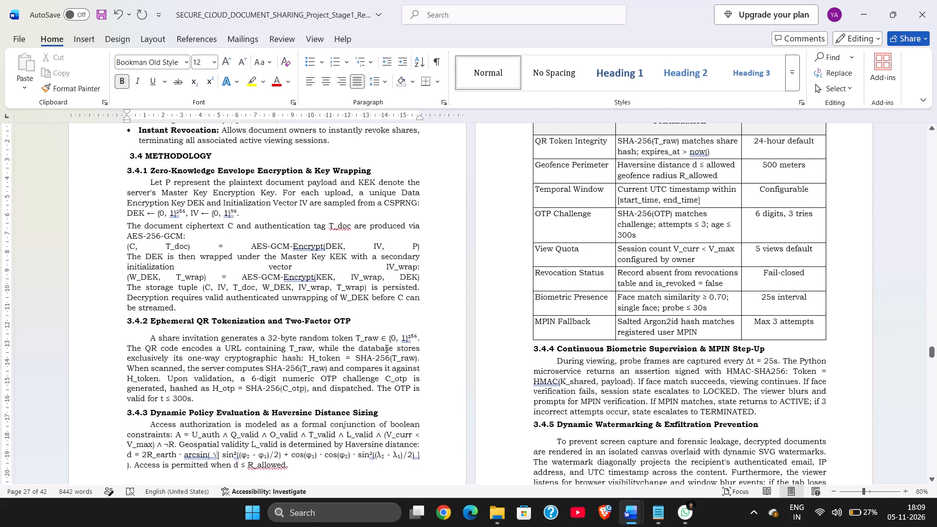
# Examine how the Table 3.1 caption and its table break across pages, and the spacing in sections 3.4 and 3.5.
pyautogui.hscroll(1, 386, 348)
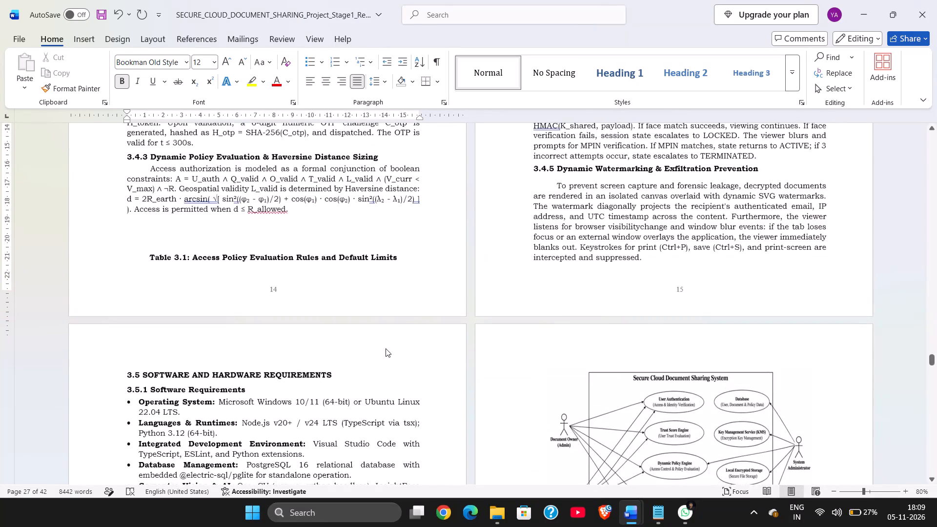
pyautogui.hscroll(1, 386, 348)
pyautogui.scroll(5, 386, 348)
pyautogui.scroll(-3, 386, 348)
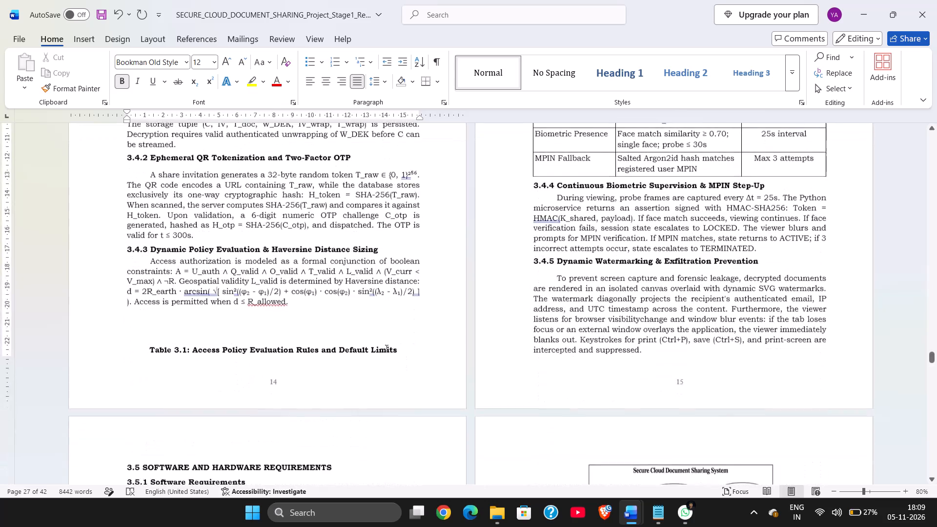
pyautogui.scroll(3, 386, 348)
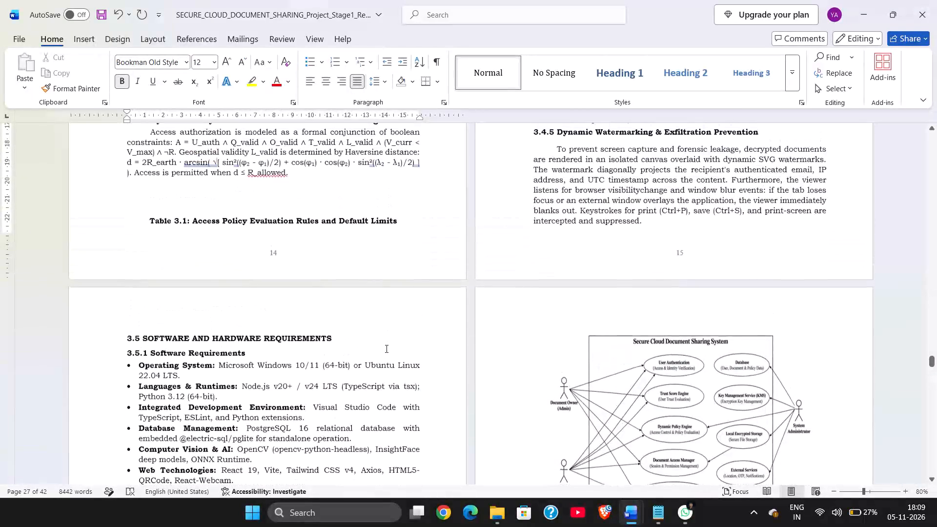
pyautogui.scroll(4, 386, 348)
pyautogui.scroll(-1, 386, 348)
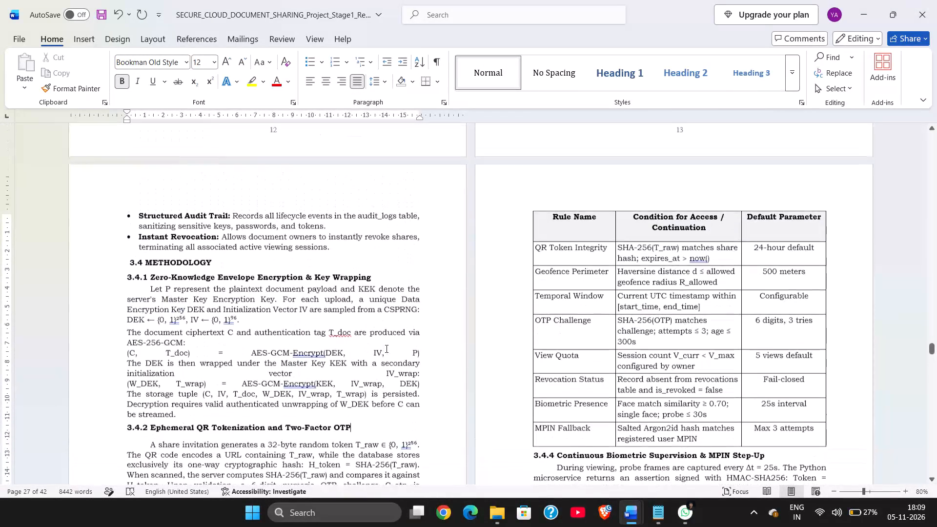
pyautogui.scroll(-1, 386, 348)
pyautogui.scroll(2, 386, 348)
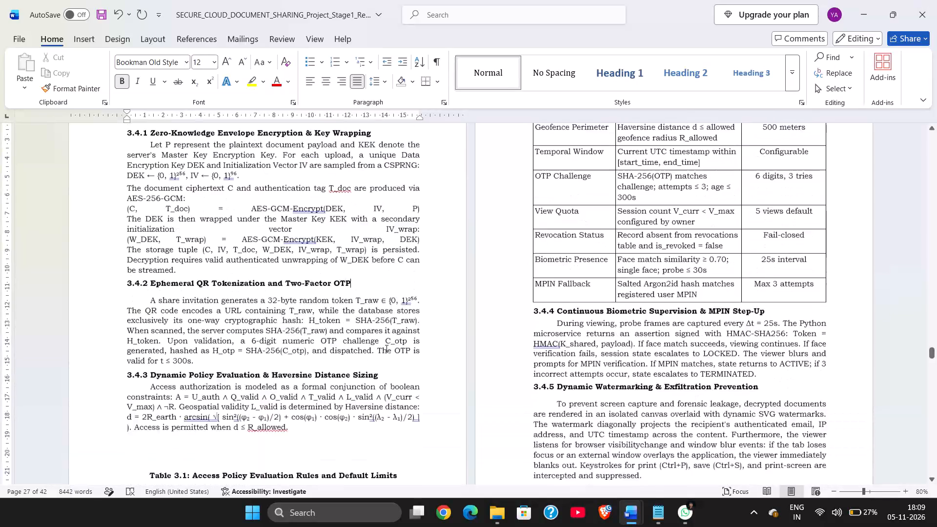
pyautogui.scroll(1, 386, 348)
pyautogui.scroll(-1, 386, 348)
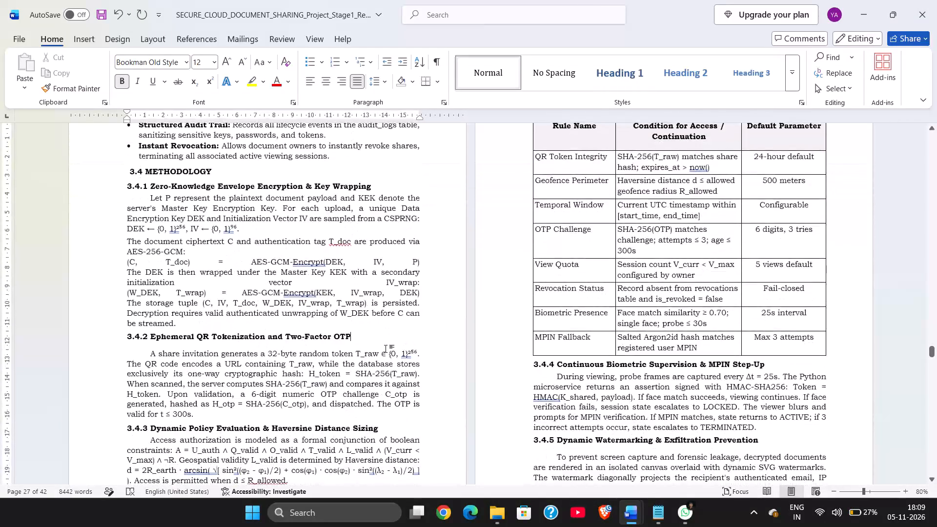
pyautogui.scroll(-1, 386, 348)
pyautogui.scroll(1, 386, 348)
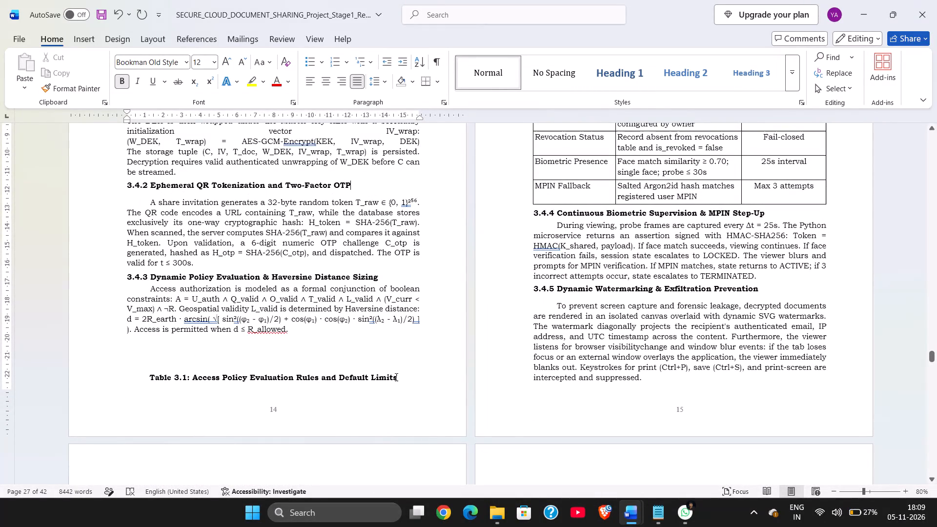
pyautogui.scroll(2, 396, 377)
pyautogui.scroll(-1, 396, 377)
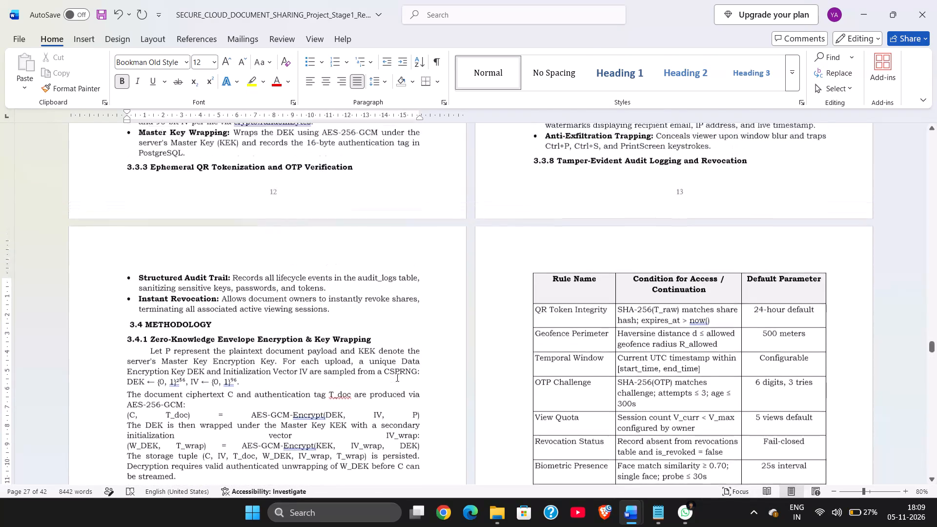
pyautogui.scroll(-1, 396, 377)
pyautogui.scroll(2, 396, 377)
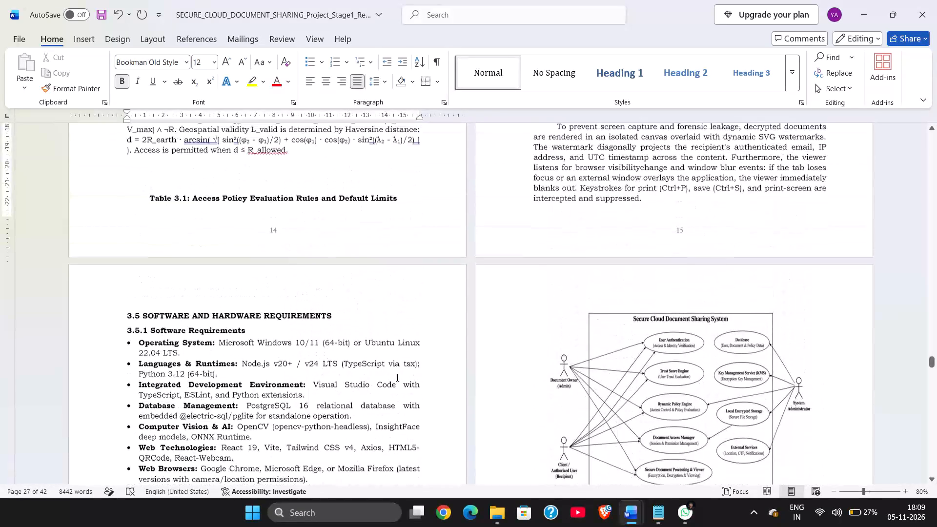
pyautogui.scroll(2, 396, 377)
pyautogui.scroll(-1, 396, 377)
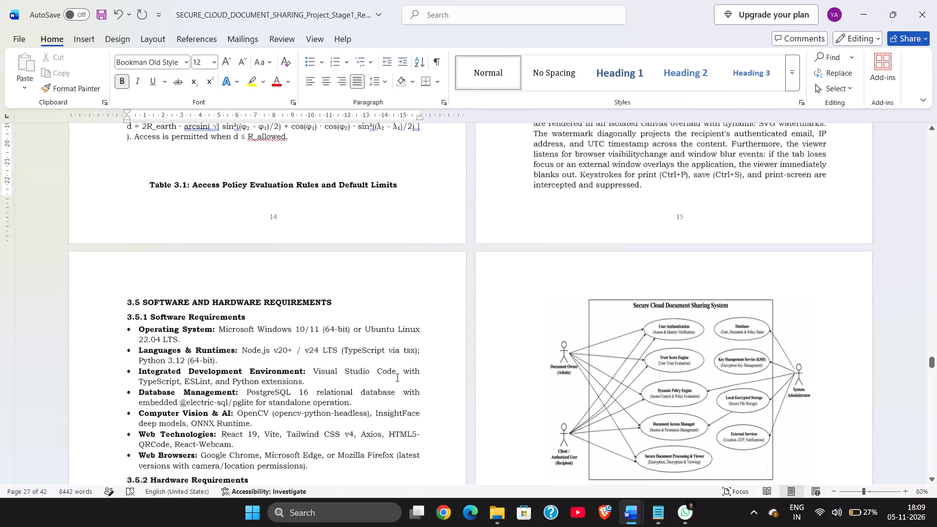
pyautogui.scroll(2, 396, 377)
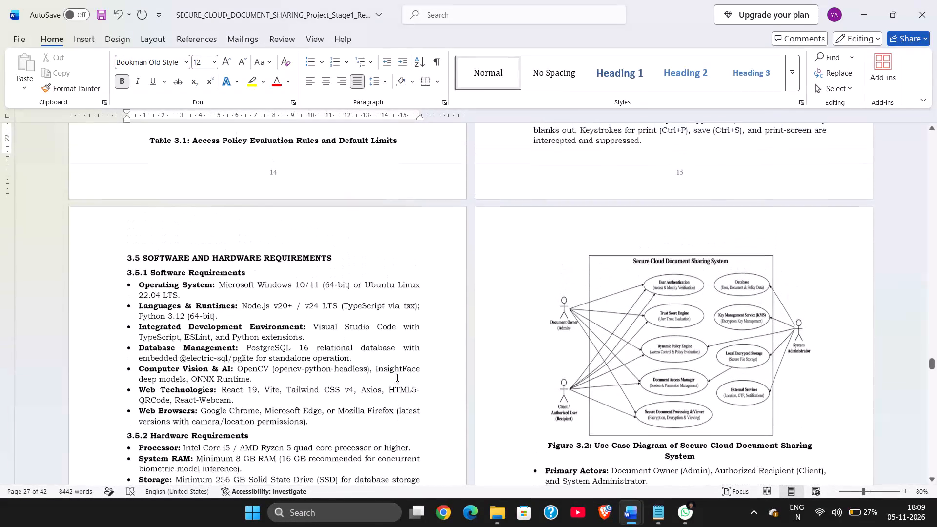
pyautogui.scroll(3, 396, 377)
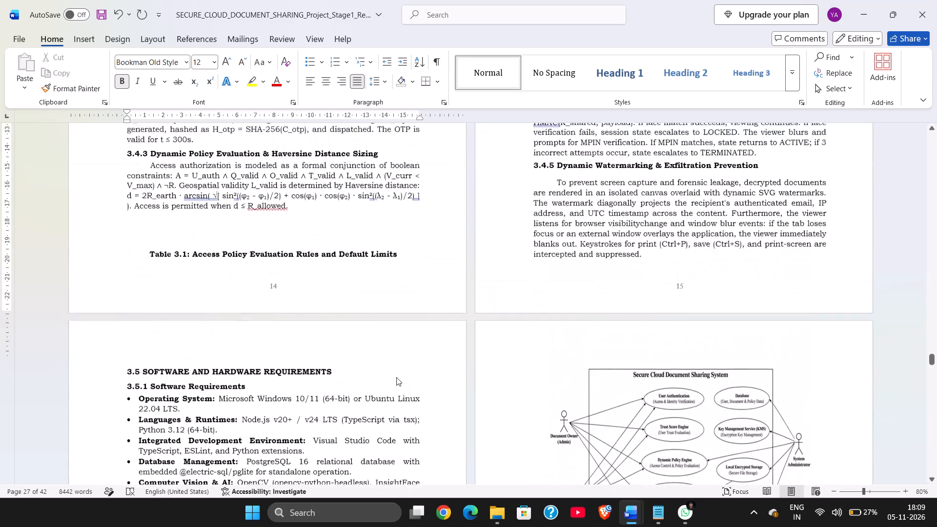
pyautogui.scroll(2, 396, 377)
pyautogui.scroll(-1, 396, 377)
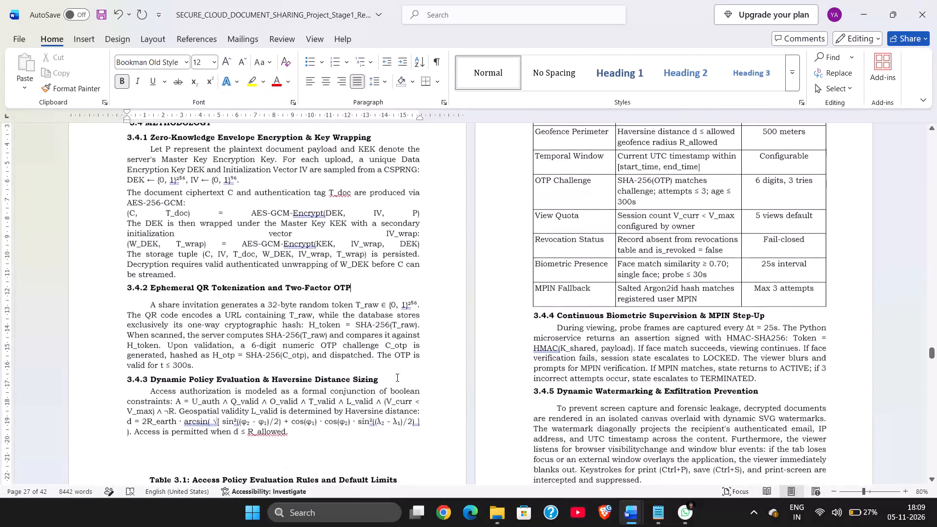
# Place the text cursor at the end of the MPIN Fallback row in Table 3.1.
pyautogui.click(833, 302)
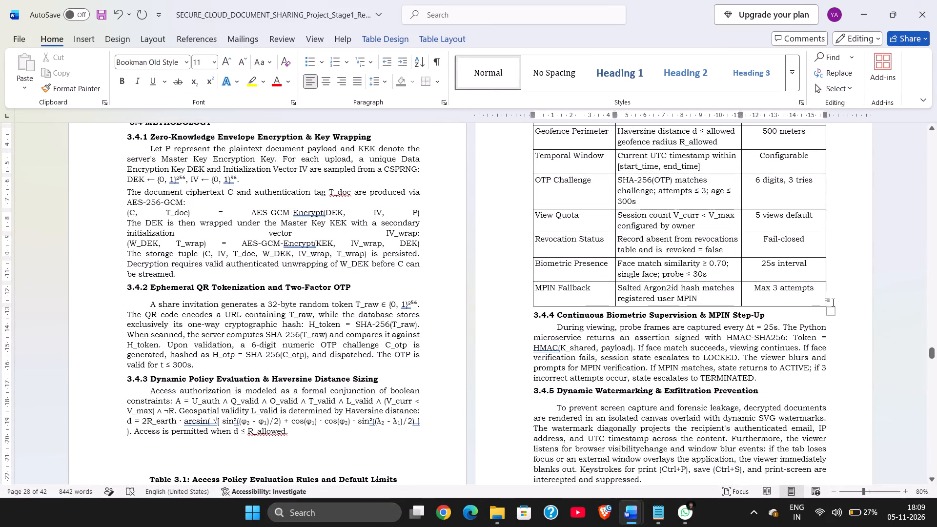
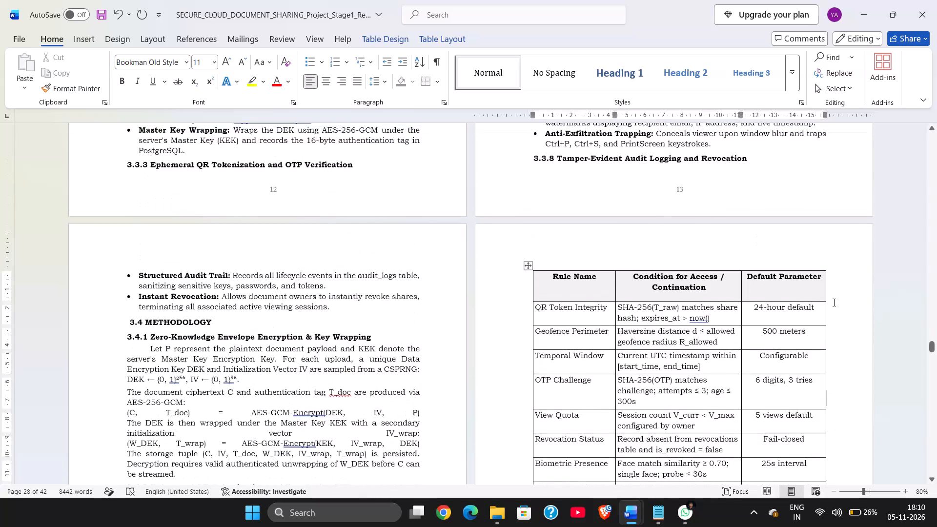
# Move the Table 3.1 caption from the end of page 14 to directly below its table, before the 3.4.4 heading.
pyautogui.scroll(-2, 833, 302)
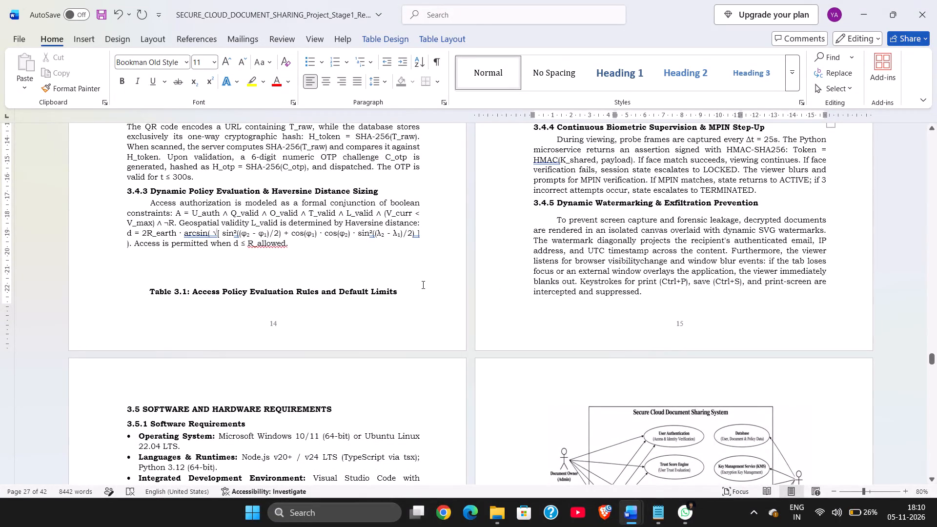
pyautogui.moveTo(399, 290); pyautogui.dragTo(148, 294)
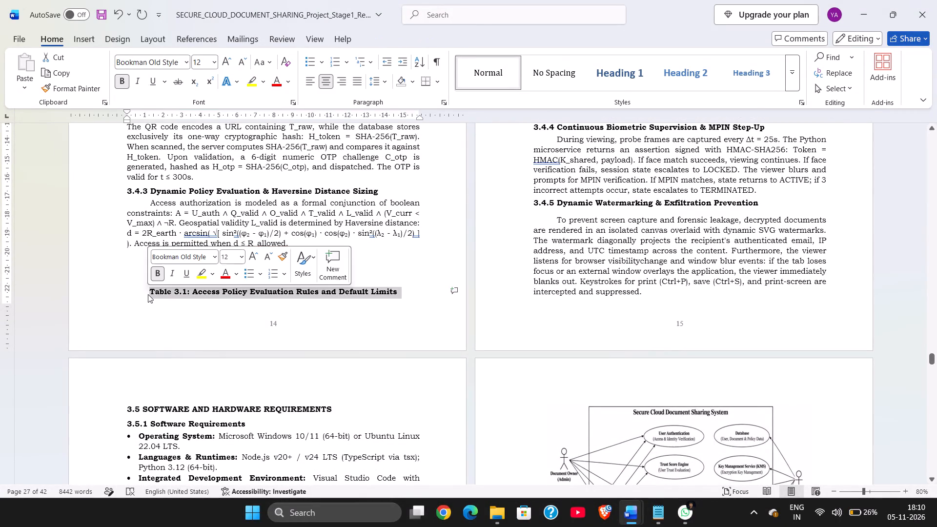
pyautogui.hotkey('ctrl', 'x')
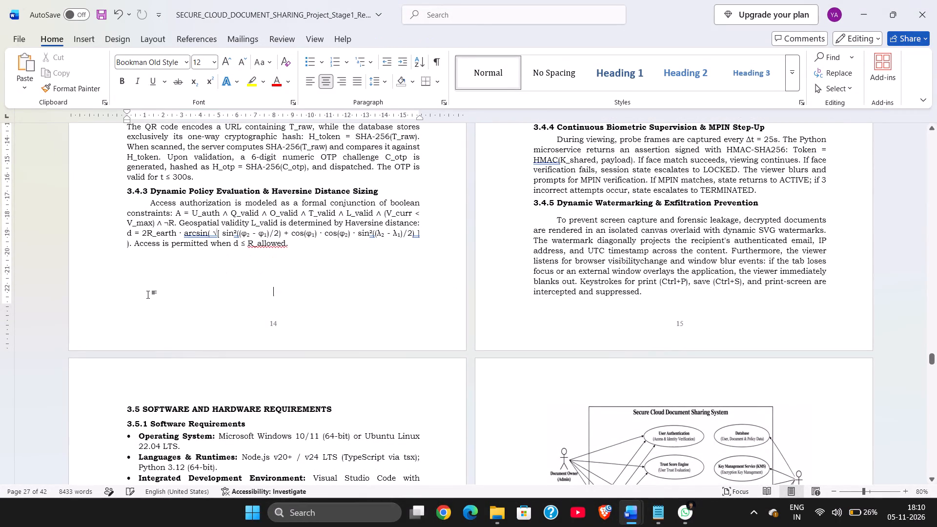
pyautogui.scroll(4, 148, 294)
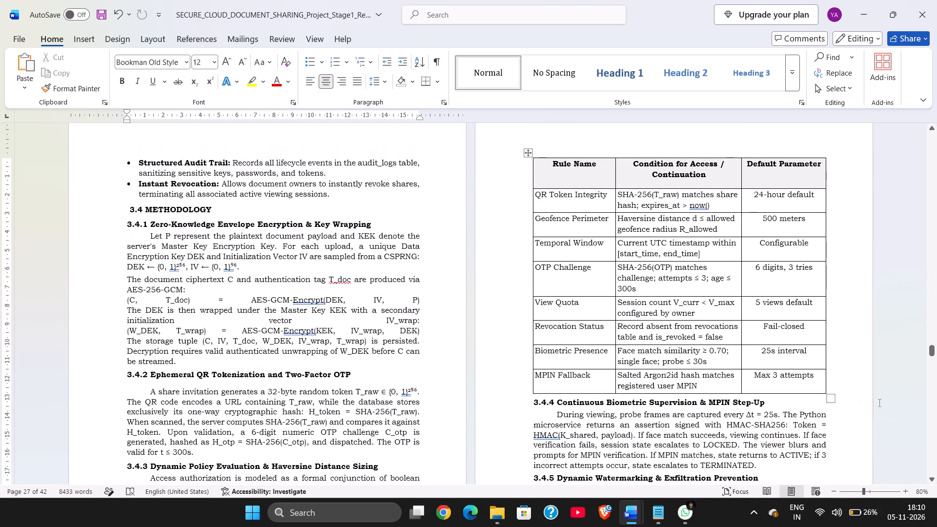
pyautogui.click(856, 388)
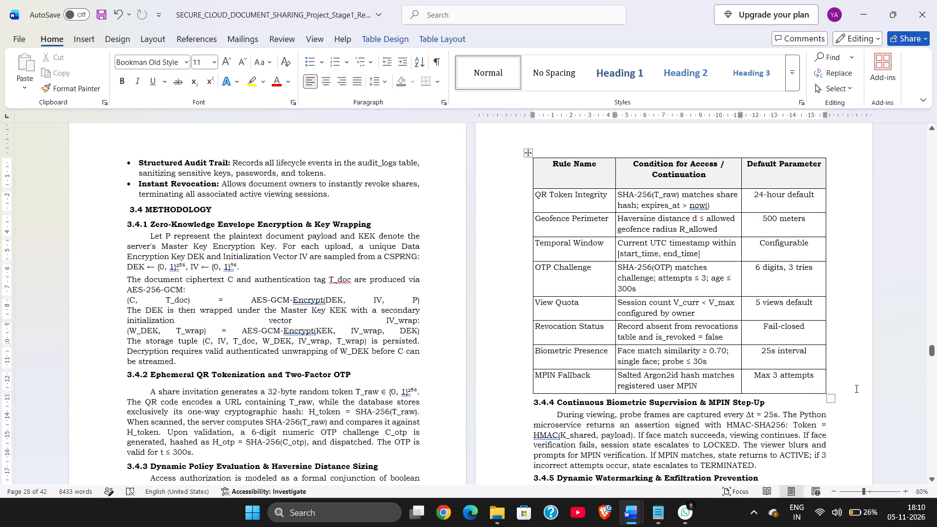
pyautogui.press('Down')
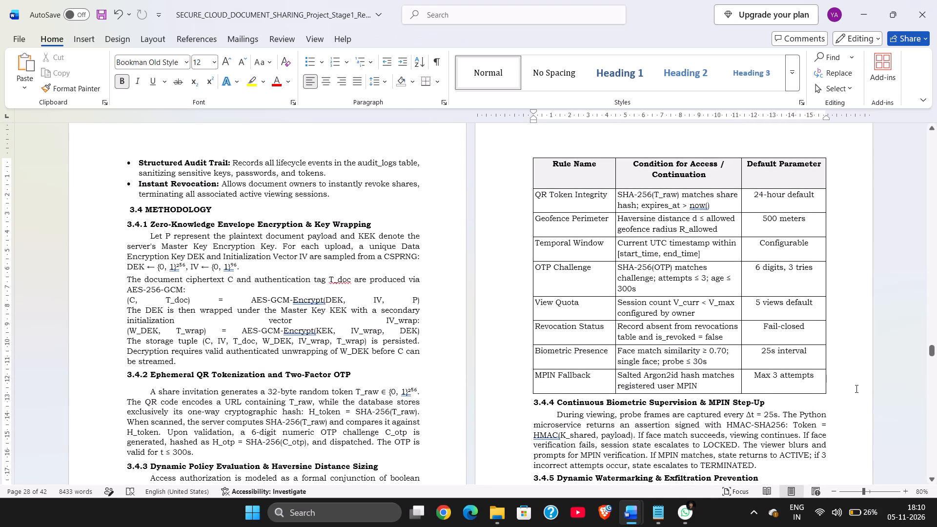
pyautogui.press('Up')
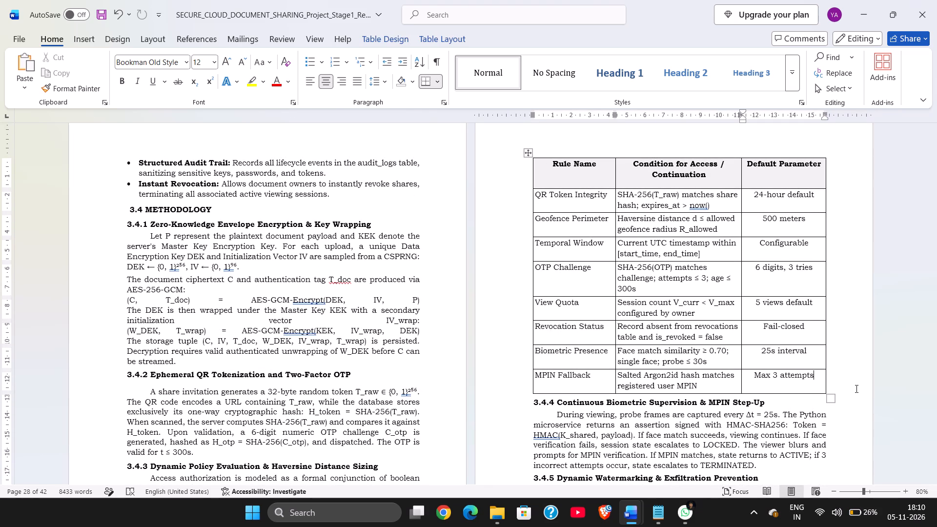
pyautogui.scroll(-1, 856, 388)
pyautogui.scroll(1, 856, 388)
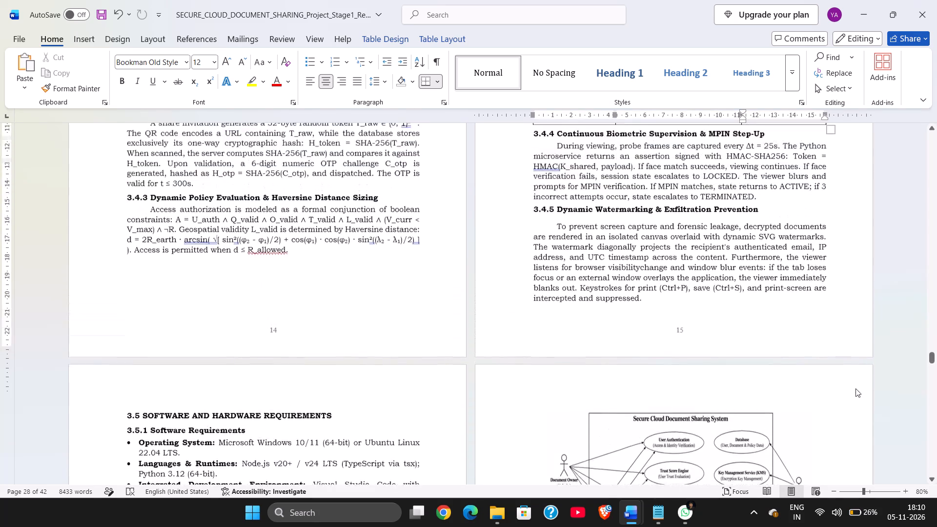
pyautogui.scroll(1, 856, 388)
pyautogui.scroll(3, 935, 316)
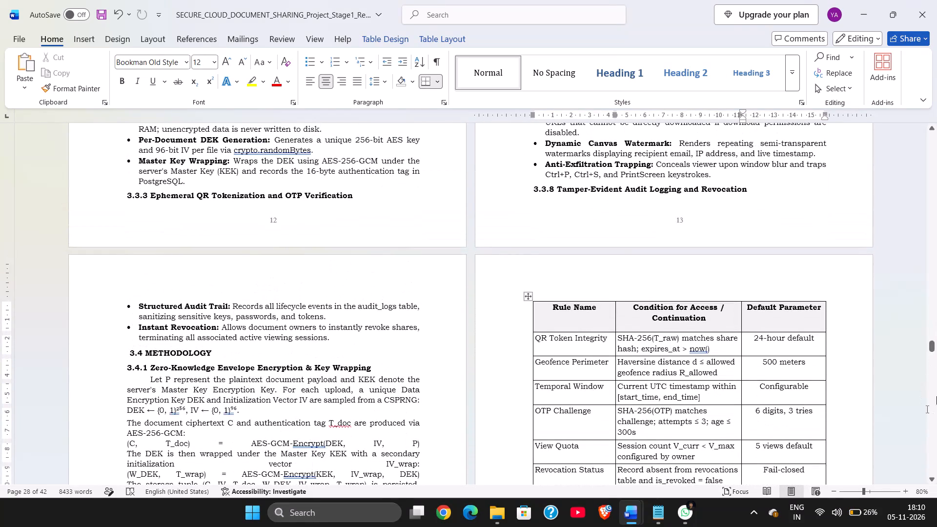
pyautogui.scroll(-2, 899, 283)
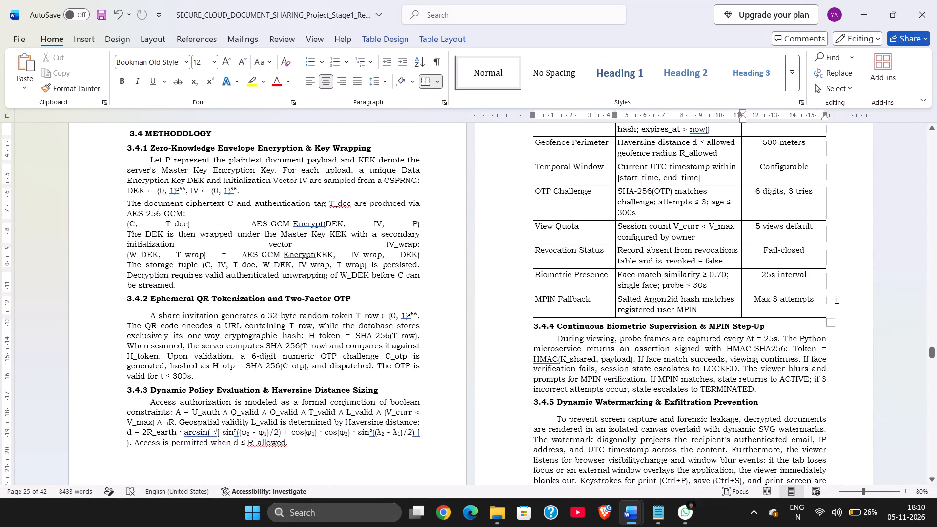
pyautogui.click(837, 300)
pyautogui.press('Down')
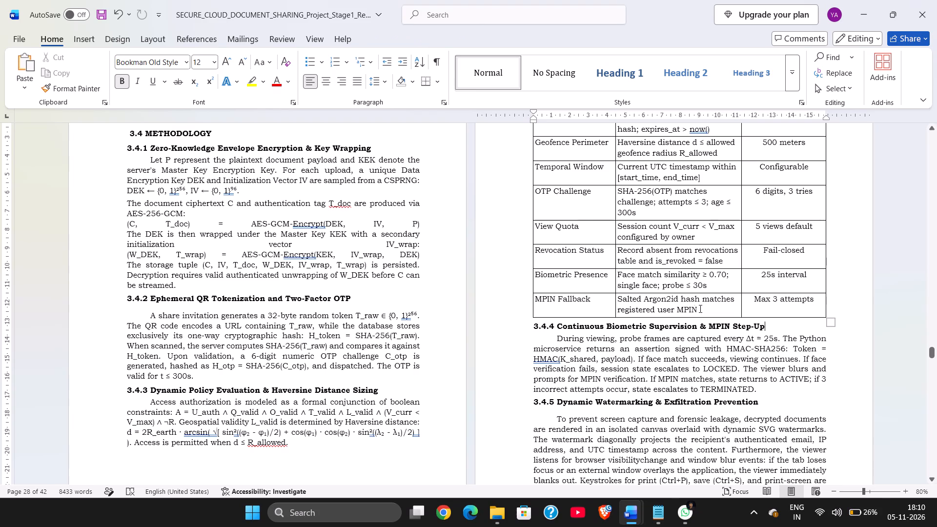
pyautogui.click(531, 326)
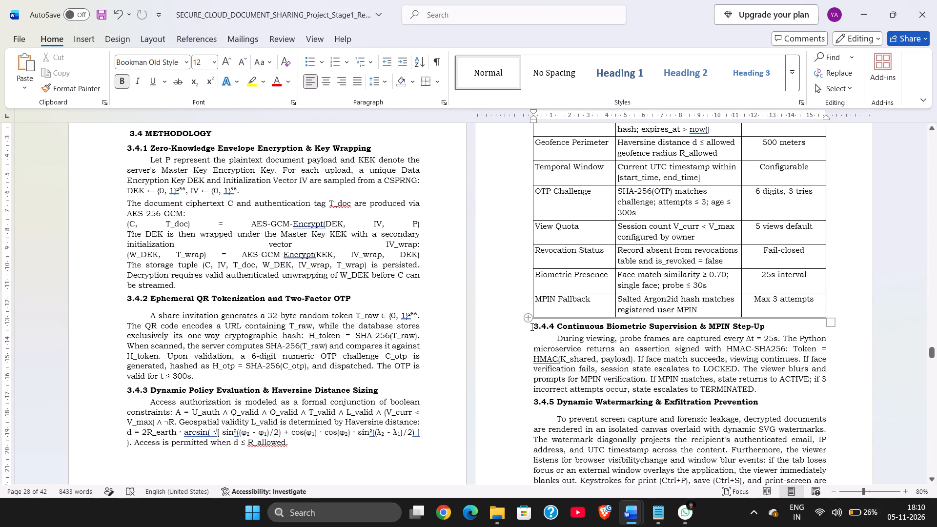
pyautogui.hotkey('ctrl', 'v')
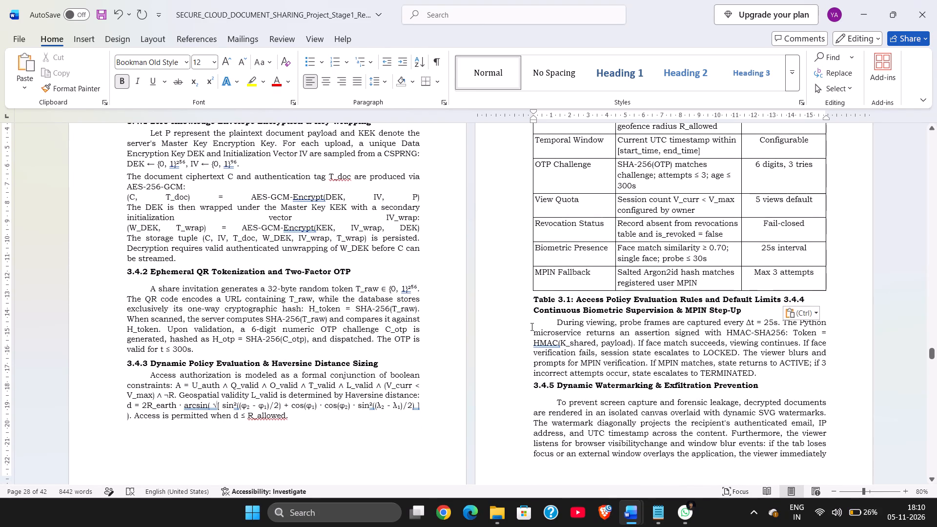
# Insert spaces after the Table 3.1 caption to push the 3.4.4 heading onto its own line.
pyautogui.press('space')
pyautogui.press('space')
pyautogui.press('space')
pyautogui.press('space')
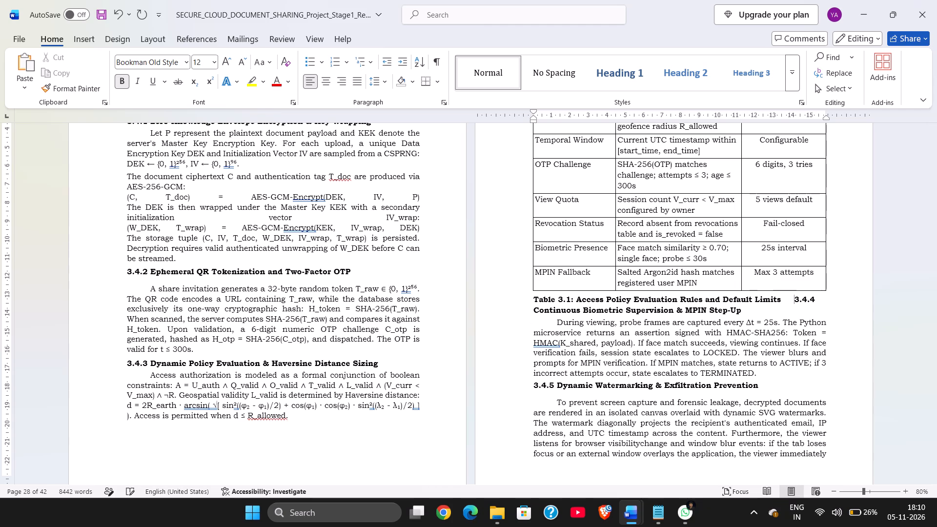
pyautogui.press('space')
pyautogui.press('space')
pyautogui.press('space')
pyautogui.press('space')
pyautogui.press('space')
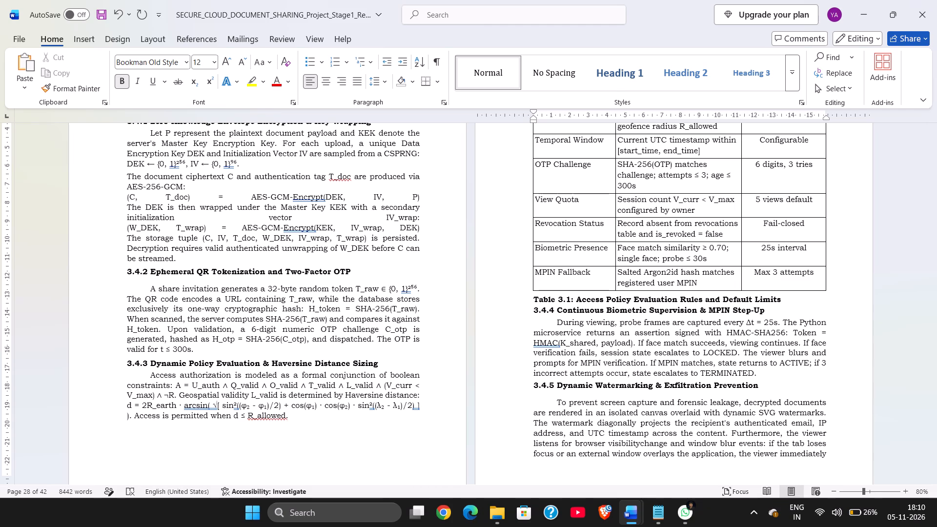
# Try centred, justified and right alignment on the Table 3.1 caption, and leave it justified.
pyautogui.scroll(-1, 531, 326)
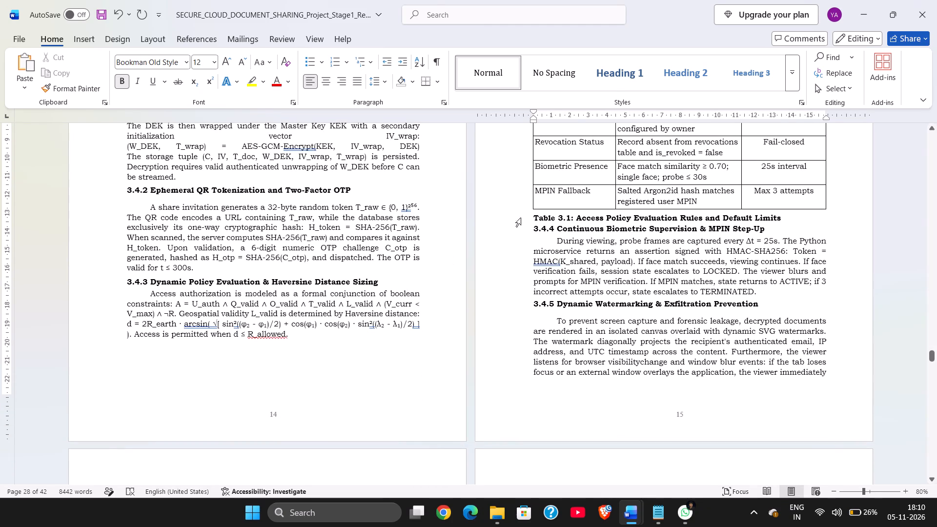
pyautogui.moveTo(528, 218); pyautogui.dragTo(789, 214)
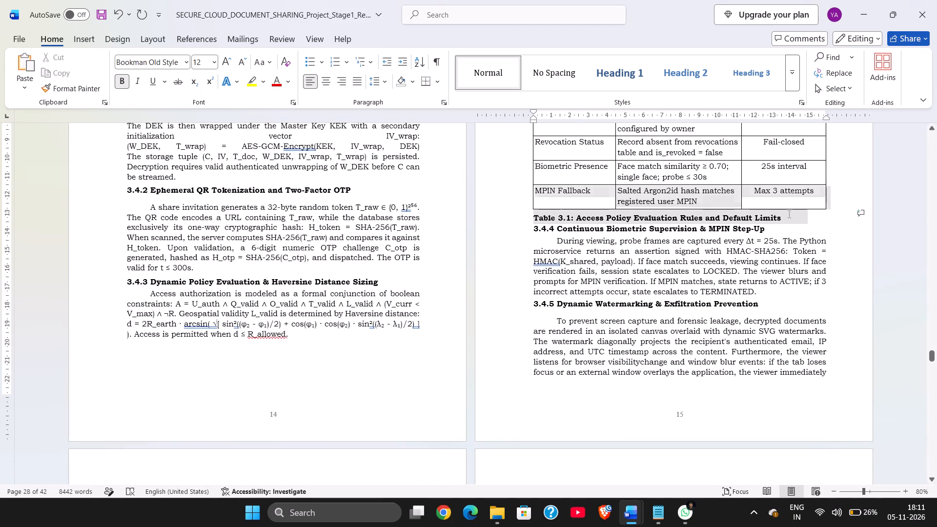
pyautogui.moveTo(789, 214); pyautogui.dragTo(781, 221)
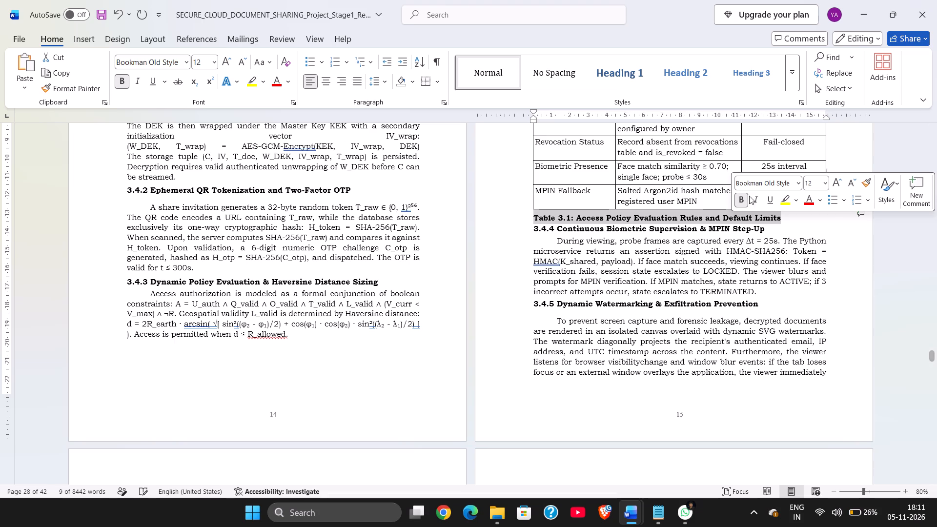
pyautogui.click(329, 78)
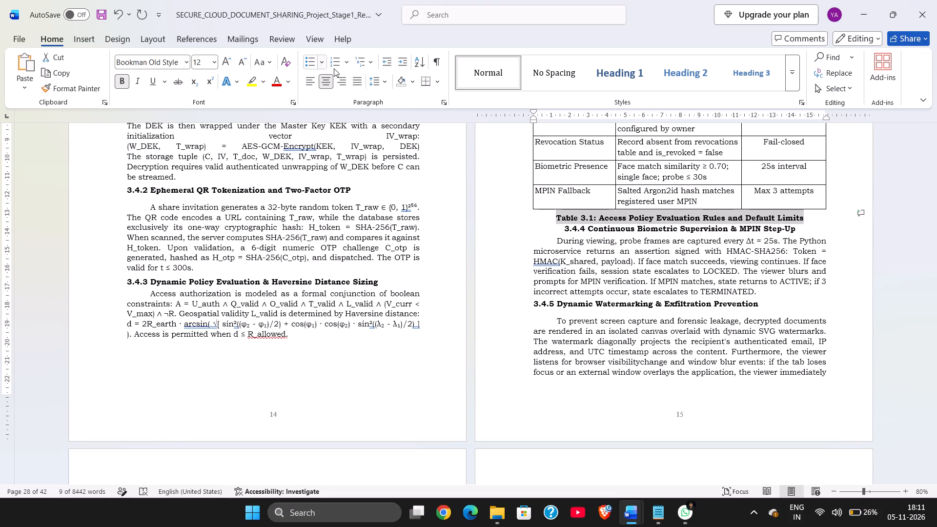
pyautogui.click(355, 83)
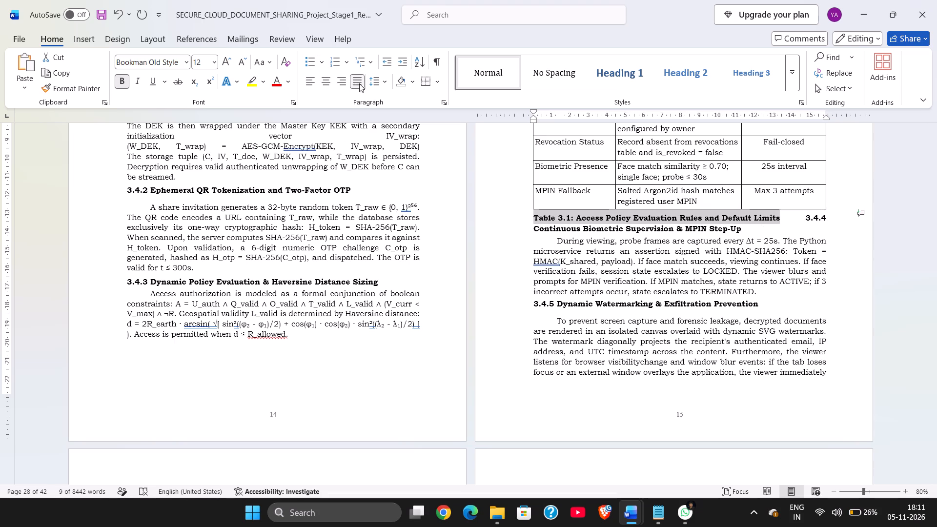
pyautogui.click(338, 81)
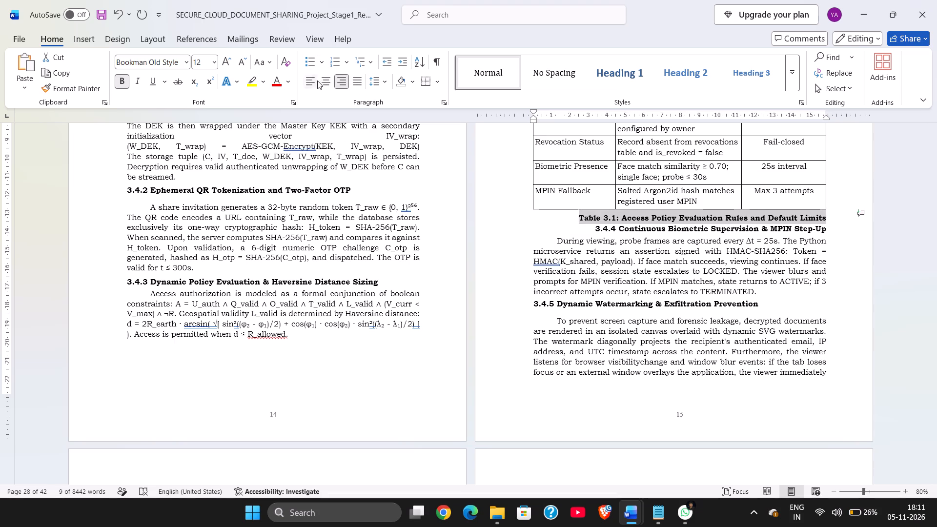
pyautogui.click(325, 81)
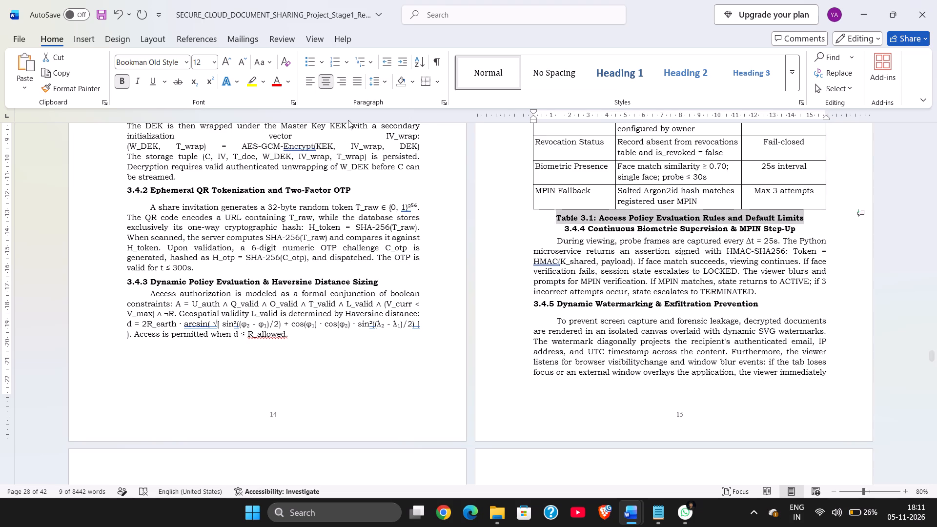
pyautogui.click(362, 78)
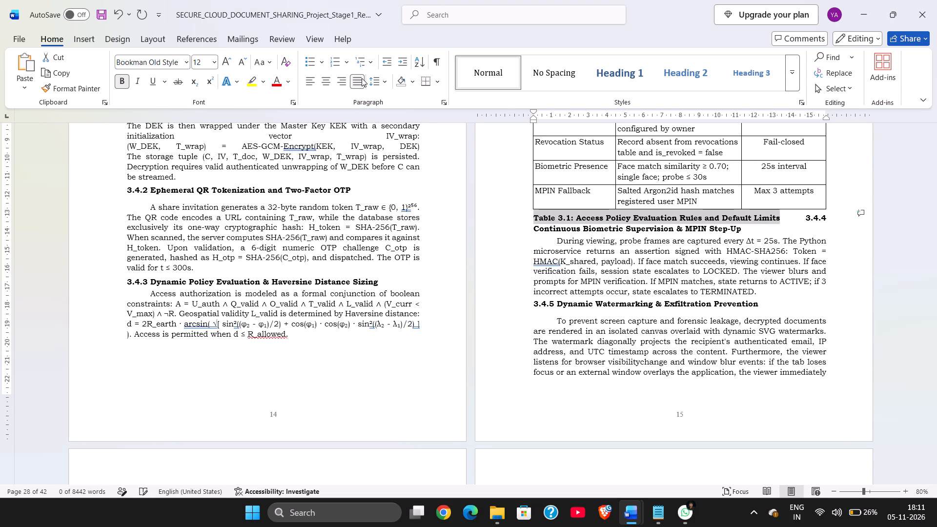
# Split the 3.4.4 heading into its own paragraph below the Table 3.1 caption and delete the extra spaces before it.
pyautogui.click(783, 213)
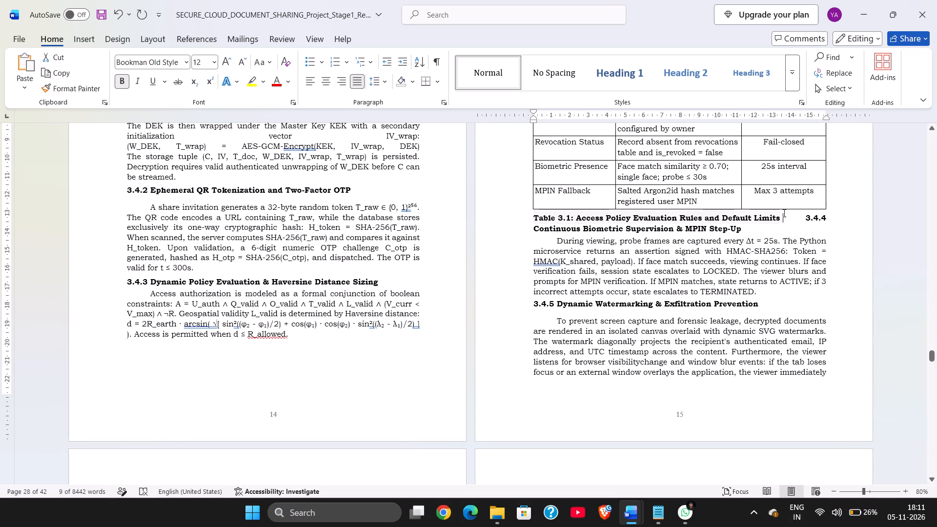
pyautogui.press('Return')
pyautogui.press('Right')
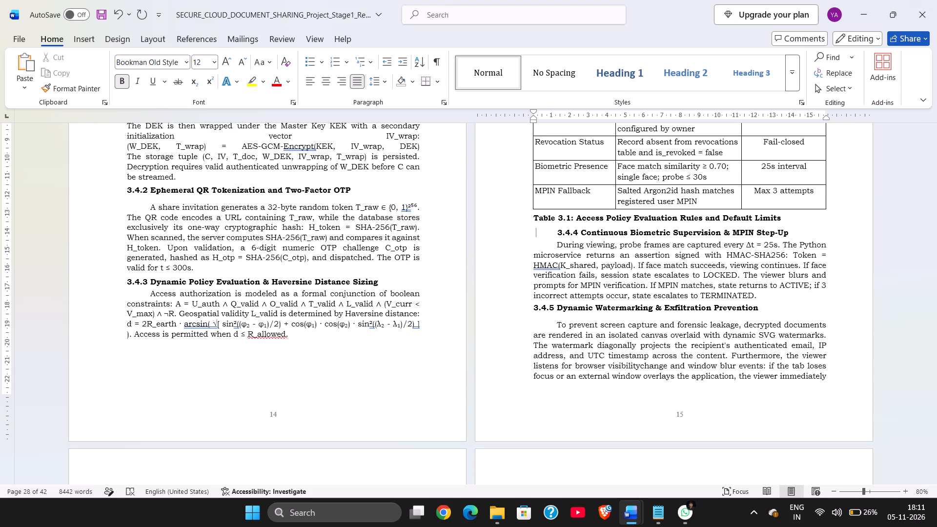
pyautogui.press('Right')
pyautogui.press('Right')
pyautogui.press('Right')
pyautogui.press('Right')
pyautogui.press('Right')
pyautogui.press('Right')
pyautogui.press('Right')
pyautogui.press('BackSpace')
pyautogui.press('BackSpace')
pyautogui.press('BackSpace')
pyautogui.press('BackSpace')
pyautogui.press('BackSpace')
pyautogui.press('BackSpace')
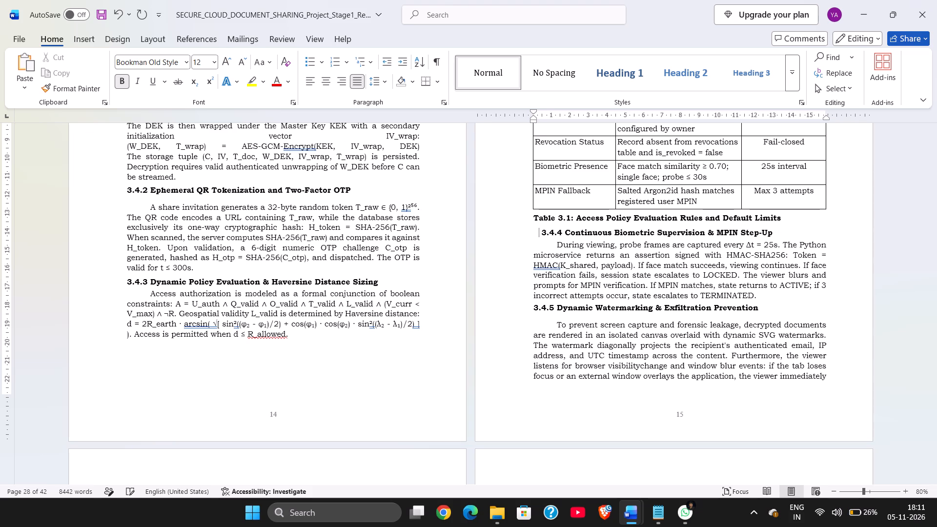
pyautogui.press('BackSpace')
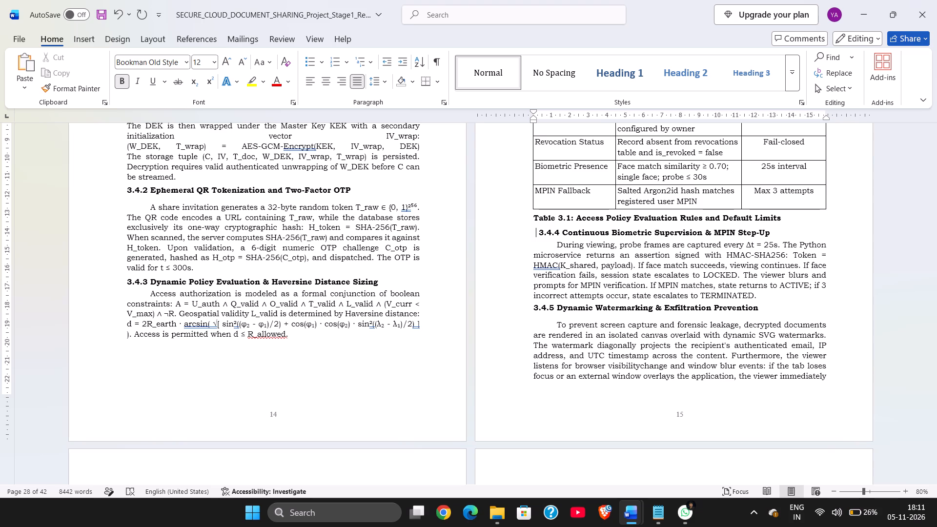
# Review the page layout from section 3.5 through the section 3.6 UML diagrams to the start of Chapter 4.
pyautogui.scroll(-2, 783, 213)
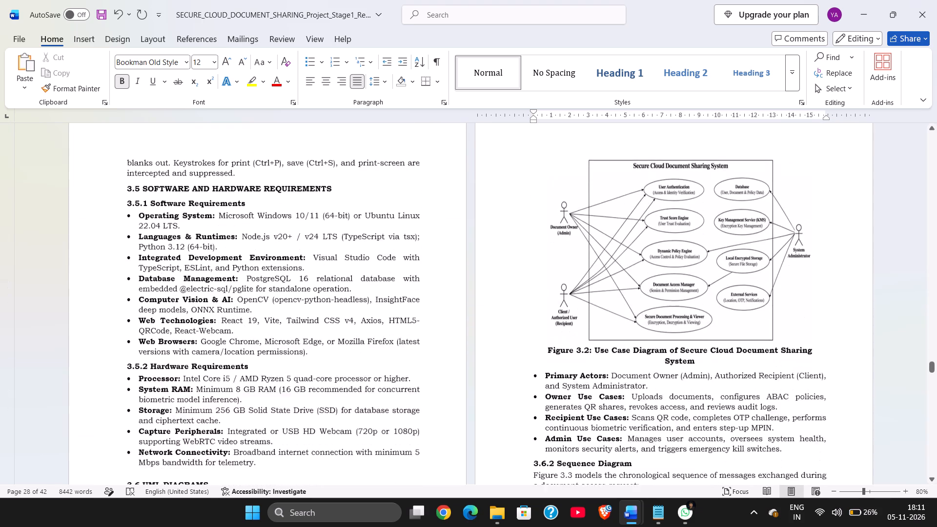
pyautogui.scroll(-4, 783, 213)
pyautogui.scroll(1, 783, 213)
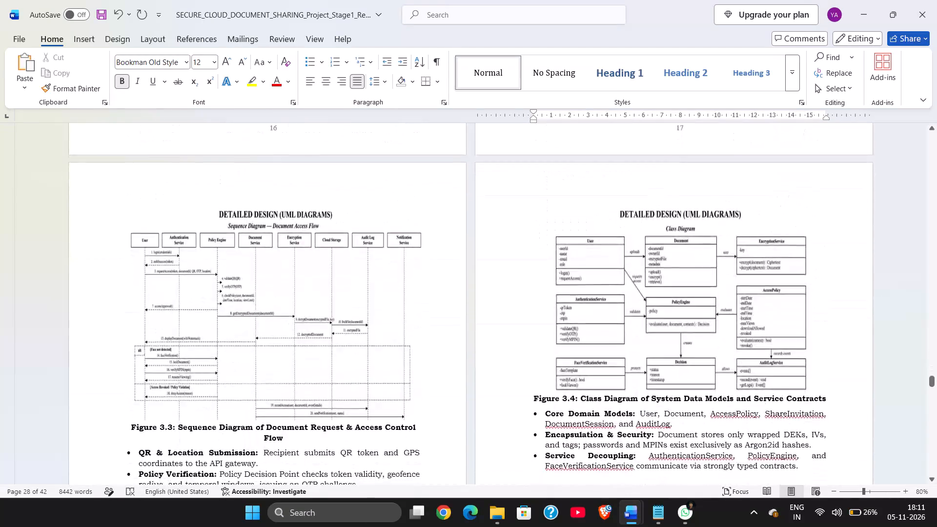
pyautogui.scroll(1, 783, 213)
pyautogui.scroll(-4, 783, 213)
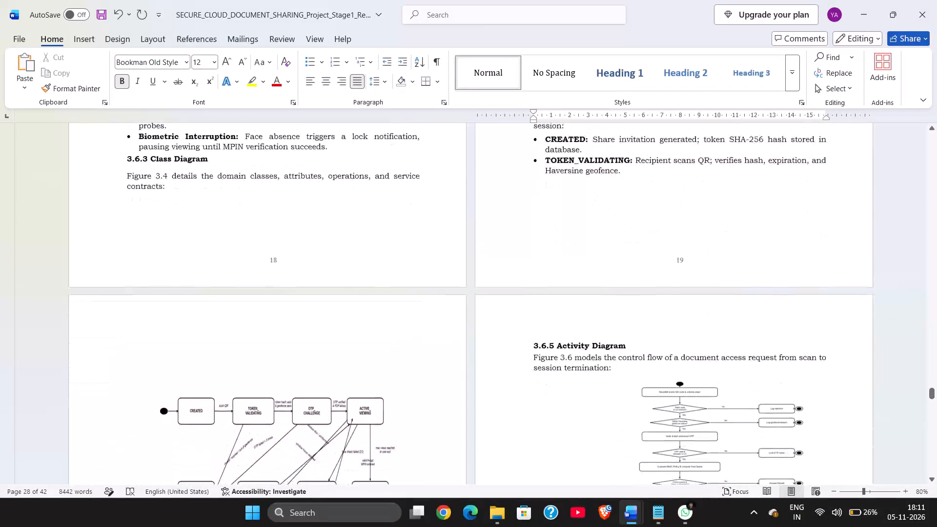
pyautogui.scroll(-4, 783, 213)
pyautogui.scroll(1, 783, 213)
pyautogui.scroll(-1, 783, 213)
pyautogui.scroll(1, 783, 213)
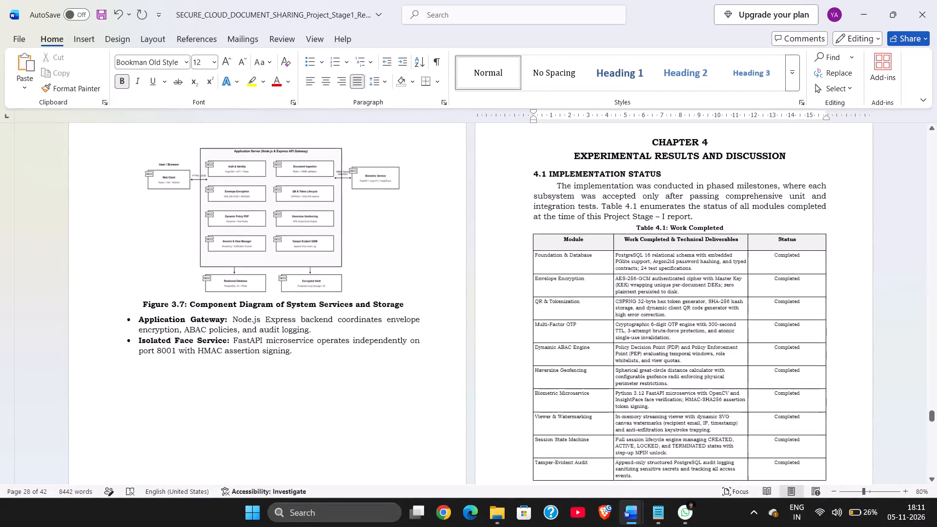
pyautogui.scroll(3, 783, 213)
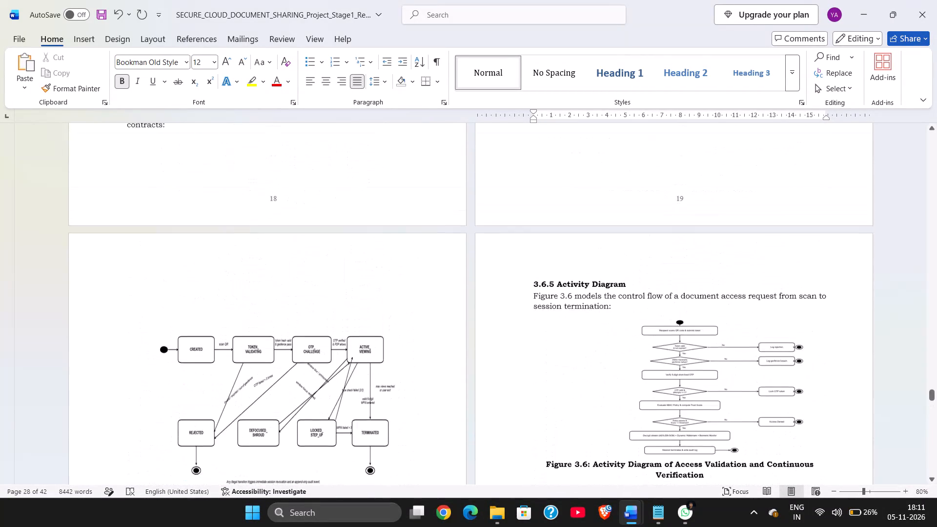
pyautogui.scroll(4, 783, 213)
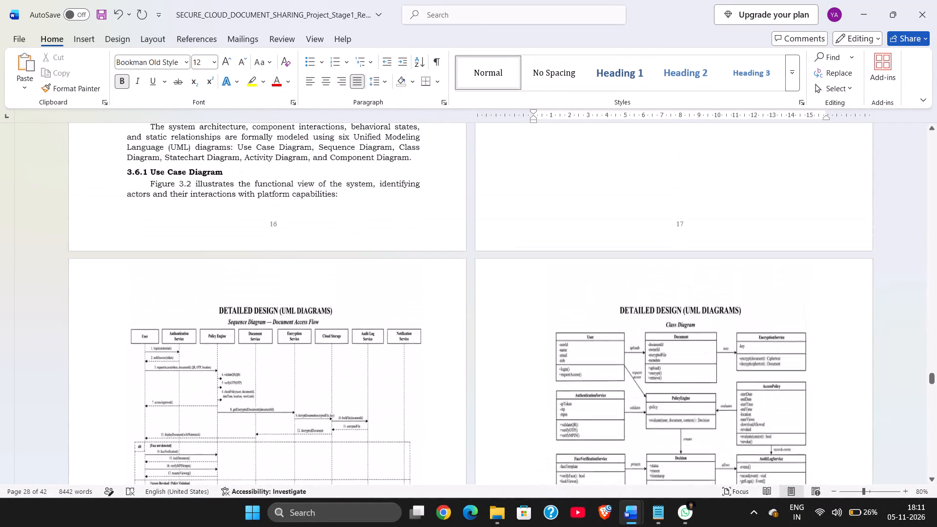
pyautogui.scroll(4, 783, 213)
pyautogui.scroll(-1, 783, 213)
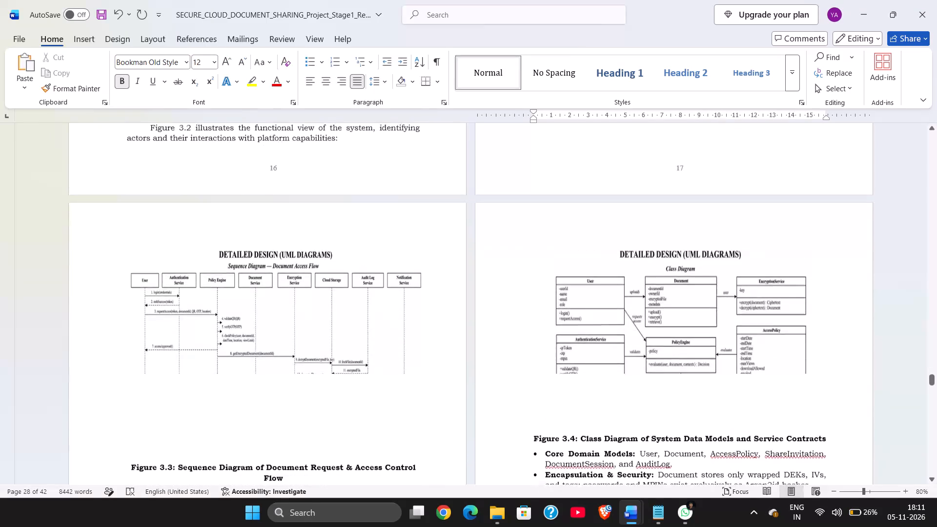
# Review the page layout from the section 3.6 UML diagrams through Chapters 4 and 5 to the end of the References.
pyautogui.scroll(-2, 783, 213)
pyautogui.scroll(3, 783, 213)
pyautogui.scroll(-1, 783, 213)
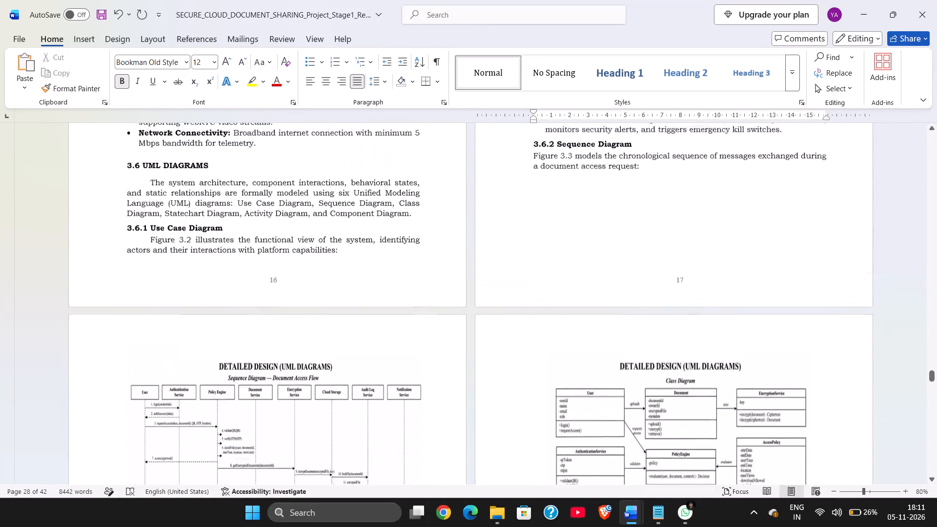
pyautogui.scroll(-3, 783, 213)
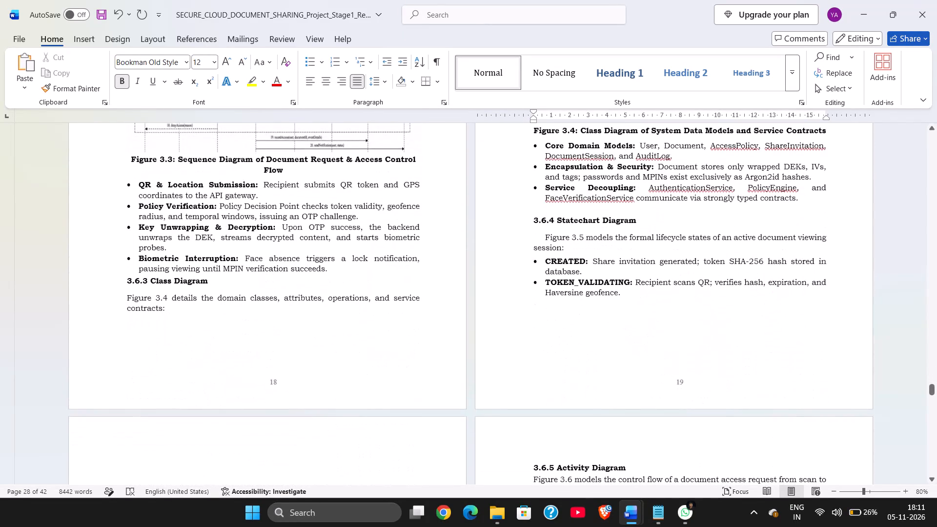
pyautogui.scroll(-4, 783, 213)
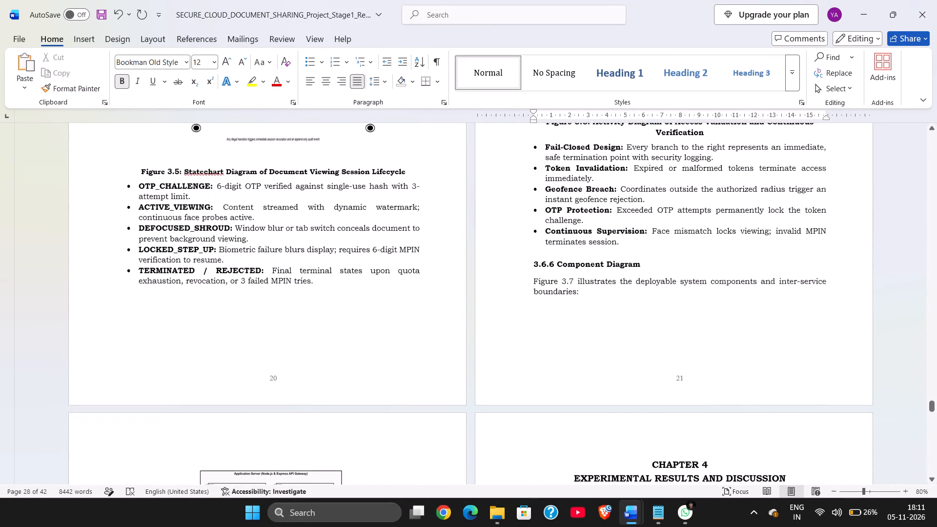
pyautogui.scroll(-4, 783, 213)
pyautogui.scroll(1, 783, 213)
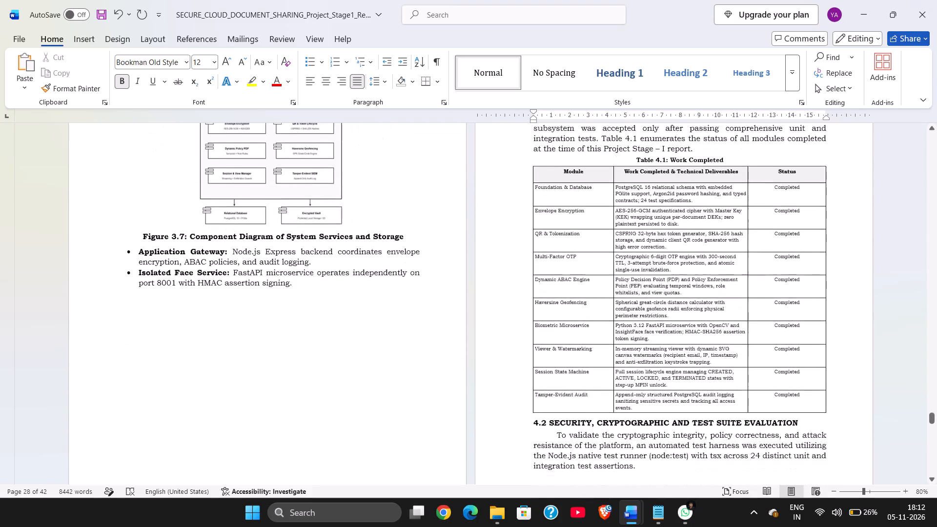
pyautogui.scroll(1, 783, 213)
pyautogui.scroll(-1, 783, 213)
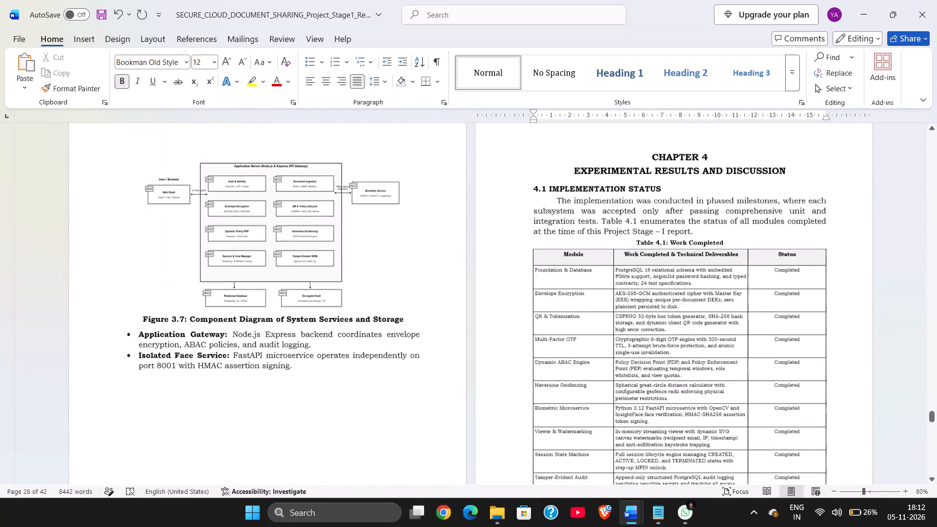
pyautogui.scroll(-1, 783, 213)
pyautogui.scroll(1, 783, 213)
pyautogui.scroll(-1, 783, 213)
pyautogui.scroll(2, 783, 213)
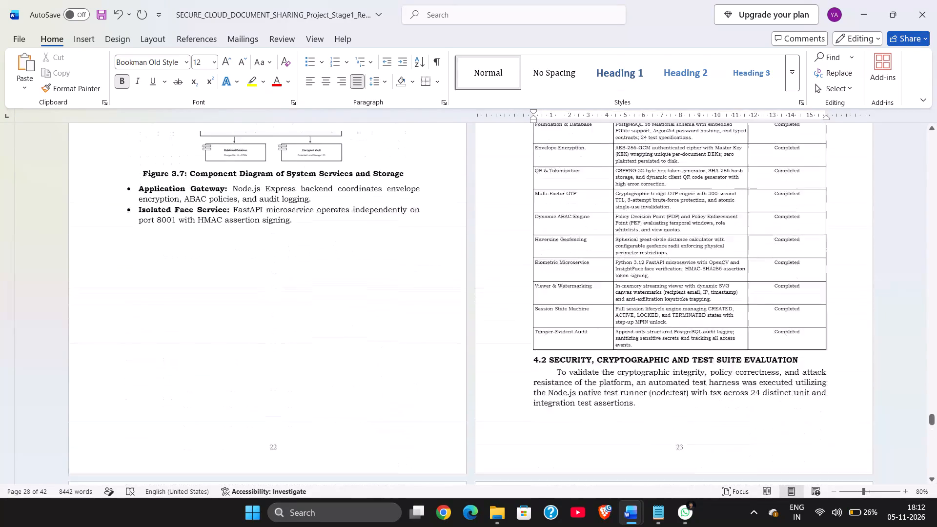
pyautogui.scroll(1, 783, 213)
pyautogui.scroll(-2, 783, 213)
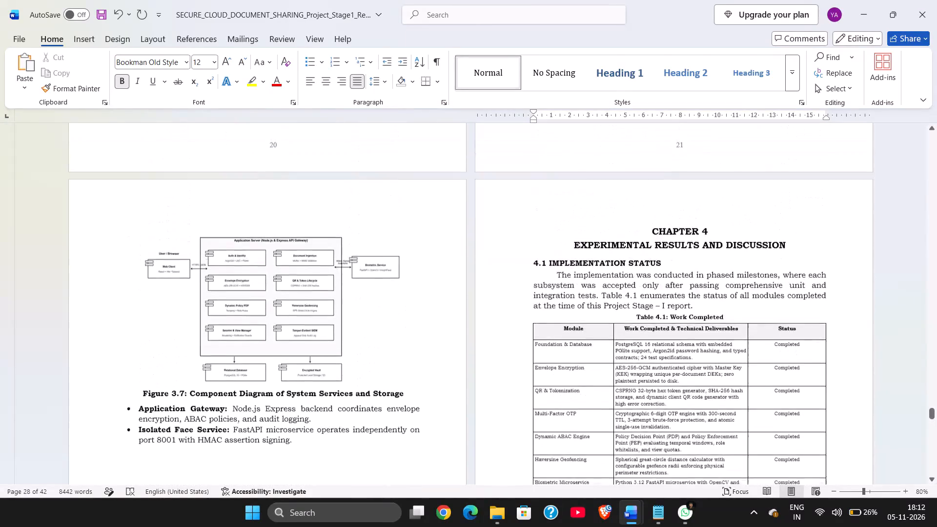
pyautogui.scroll(-5, 783, 213)
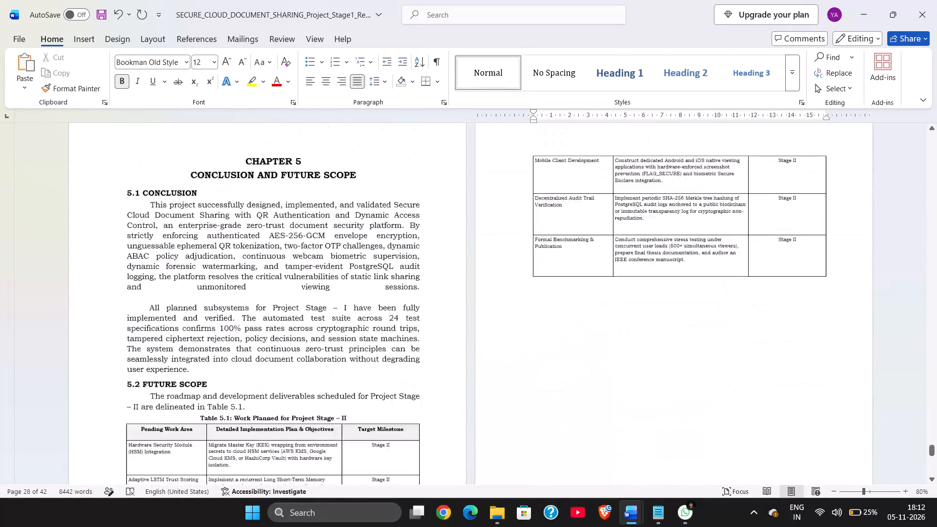
pyautogui.scroll(-5, 783, 213)
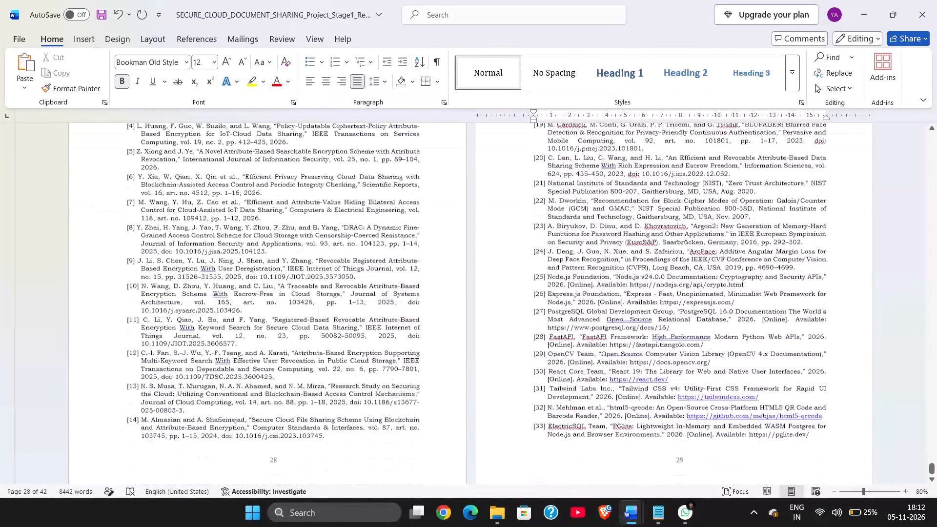
pyautogui.scroll(-1, 783, 213)
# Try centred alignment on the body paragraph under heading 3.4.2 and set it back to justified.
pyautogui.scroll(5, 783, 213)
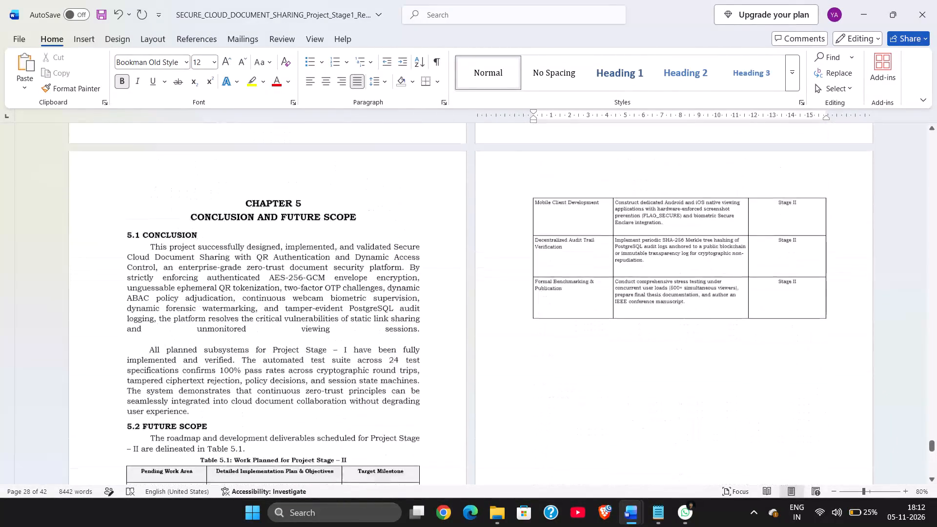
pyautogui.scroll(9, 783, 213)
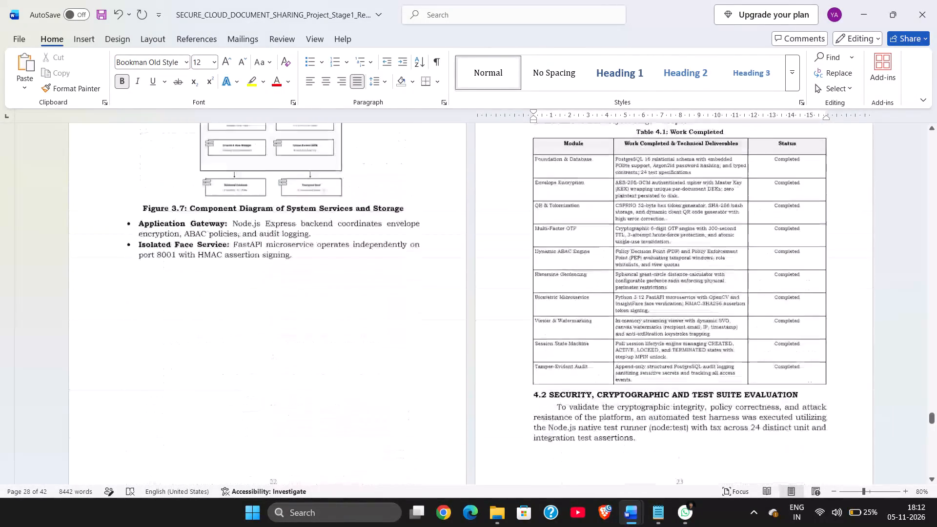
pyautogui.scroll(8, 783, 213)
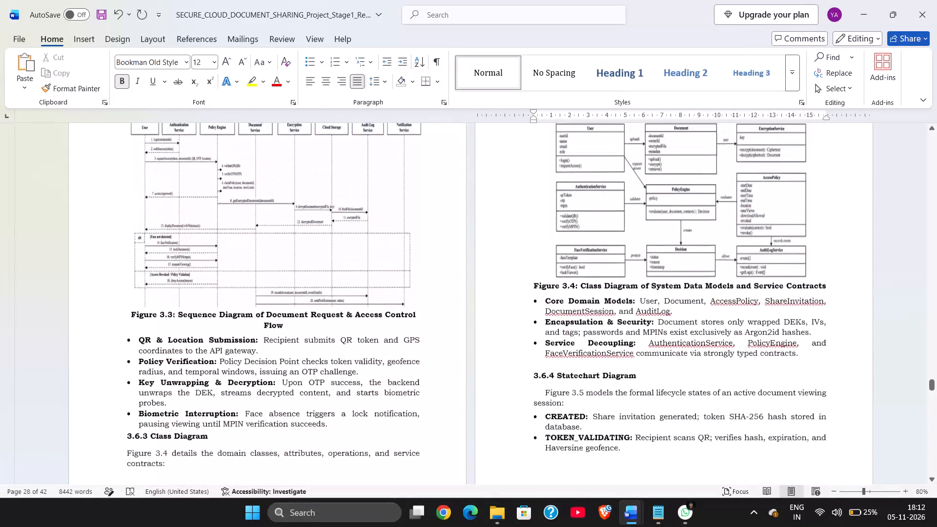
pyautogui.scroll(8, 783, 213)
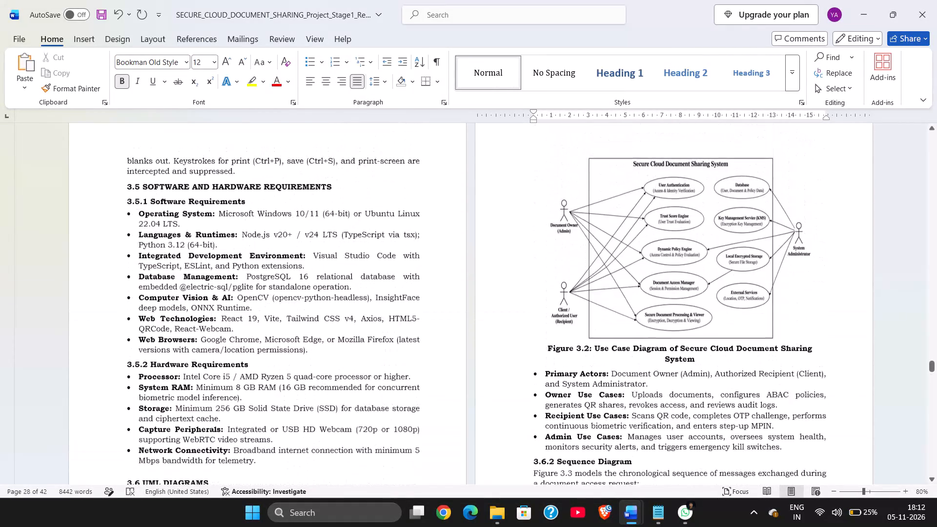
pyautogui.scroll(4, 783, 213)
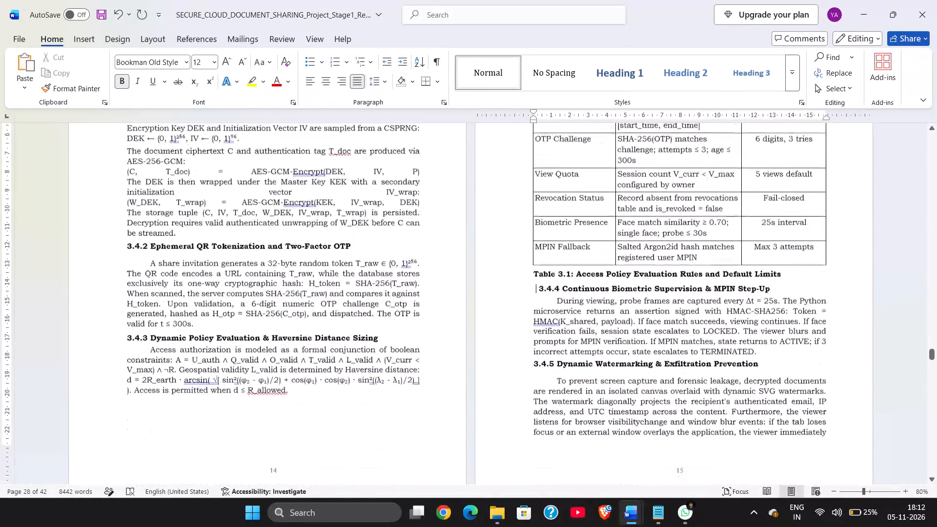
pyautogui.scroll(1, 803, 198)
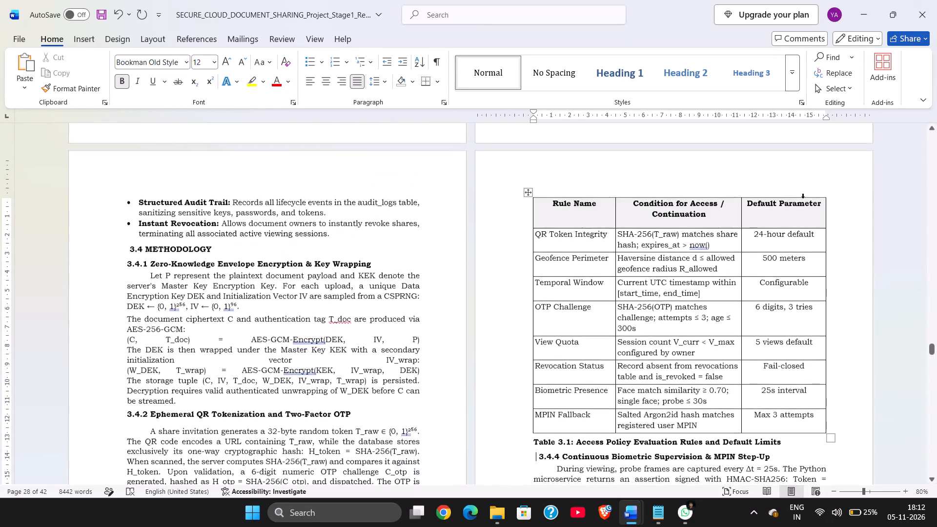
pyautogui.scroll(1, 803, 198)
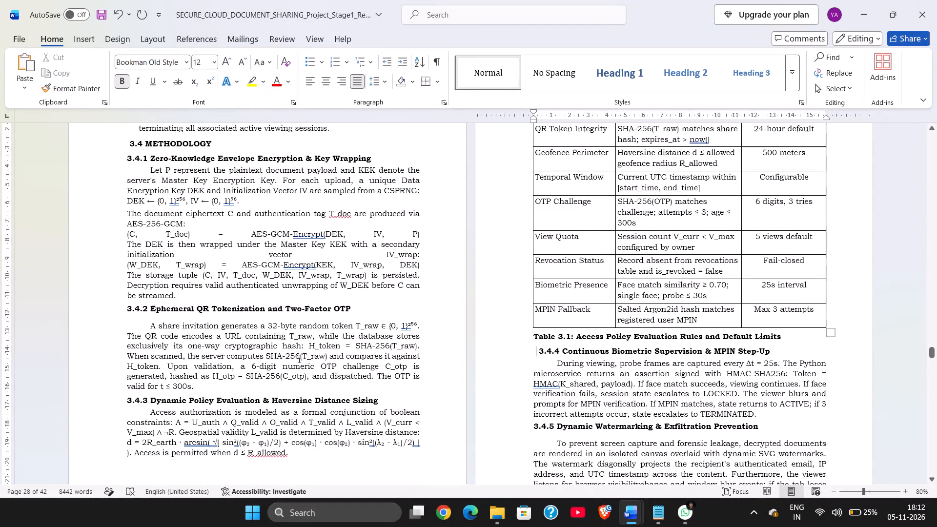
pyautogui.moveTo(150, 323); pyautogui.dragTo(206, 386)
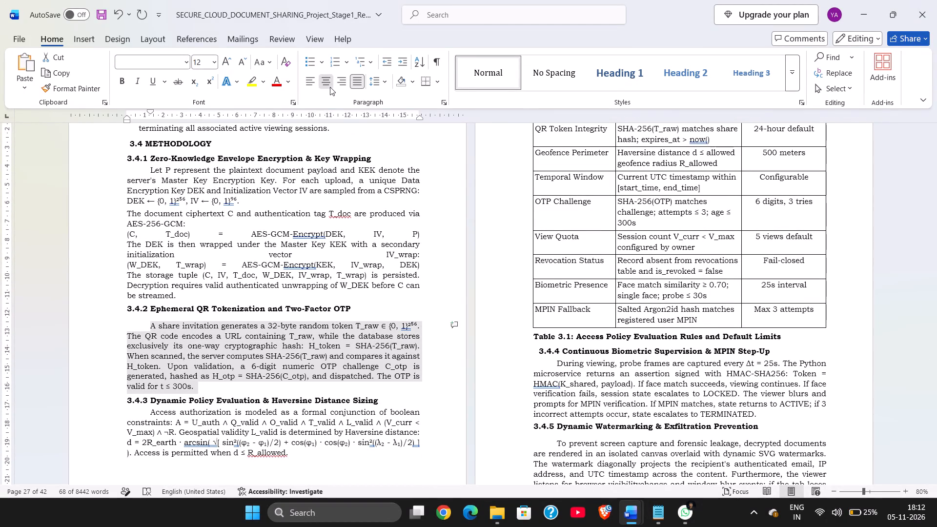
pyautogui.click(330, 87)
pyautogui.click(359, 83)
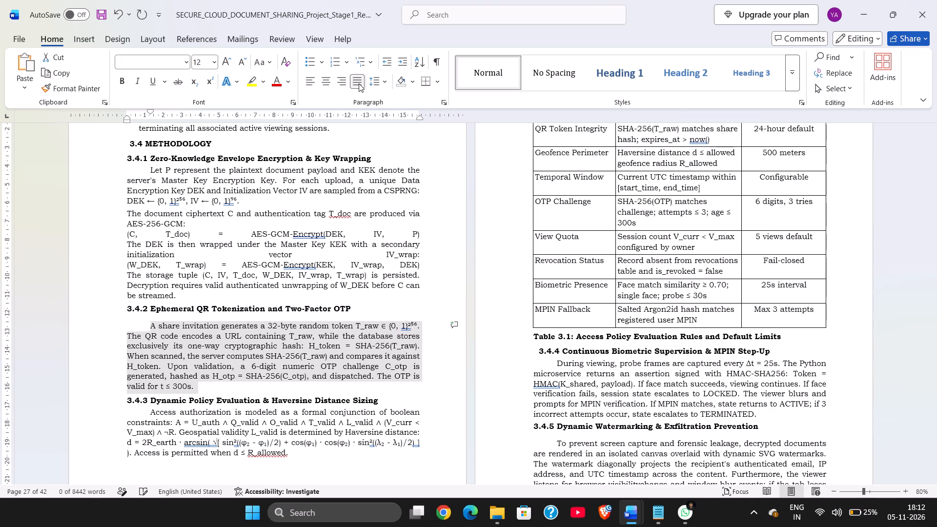
# Check the pages from section 3.4.3 through the UML diagrams and Chapter 5 to the References, and return to the title page.
pyautogui.scroll(-1, 291, 462)
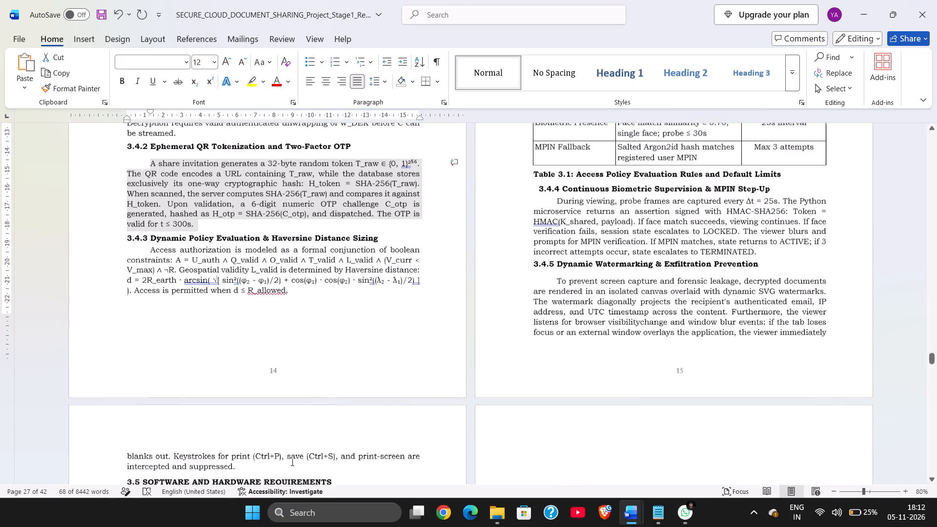
pyautogui.scroll(-3, 291, 462)
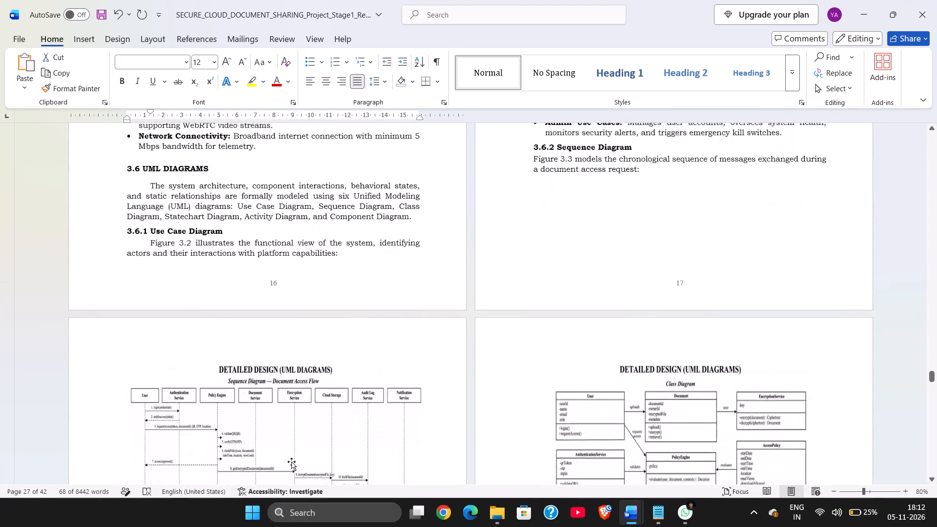
pyautogui.scroll(1, 291, 462)
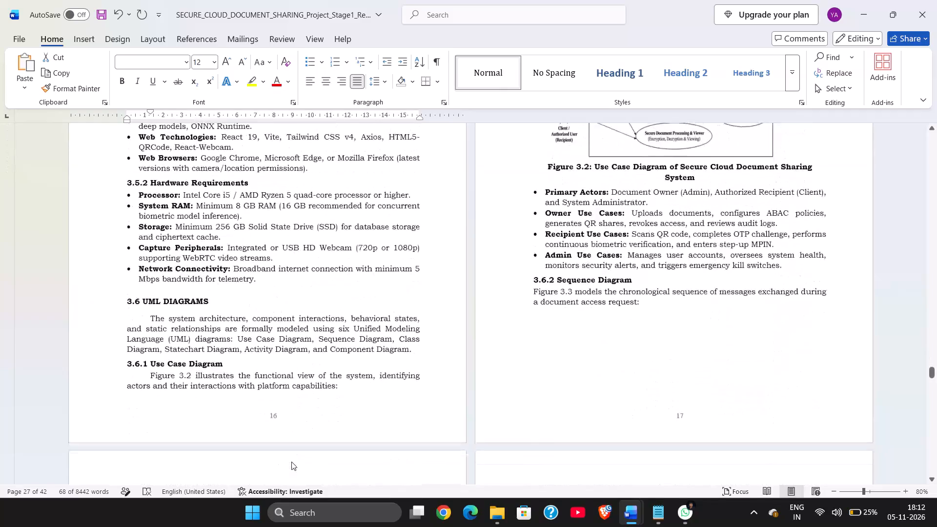
pyautogui.scroll(-8, 291, 462)
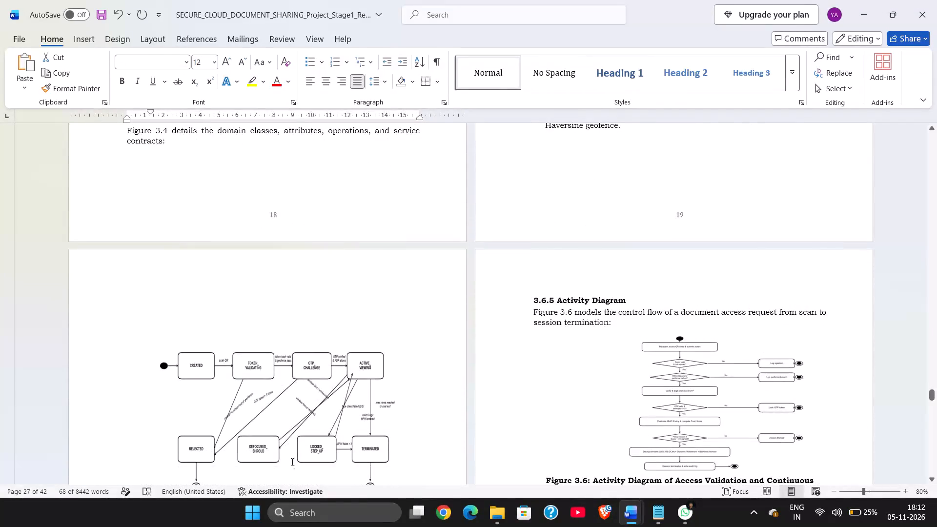
pyautogui.scroll(-8, 291, 462)
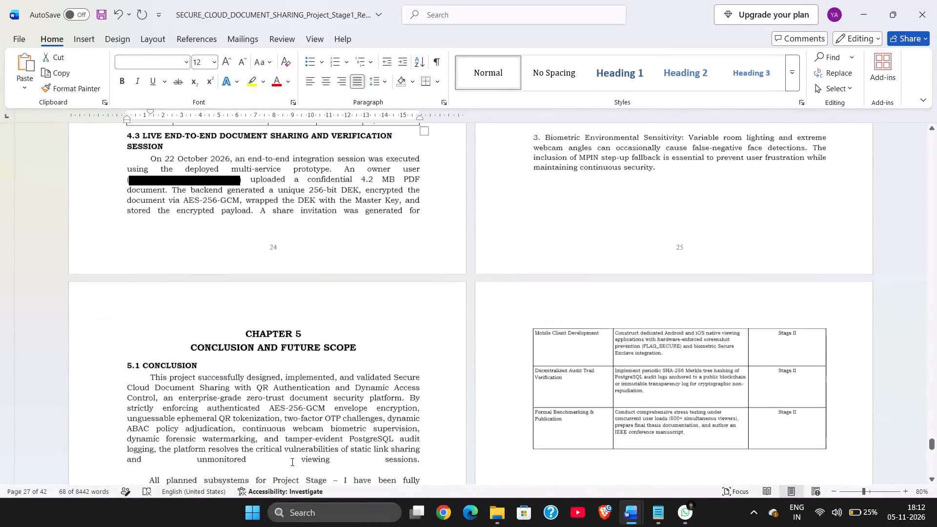
pyautogui.scroll(-8, 291, 462)
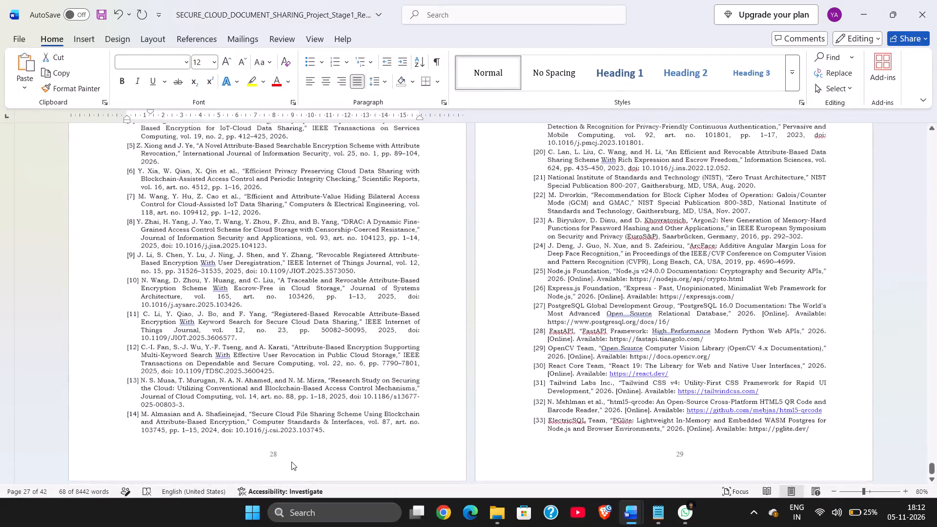
pyautogui.scroll(-3, 291, 462)
pyautogui.scroll(4, 291, 462)
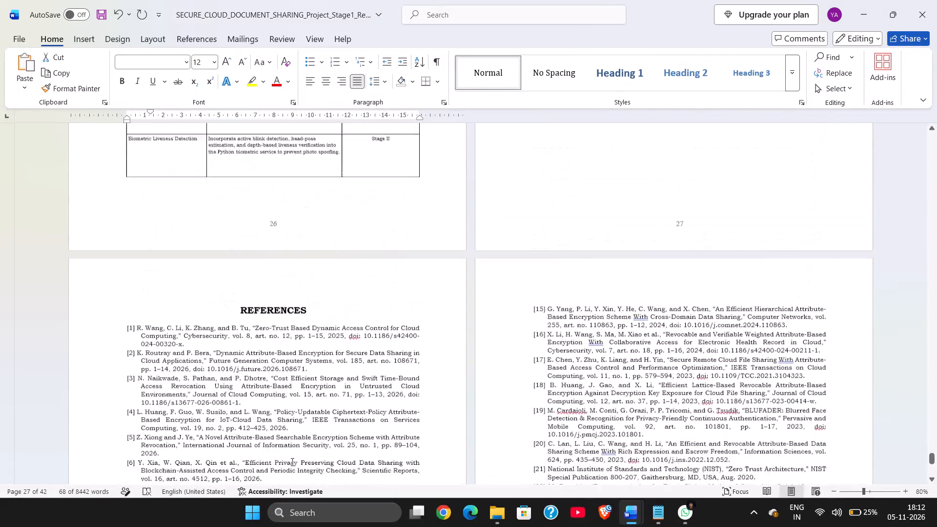
pyautogui.scroll(18, 291, 462)
pyautogui.scroll(5, 291, 462)
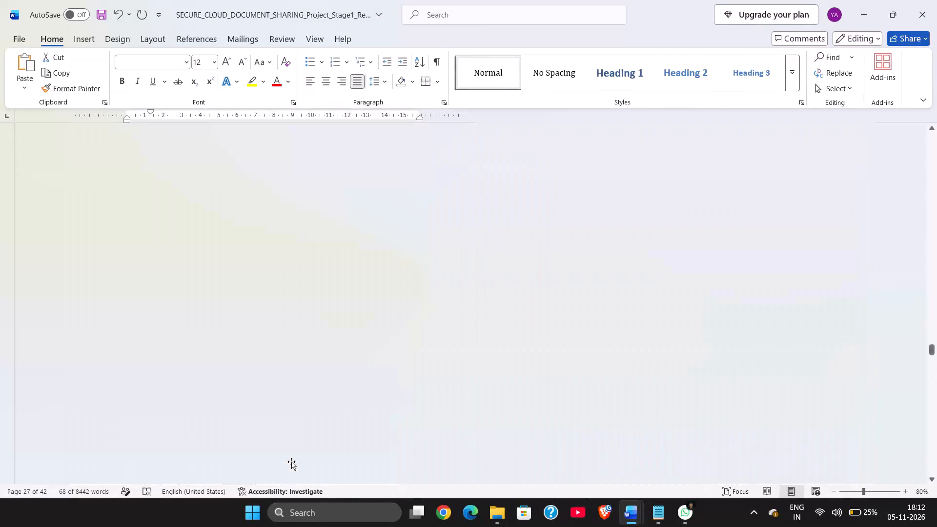
pyautogui.scroll(20, 291, 462)
pyautogui.scroll(2, 291, 462)
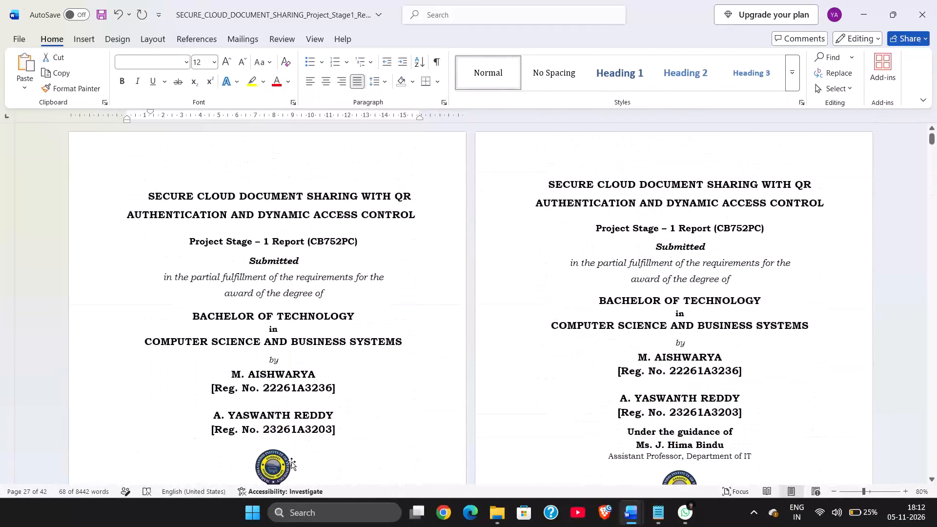
# Save the report.
pyautogui.hotkey('ctrl', 's')
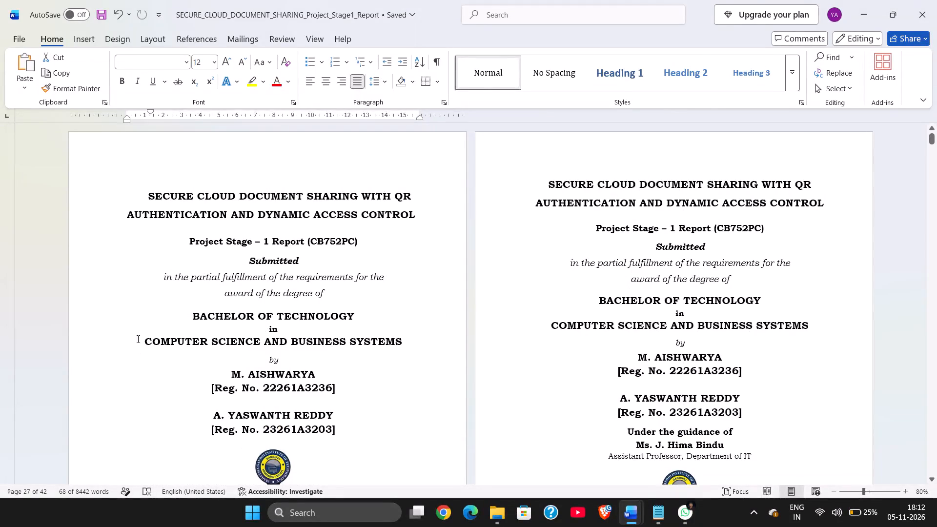
# Turn on AutoSave for the report by uploading a copy to the personal OneDrive.
pyautogui.click(82, 11)
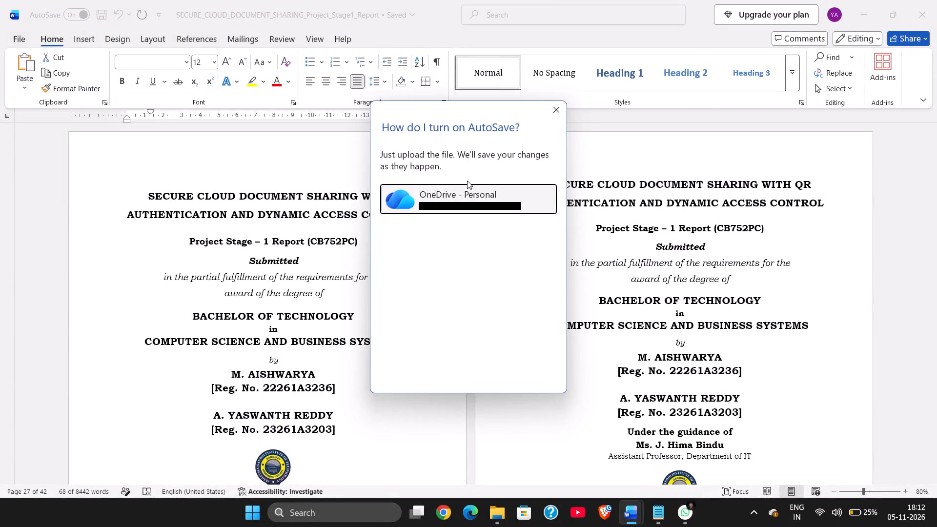
pyautogui.click(541, 190)
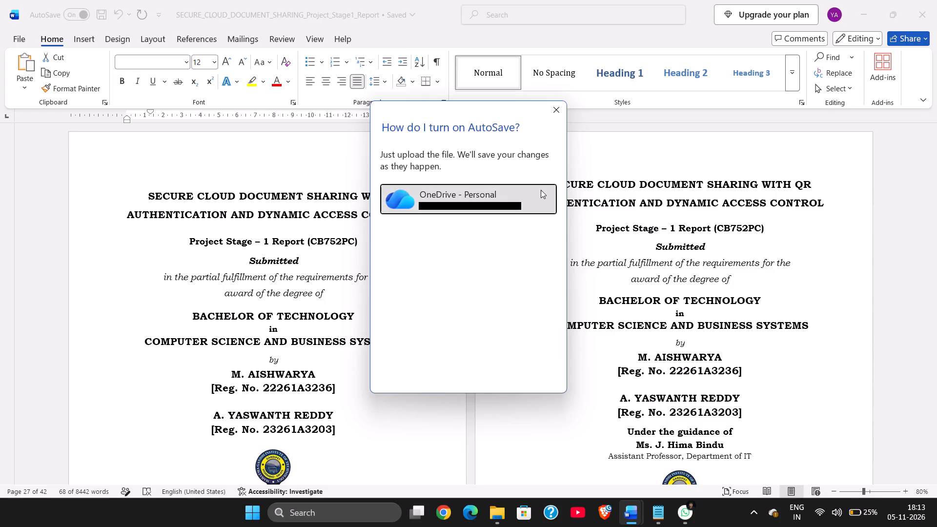
pyautogui.click(553, 108)
pyautogui.click(557, 102)
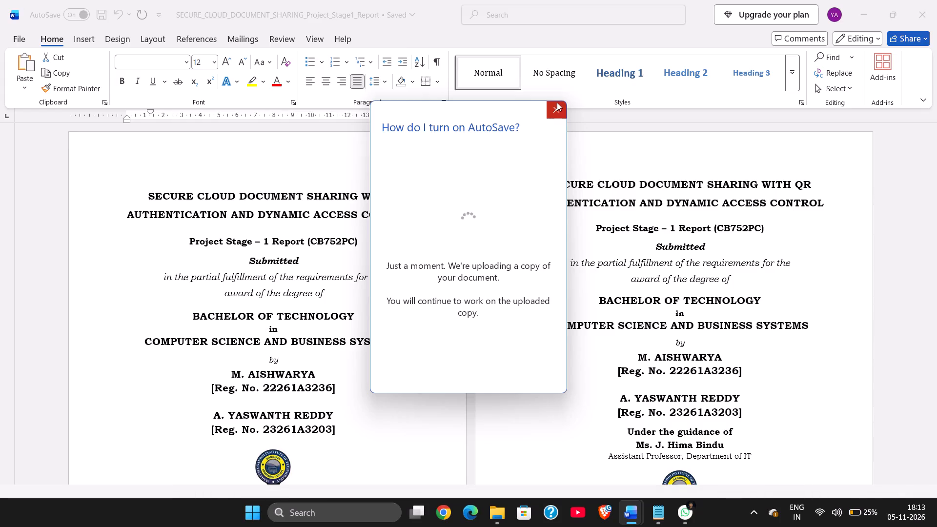
pyautogui.click(556, 108)
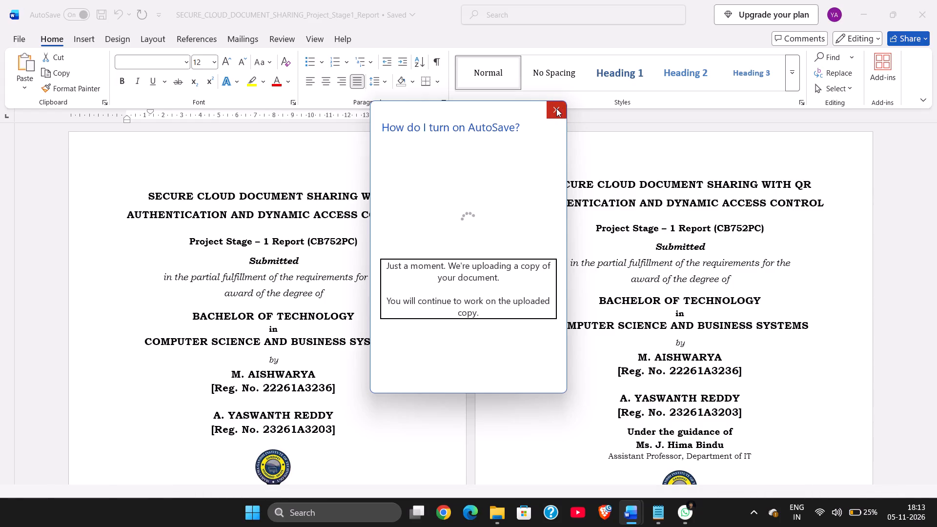
pyautogui.click(556, 108)
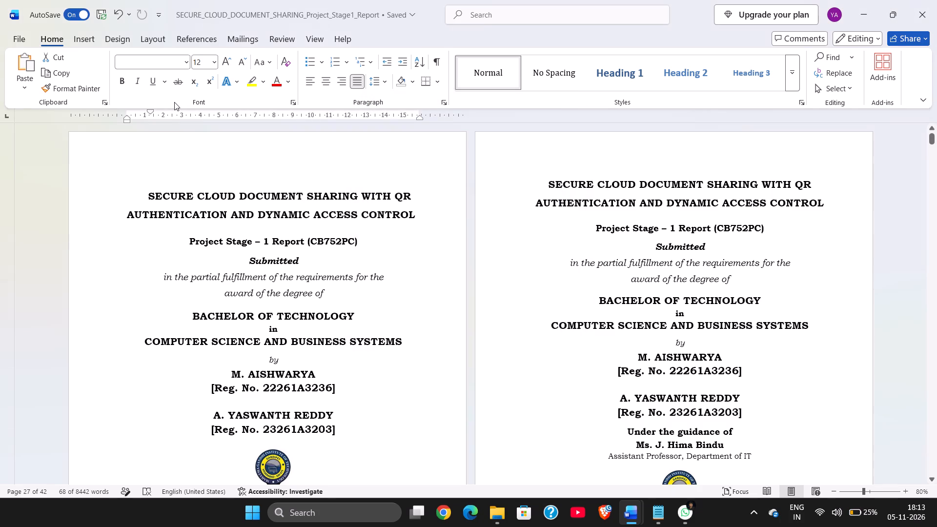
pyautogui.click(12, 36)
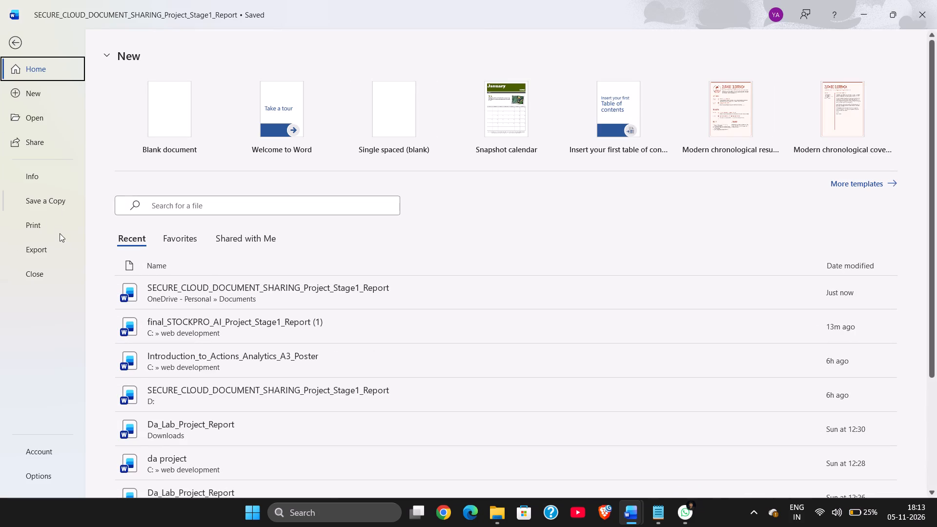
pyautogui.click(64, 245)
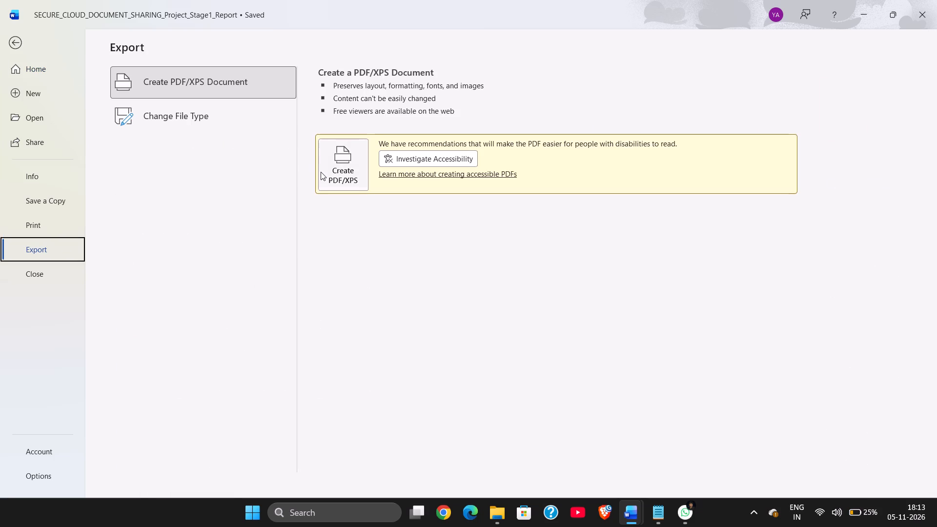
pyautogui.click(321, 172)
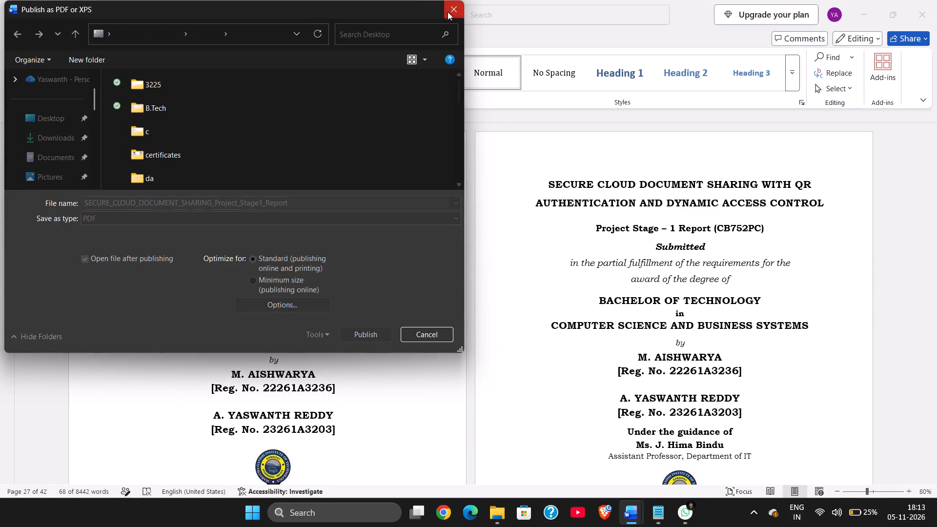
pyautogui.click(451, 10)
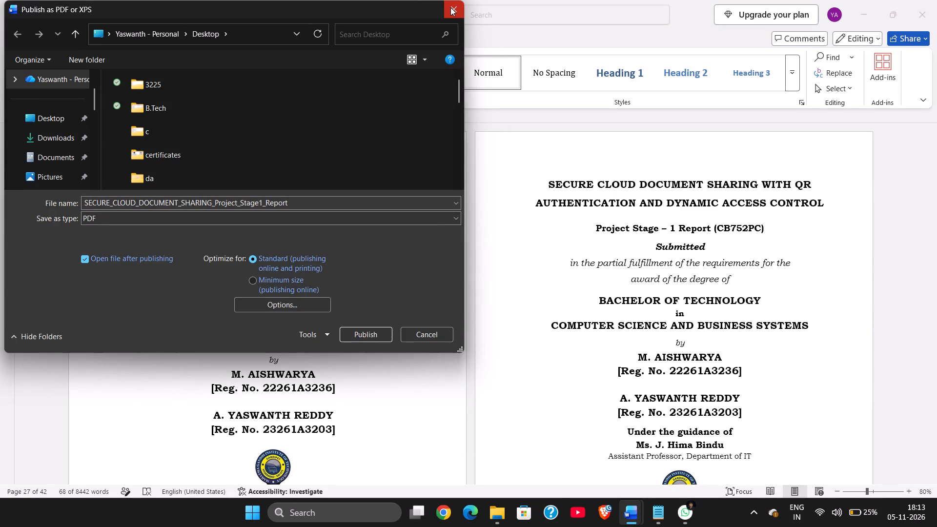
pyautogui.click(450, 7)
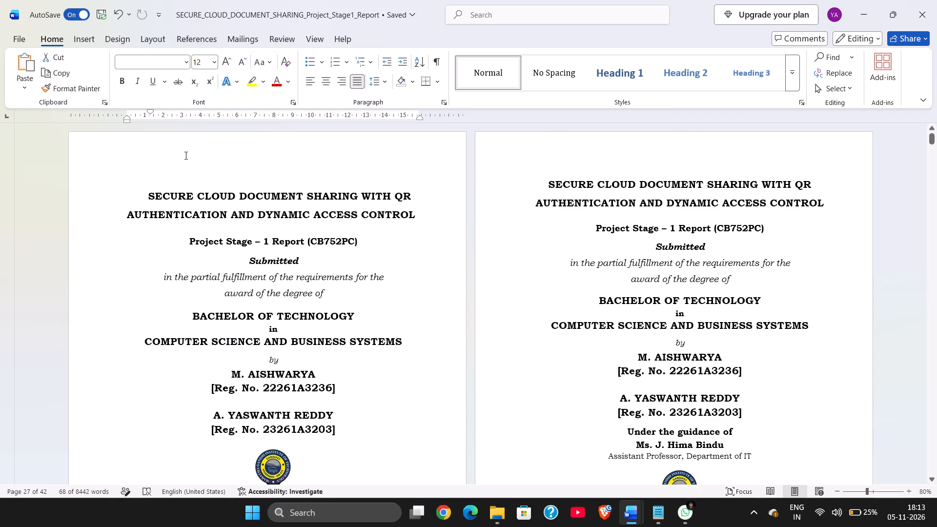
# Clear any leading space before the project title on the first title page and centre both of its lines.
pyautogui.click(145, 196)
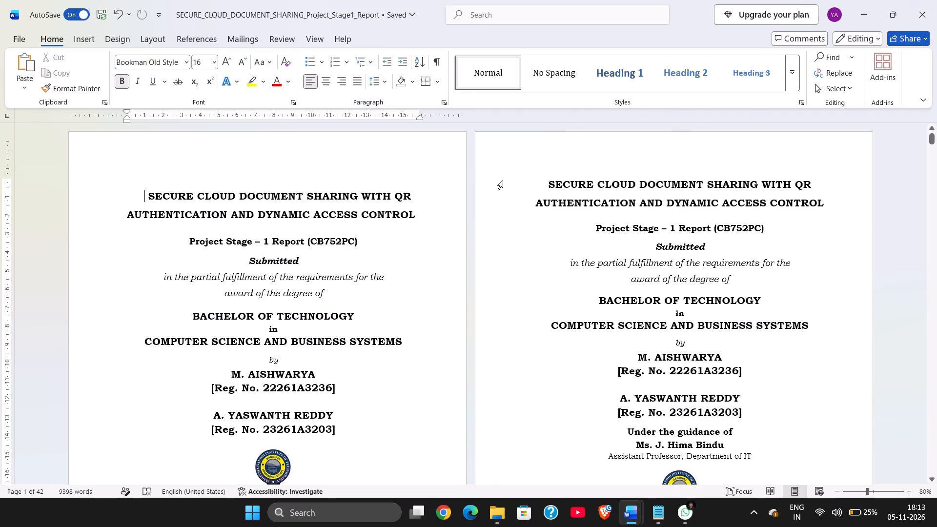
pyautogui.click(541, 180)
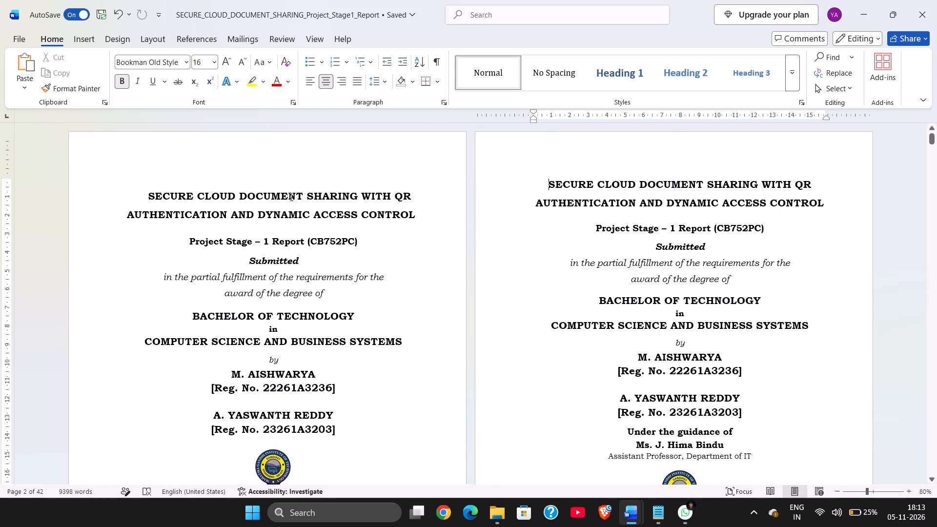
pyautogui.click(143, 198)
pyautogui.moveTo(143, 198); pyautogui.dragTo(278, 195)
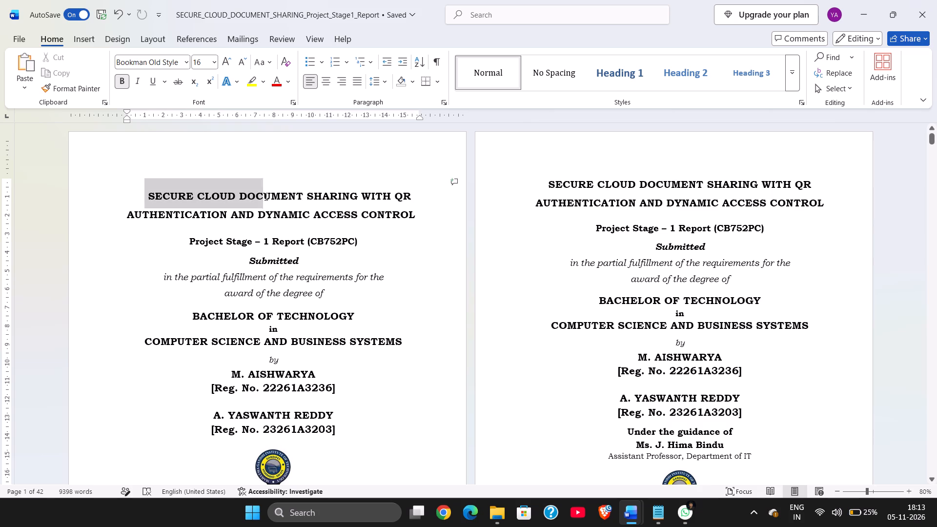
pyautogui.moveTo(278, 195); pyautogui.dragTo(430, 223)
pyautogui.click(323, 80)
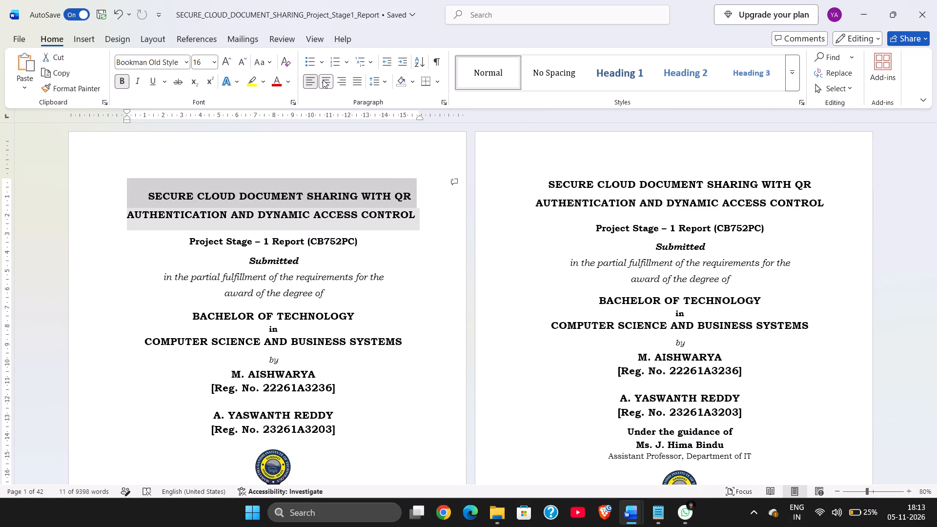
pyautogui.click(141, 192)
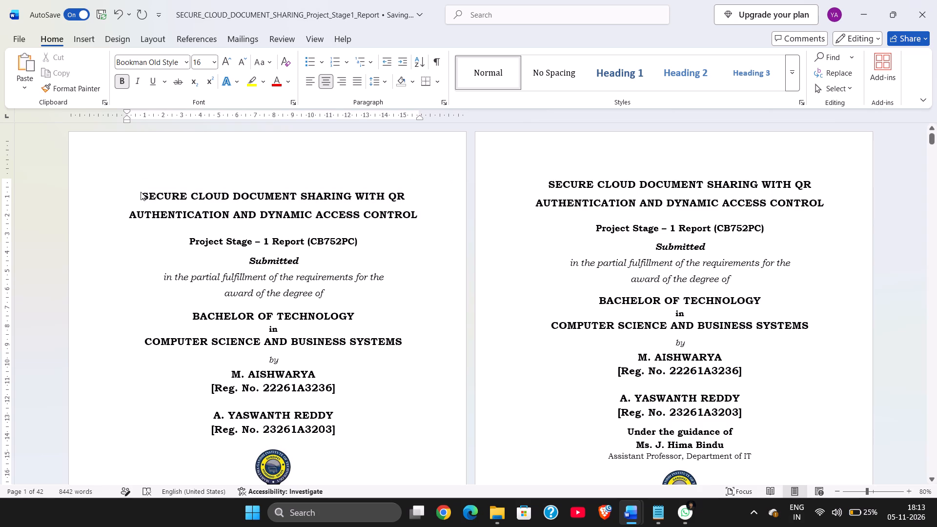
pyautogui.press('BackSpace')
pyautogui.press('BackSpace')
pyautogui.press('BackSpace')
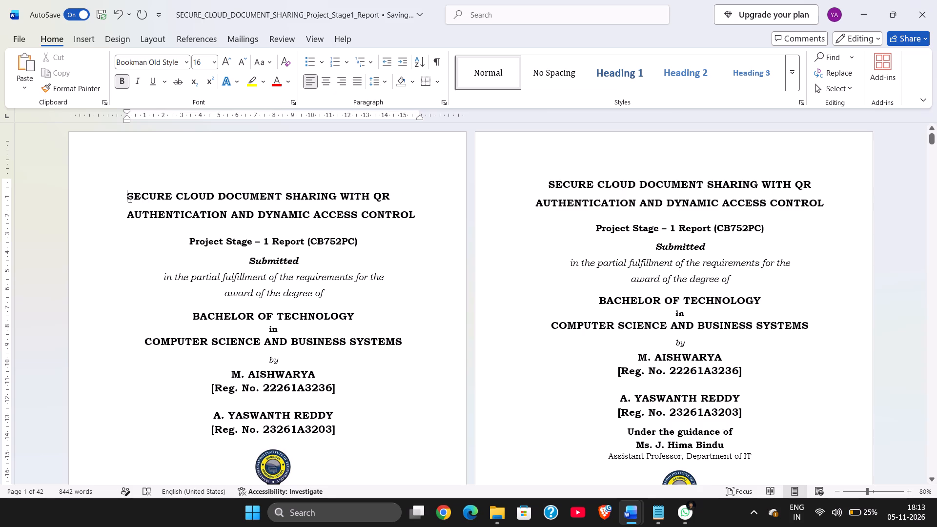
pyautogui.moveTo(129, 199); pyautogui.dragTo(417, 219)
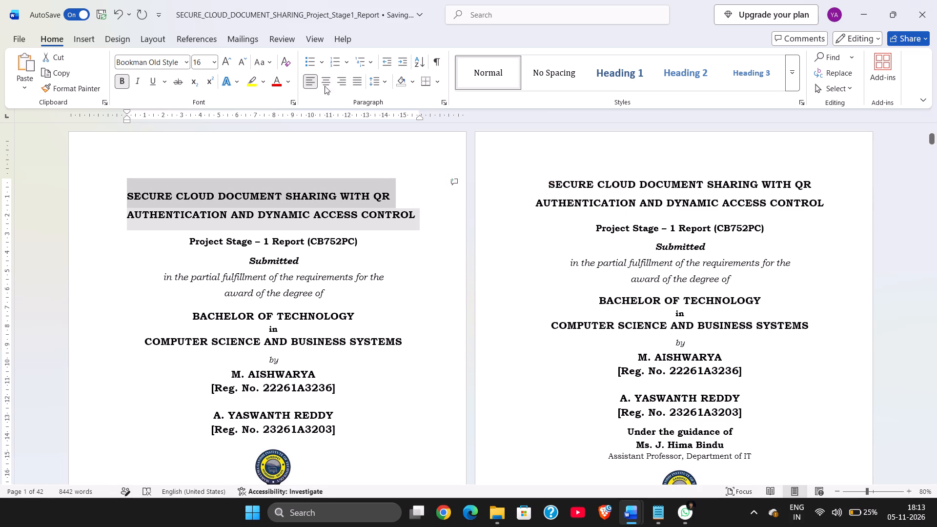
pyautogui.click(326, 80)
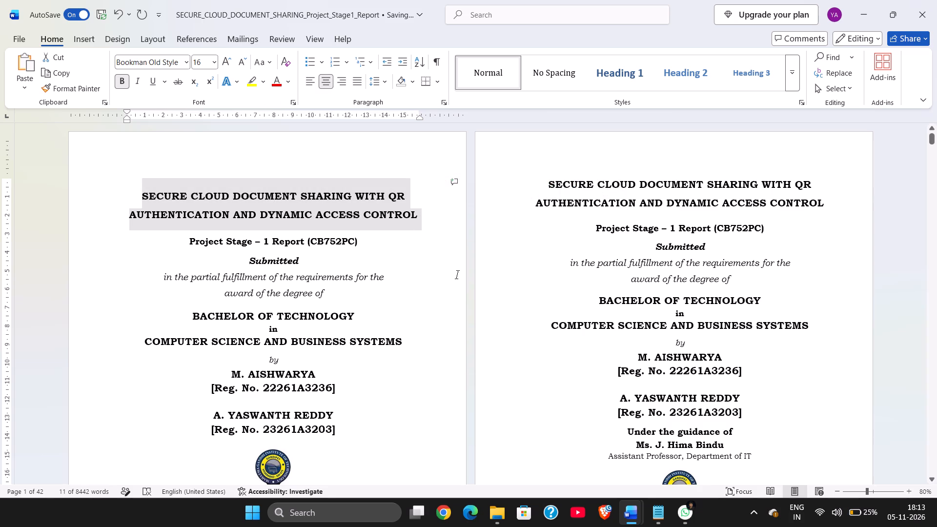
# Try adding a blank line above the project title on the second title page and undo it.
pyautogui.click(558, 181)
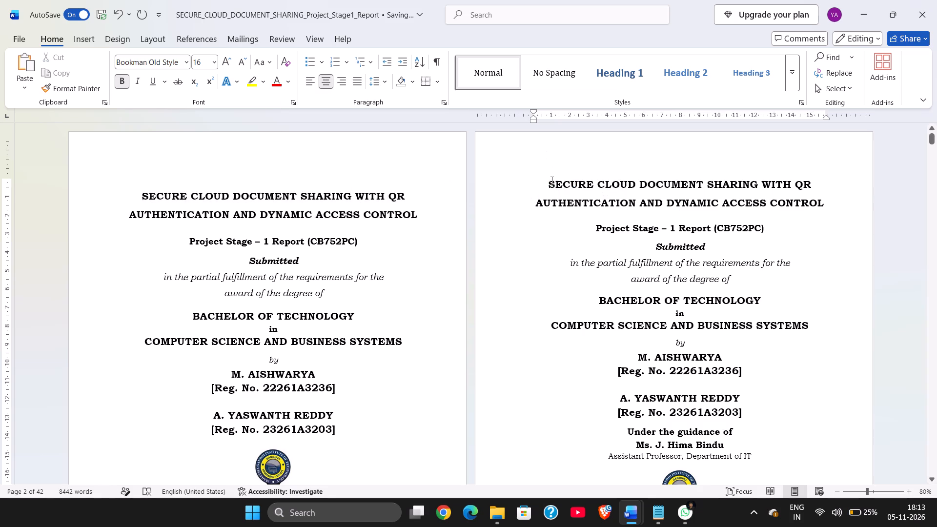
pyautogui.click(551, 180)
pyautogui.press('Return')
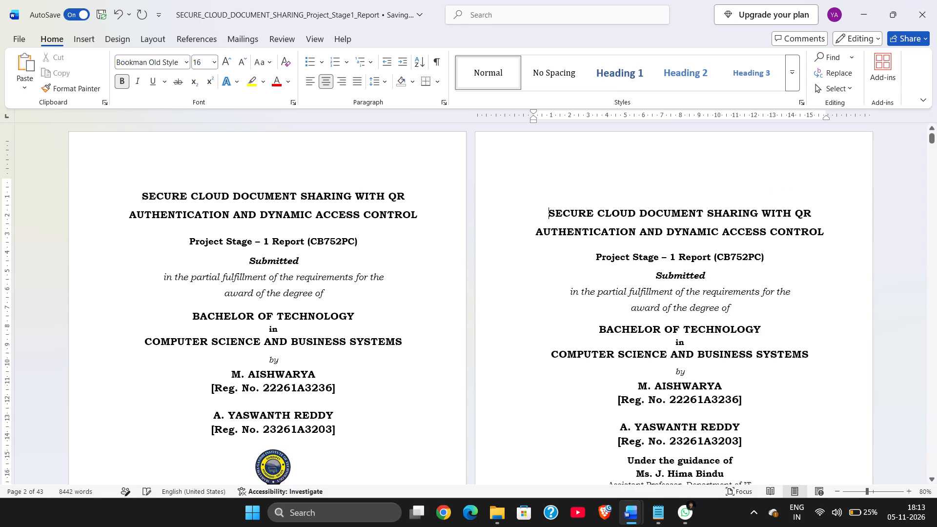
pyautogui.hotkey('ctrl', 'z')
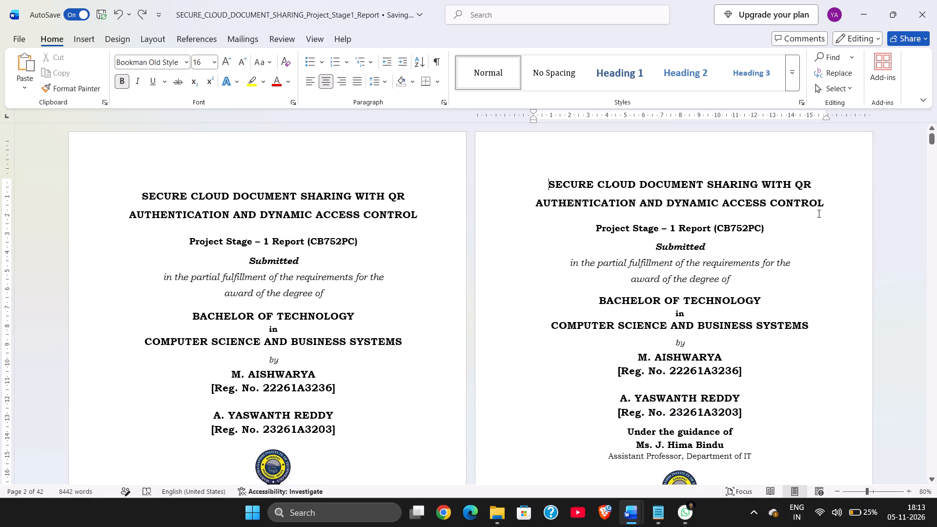
# Check the line spacing of the project title on the two title pages.
pyautogui.moveTo(829, 206); pyautogui.dragTo(567, 190)
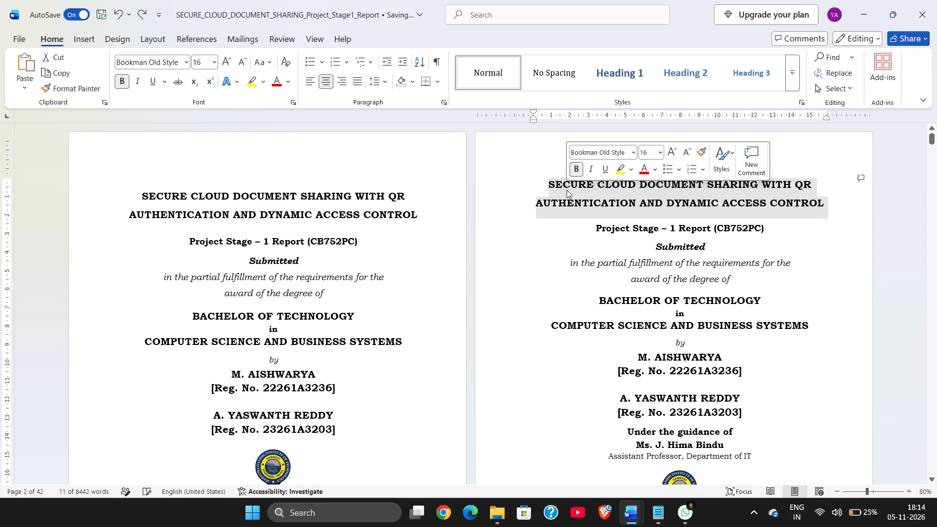
pyautogui.click(388, 80)
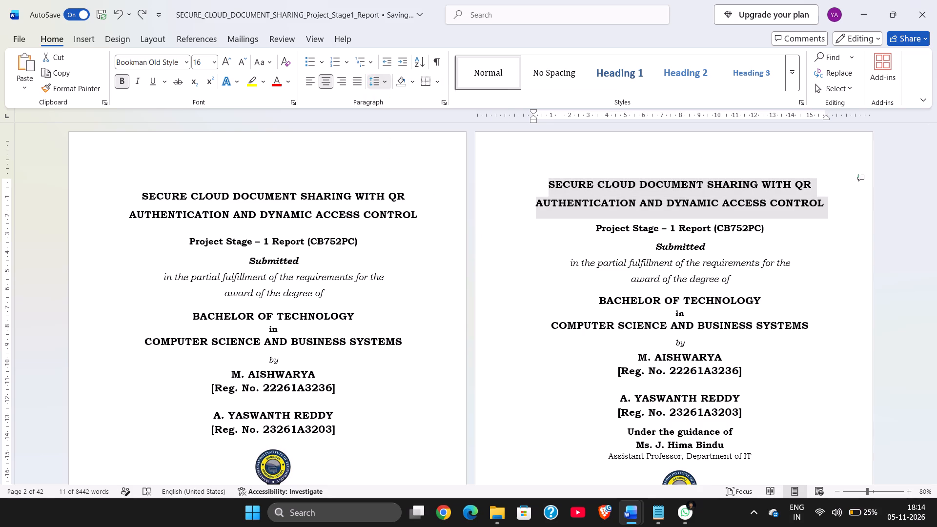
pyautogui.click(311, 203)
pyautogui.moveTo(426, 219); pyautogui.dragTo(183, 192)
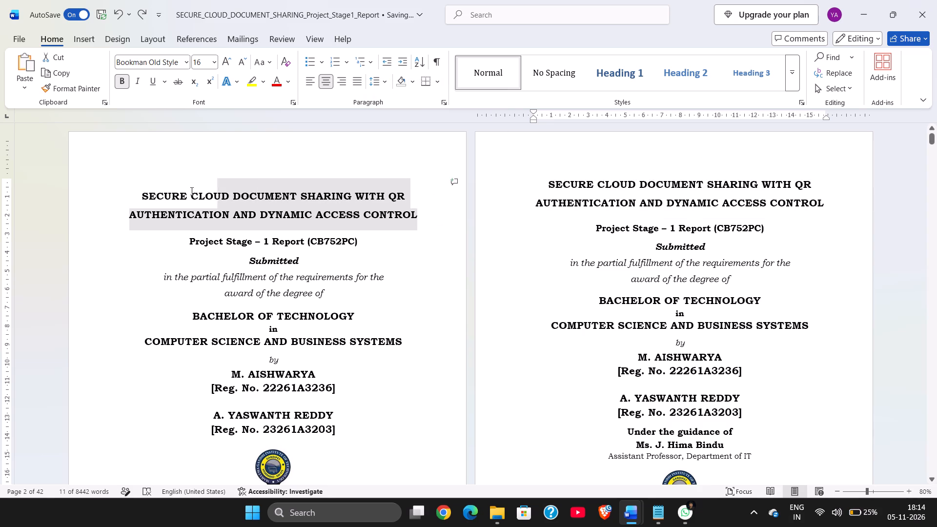
pyautogui.moveTo(183, 192); pyautogui.dragTo(58, 196)
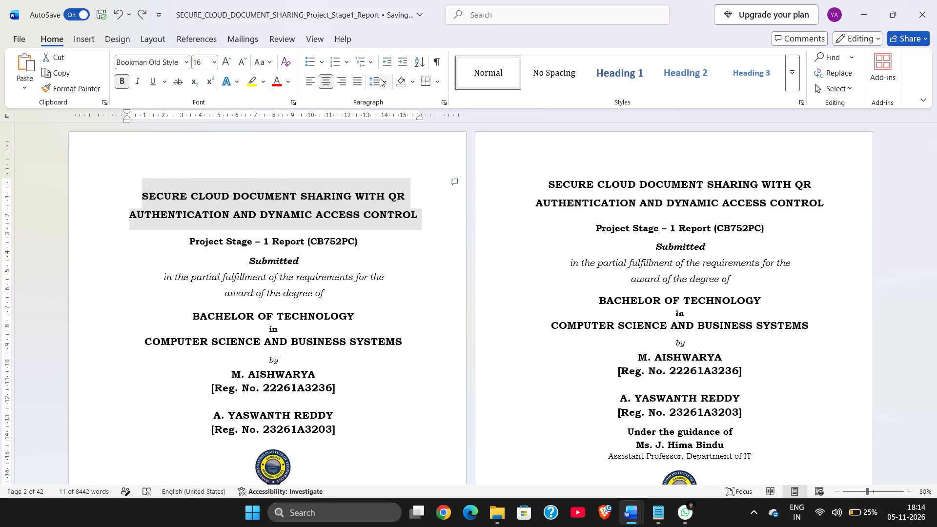
pyautogui.click(382, 79)
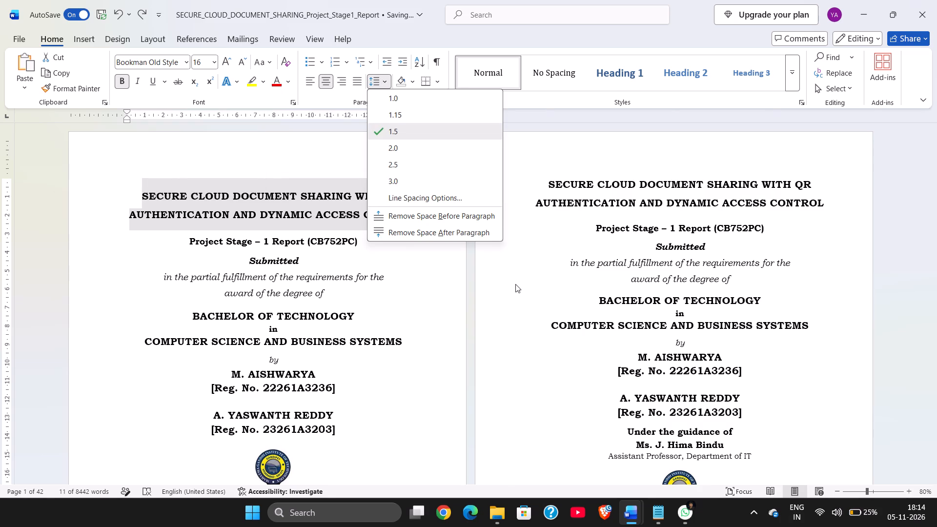
pyautogui.click(511, 290)
# Check the front matter from the title pages through the certificate and declaration to the continued table of contents.
pyautogui.scroll(-1, 511, 290)
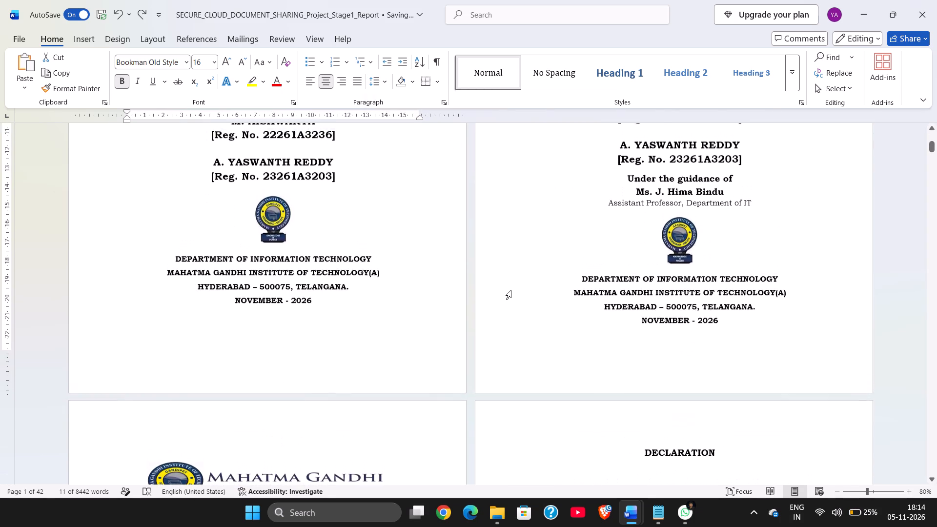
pyautogui.scroll(-1, 511, 290)
pyautogui.scroll(2, 511, 290)
pyautogui.scroll(-1, 511, 290)
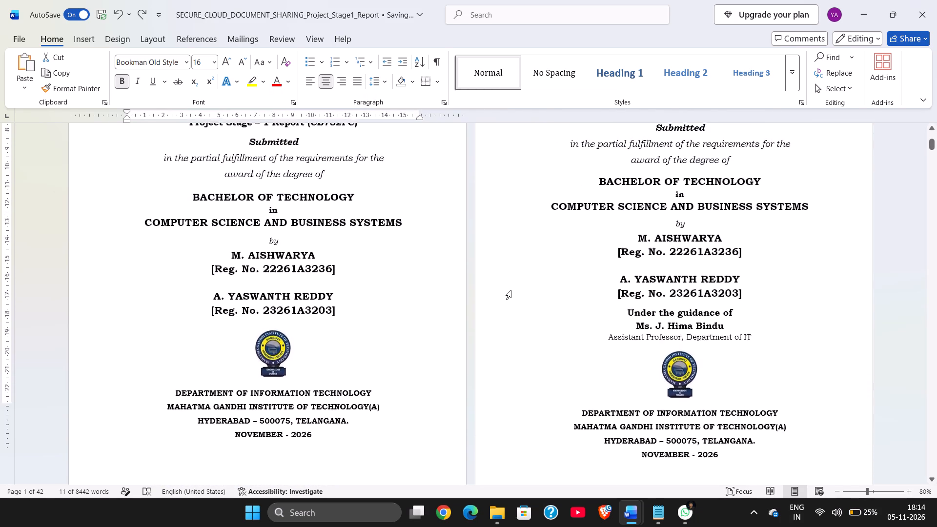
pyautogui.scroll(-1, 511, 290)
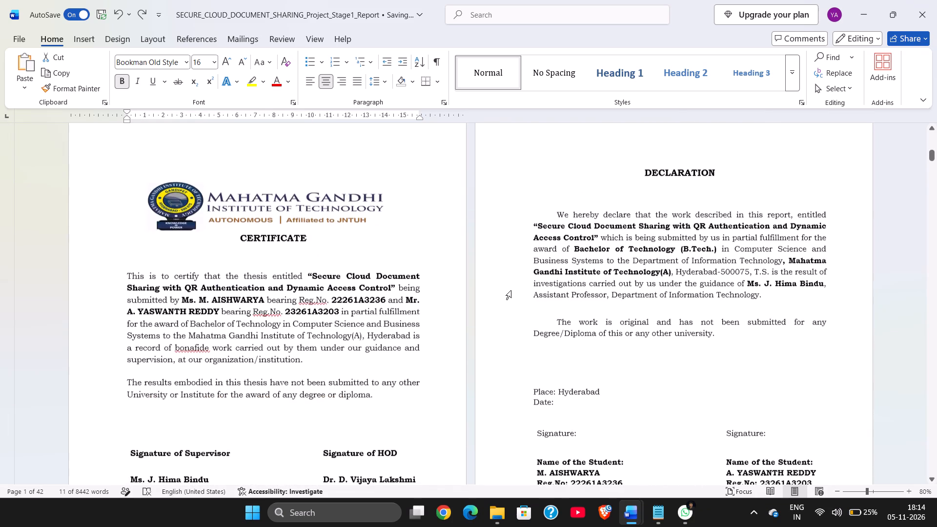
pyautogui.scroll(-2, 511, 290)
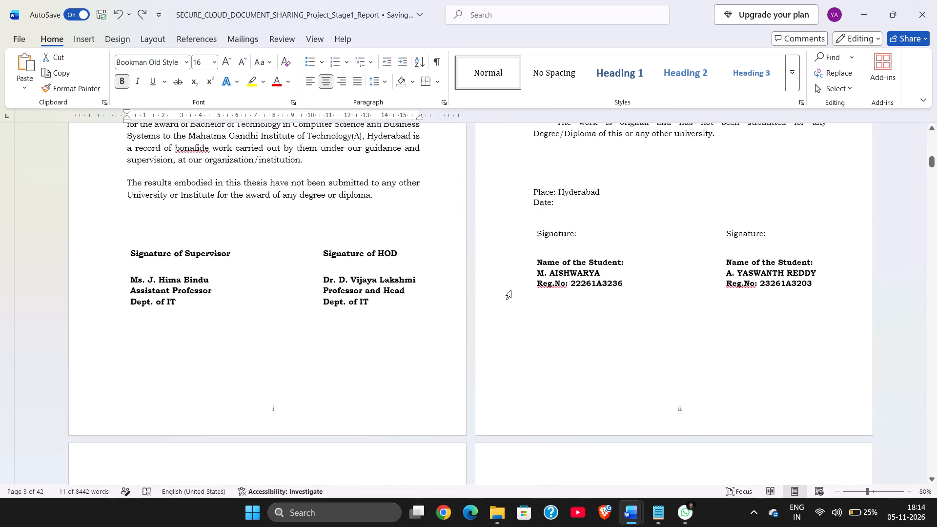
pyautogui.scroll(-4, 511, 290)
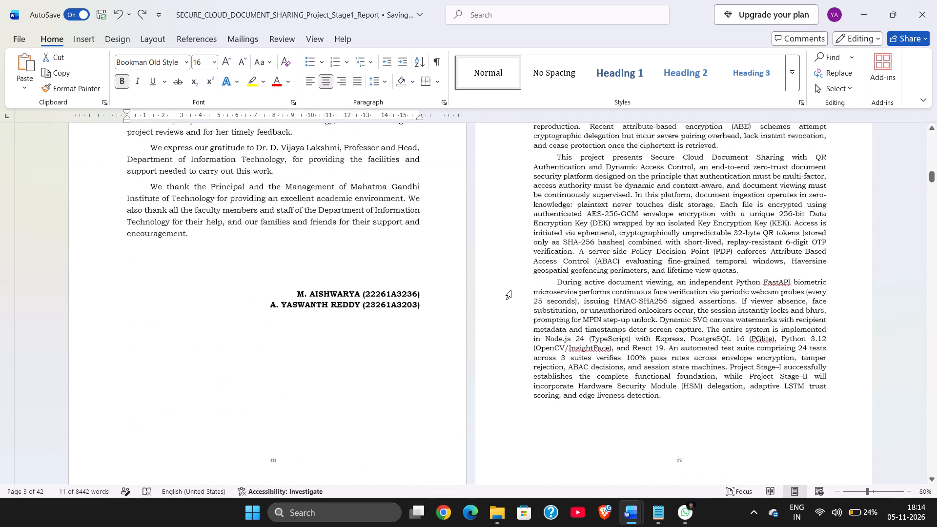
pyautogui.scroll(-5, 511, 290)
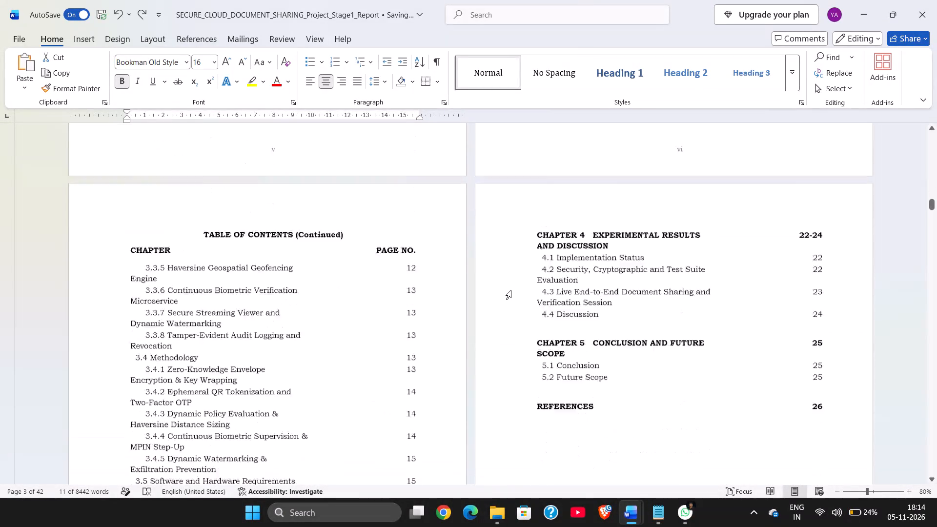
pyautogui.scroll(-1, 511, 290)
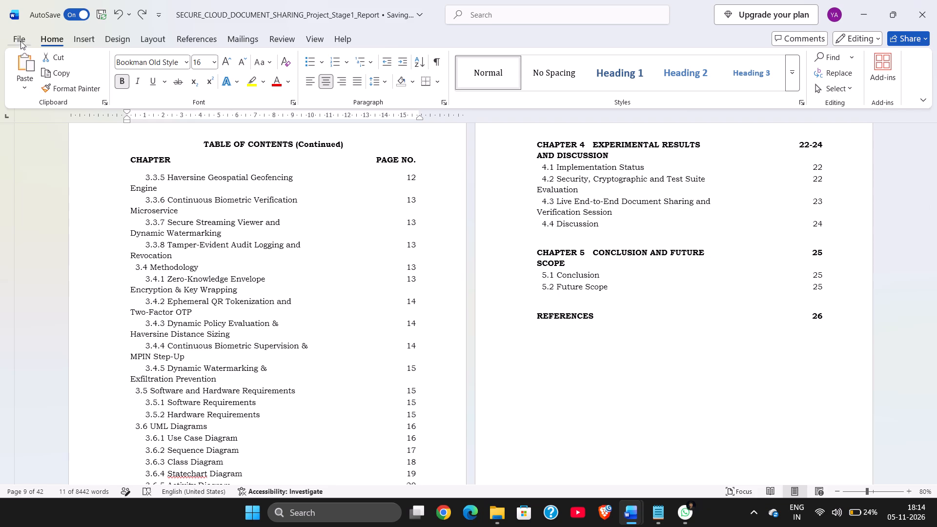
# Export the report as a PDF named SECURE_CLOUD_DOCUMENT_SHARING_Project_Stage1_Report to the Data (D:) drive.
pyautogui.click(20, 41)
pyautogui.click(40, 224)
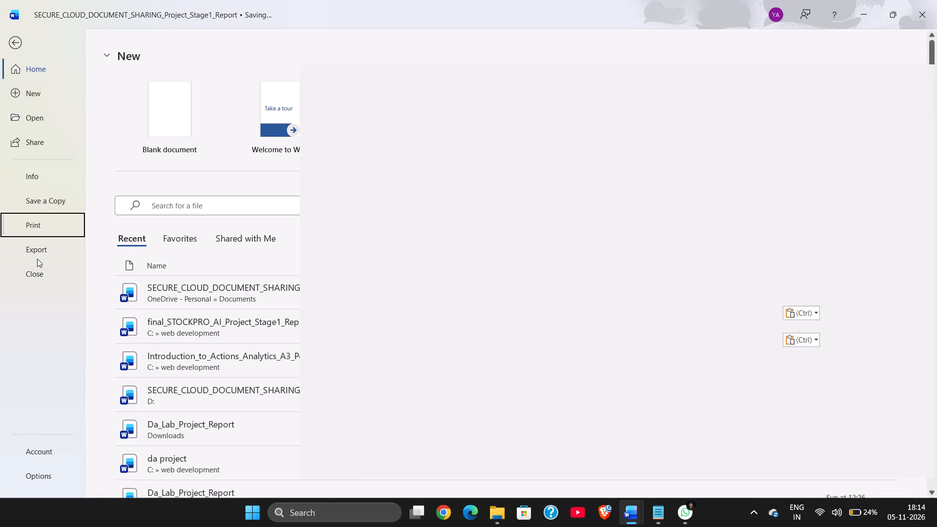
pyautogui.click(42, 247)
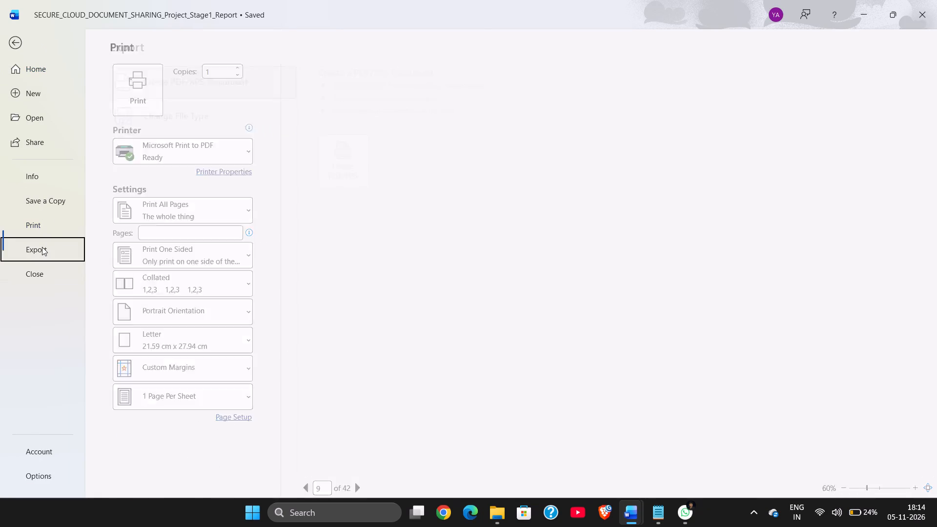
pyautogui.click(338, 173)
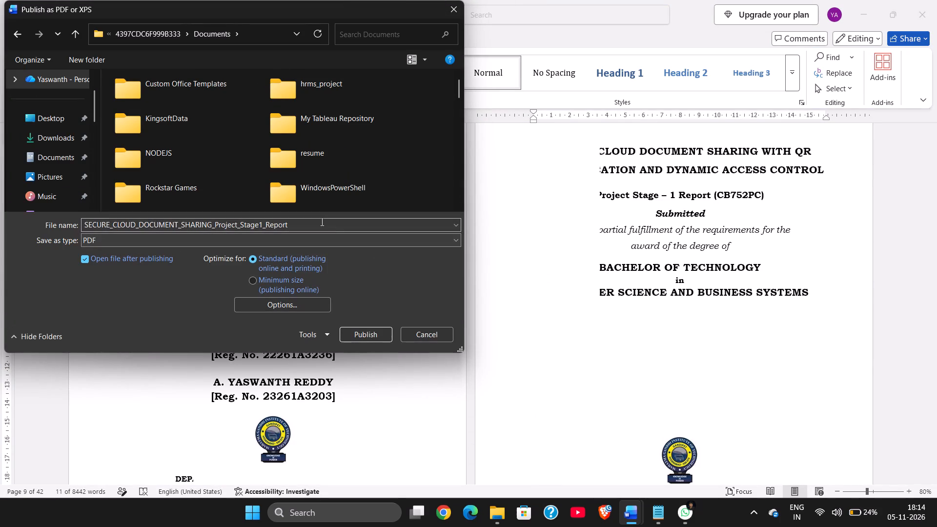
pyautogui.scroll(-2, 70, 156)
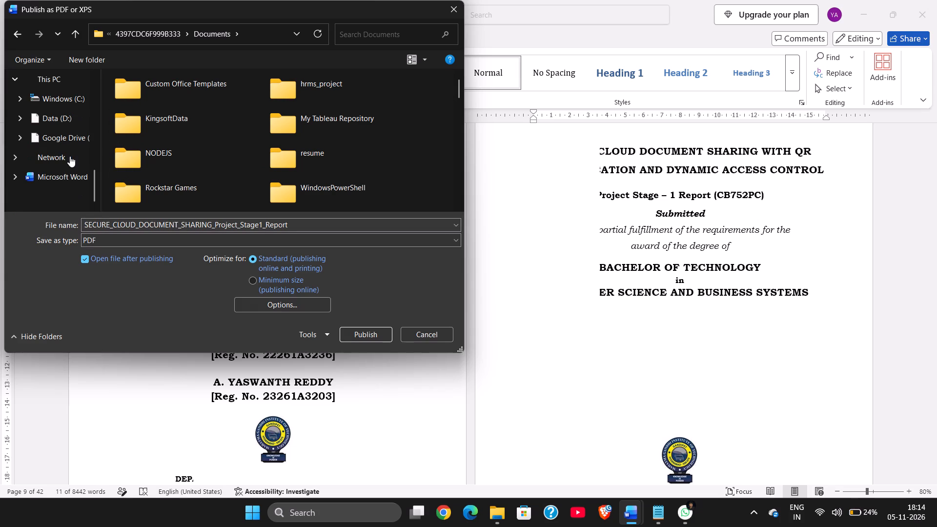
pyautogui.click(54, 118)
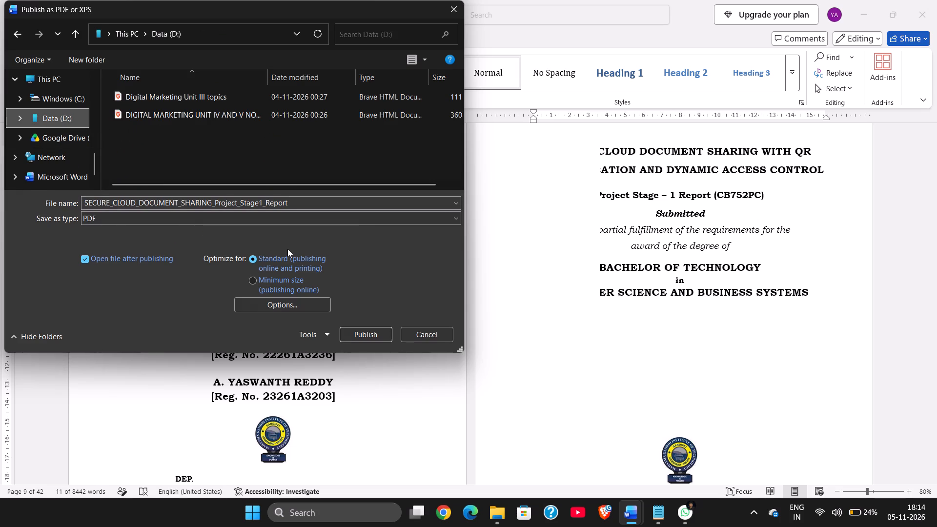
pyautogui.click(372, 336)
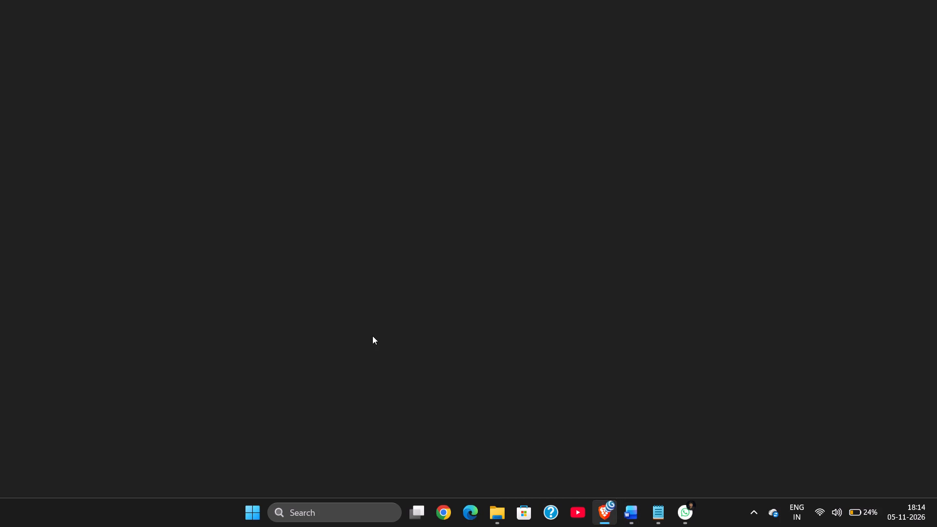
# Review the exported PDF's front matter in the Brave browser, from the title pages through the certificate, declaration and acknowledgement to the abstract.
pyautogui.scroll(-3, 544, 403)
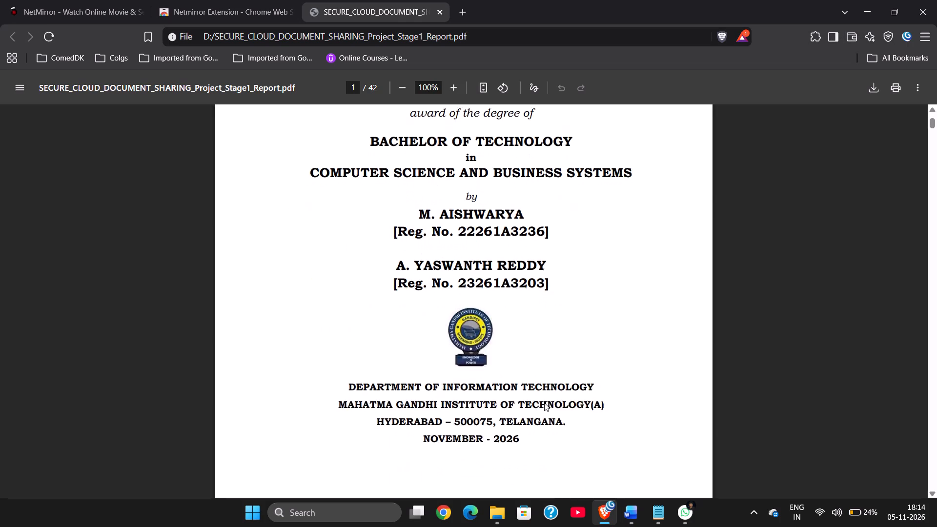
pyautogui.scroll(-5, 544, 403)
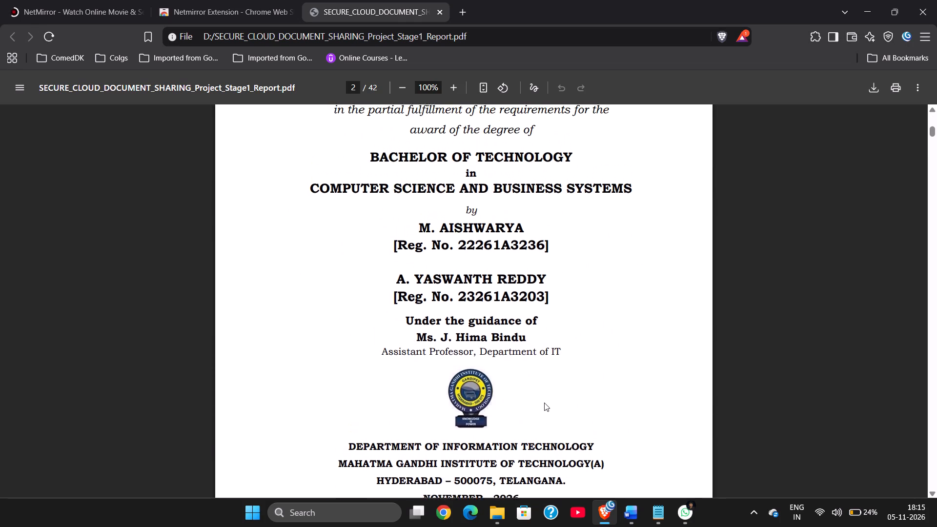
pyautogui.scroll(-8, 544, 403)
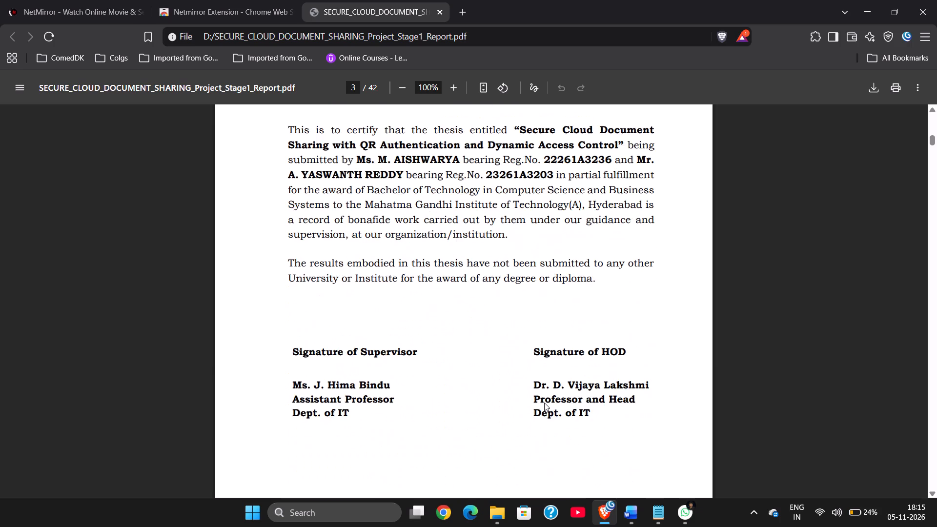
pyautogui.scroll(-8, 544, 403)
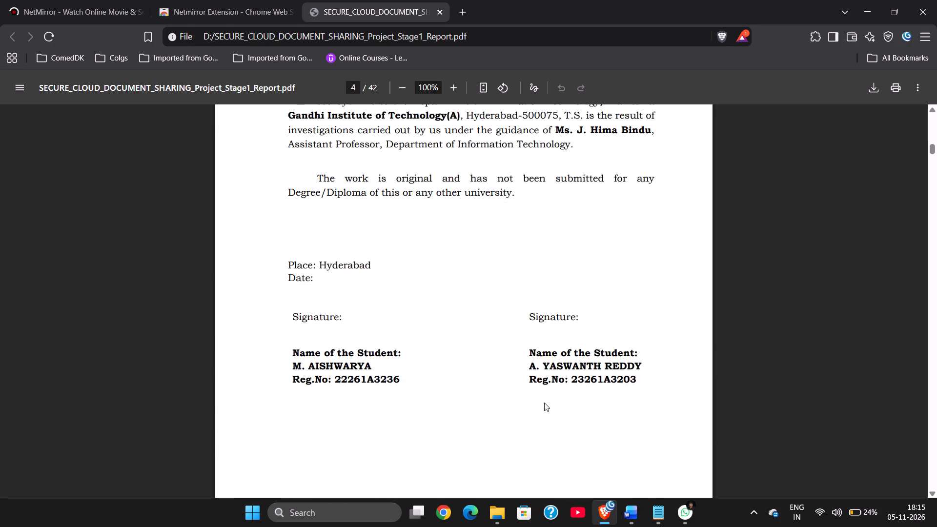
pyautogui.scroll(-7, 544, 403)
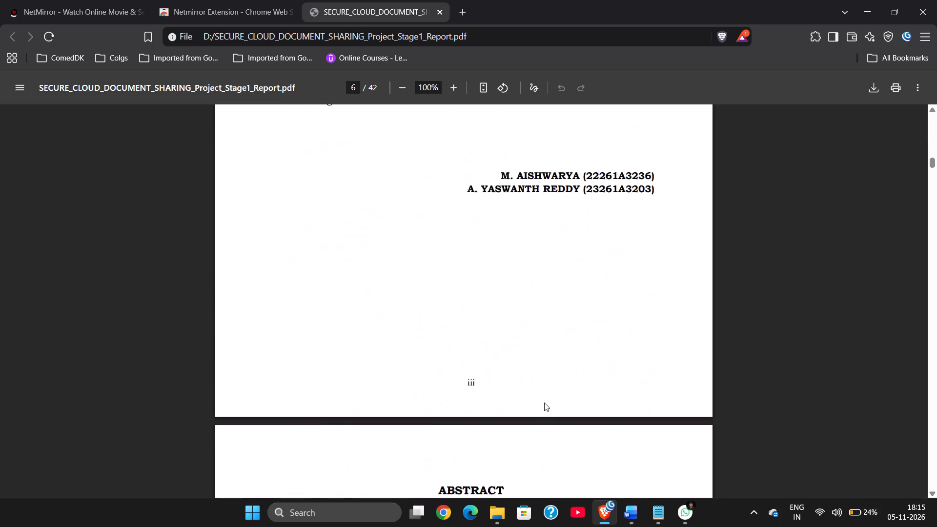
pyautogui.scroll(-2, 544, 403)
# Check the layout and page numbering of the table of contents and the list of tables in the exported PDF.
pyautogui.scroll(-2, 544, 403)
pyautogui.scroll(1, 544, 403)
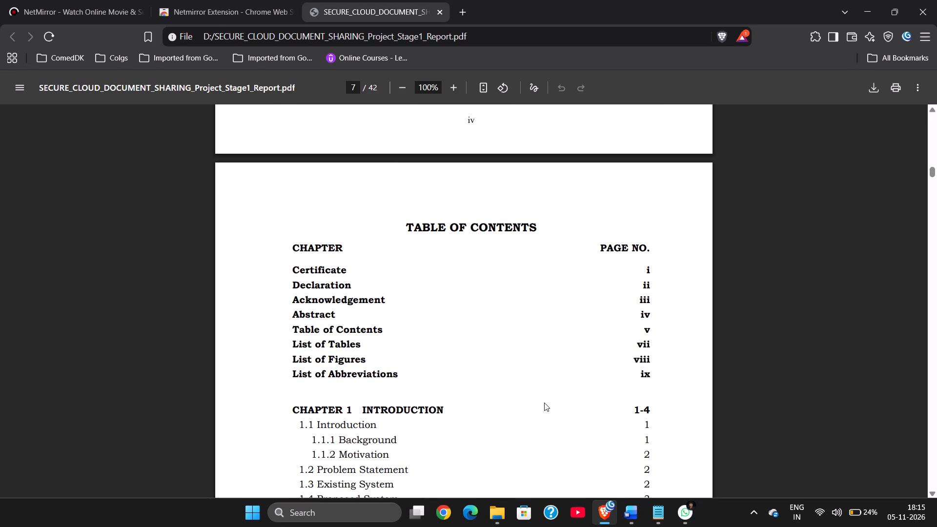
pyautogui.scroll(1, 544, 403)
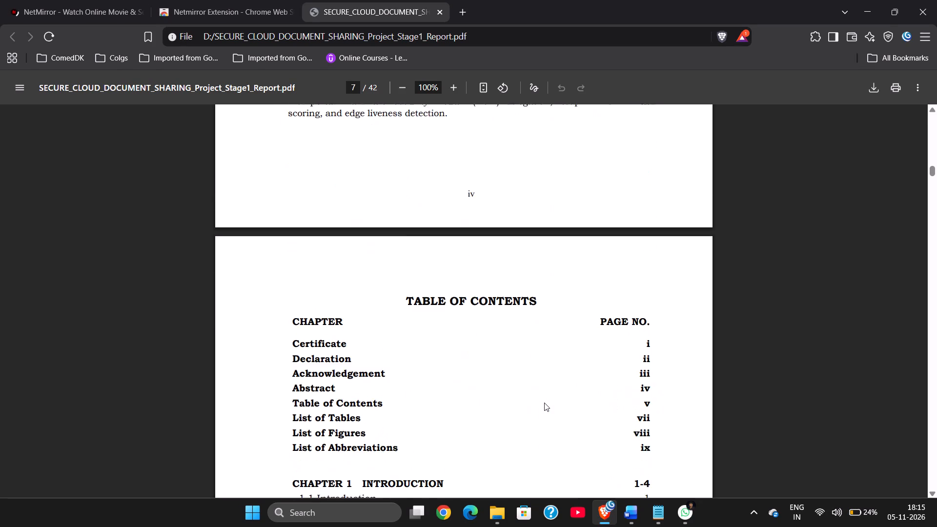
pyautogui.scroll(-5, 544, 403)
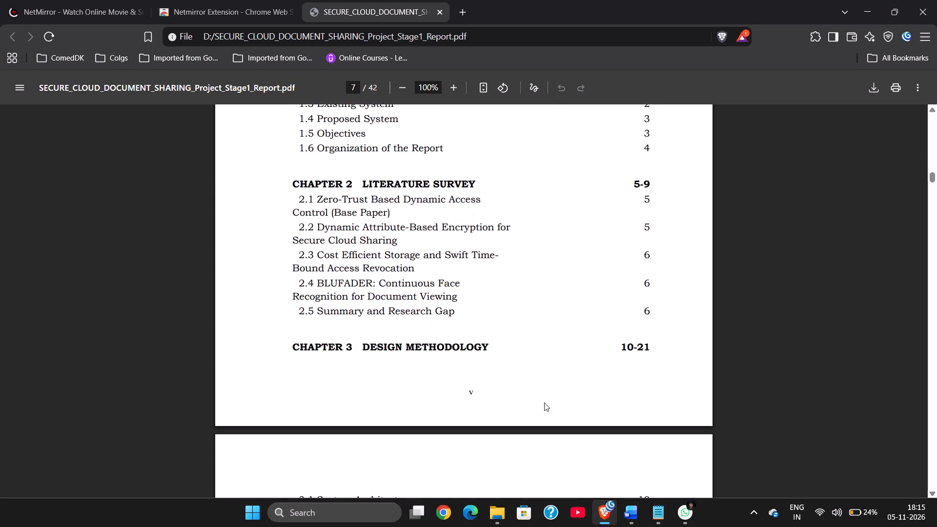
pyautogui.scroll(-6, 544, 403)
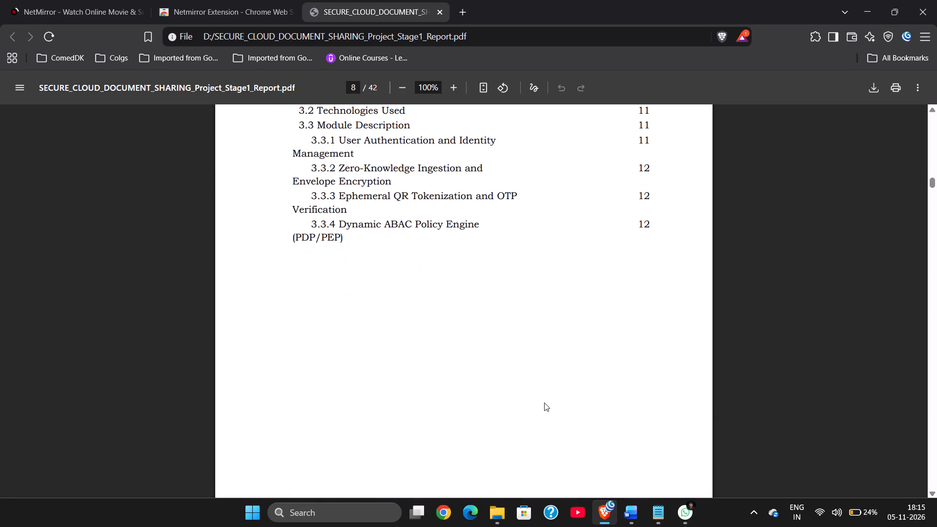
pyautogui.scroll(-5, 544, 403)
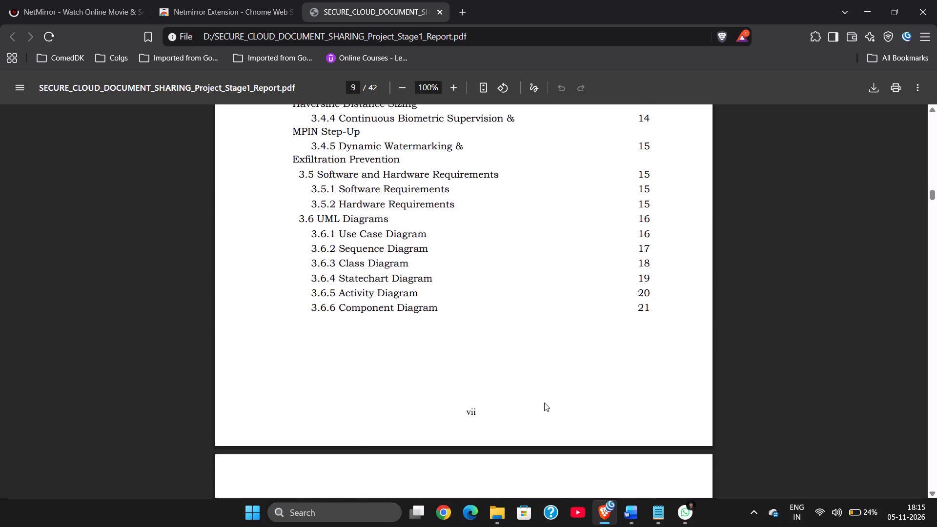
pyautogui.scroll(-5, 544, 403)
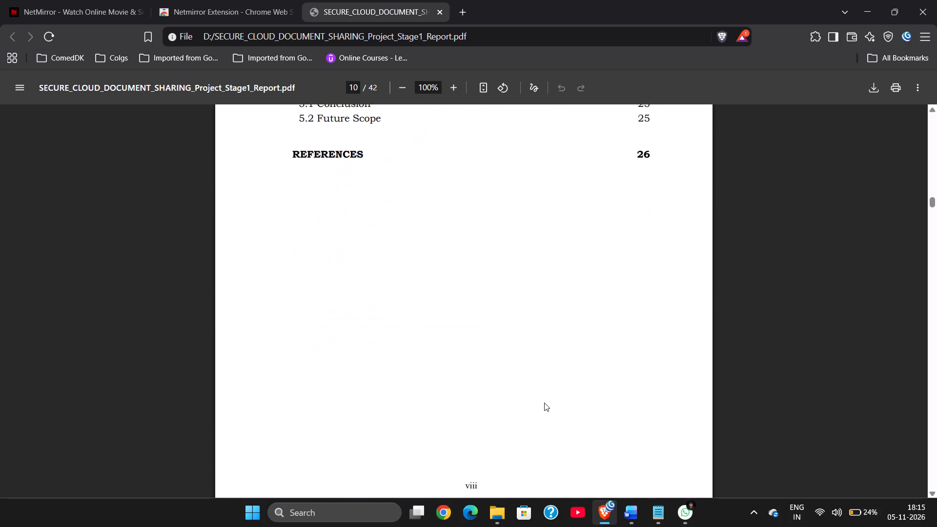
pyautogui.scroll(-5, 544, 403)
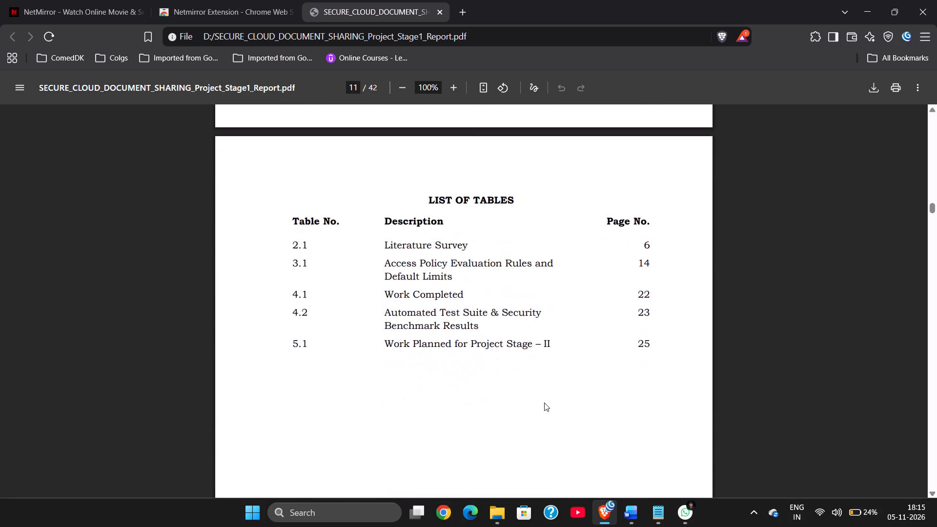
pyautogui.scroll(-4, 544, 403)
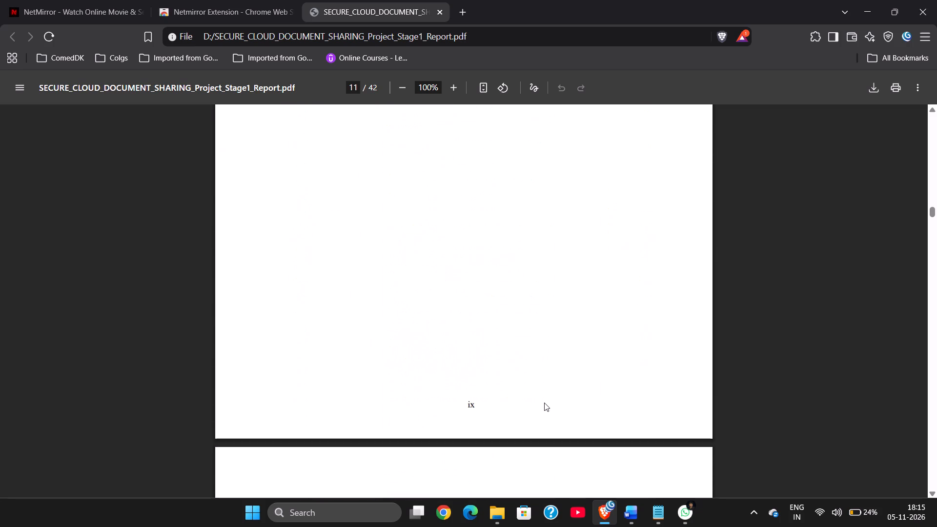
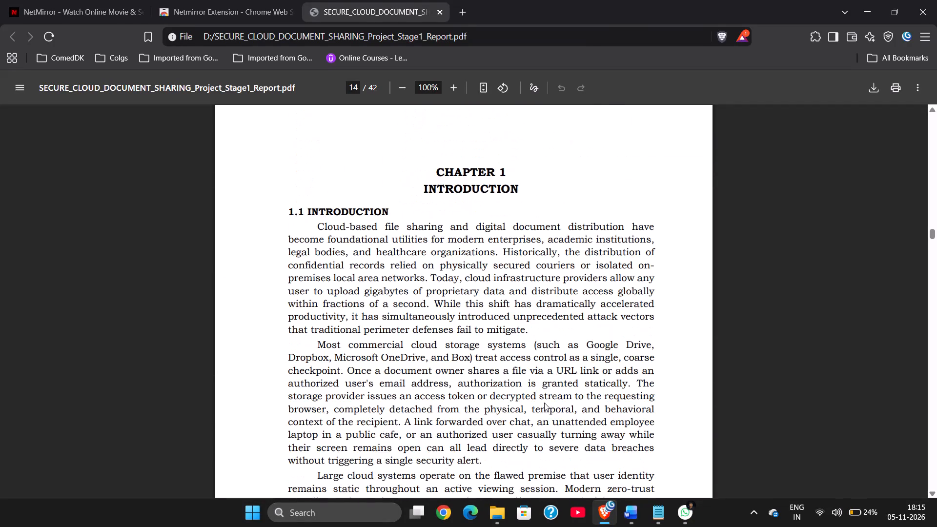
# Switch to the report in Word and check the table of contents page numbers through to the References entry.
pyautogui.hotkey('alt', 'Tab')
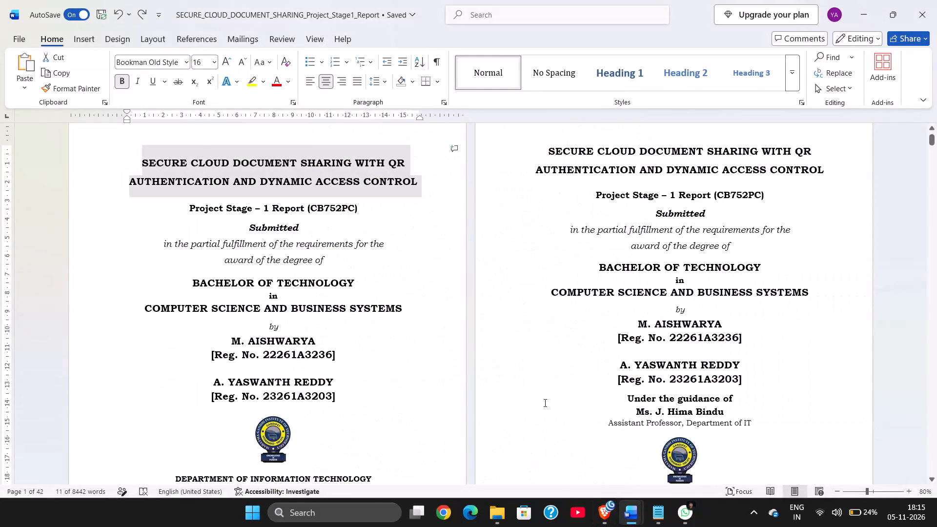
pyautogui.scroll(-8, 694, 423)
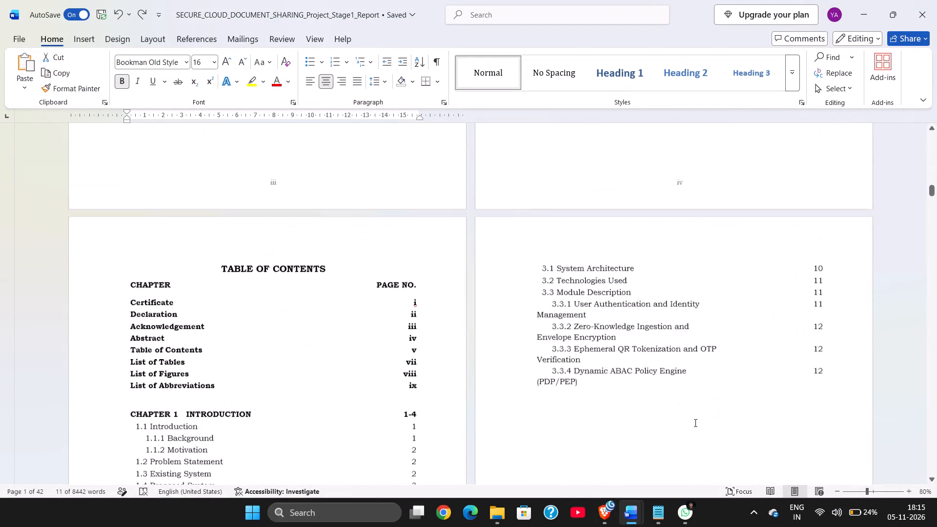
pyautogui.scroll(2, 694, 423)
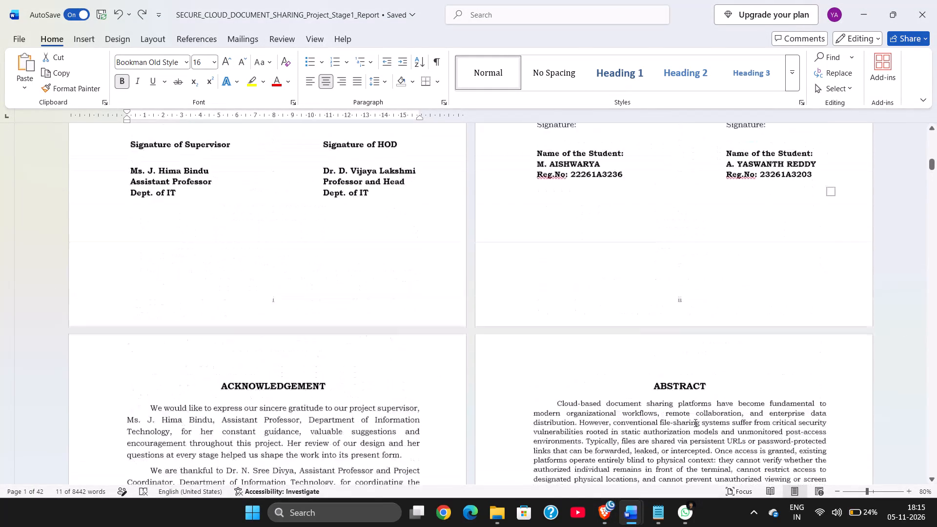
pyautogui.scroll(-3, 694, 423)
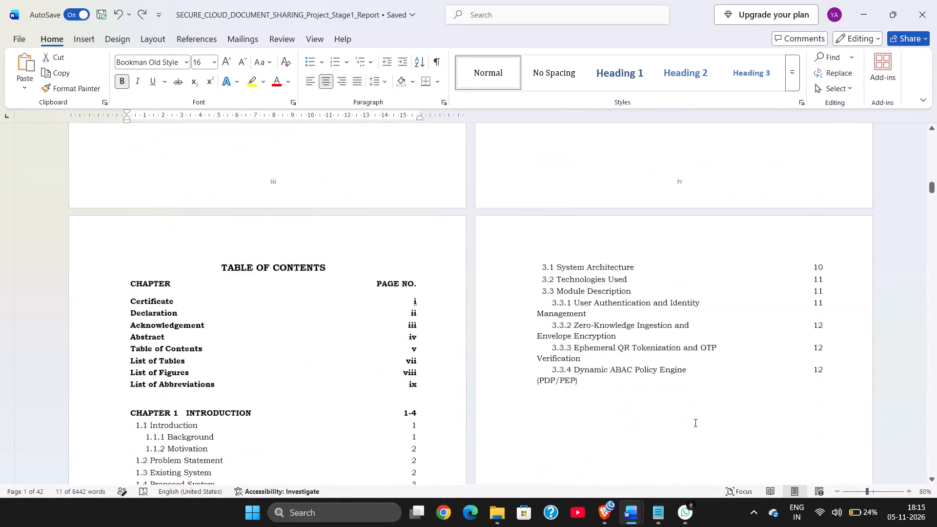
pyautogui.scroll(-3, 694, 423)
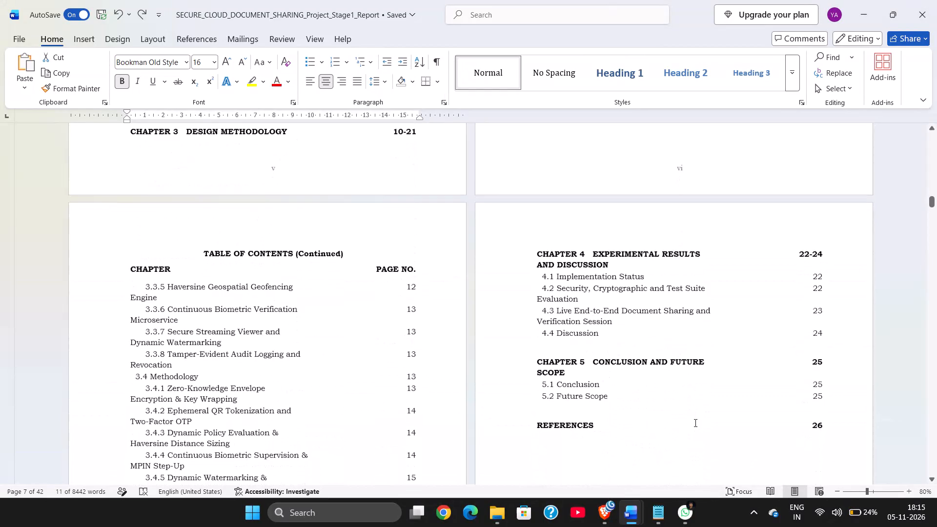
pyautogui.scroll(-2, 694, 423)
pyautogui.scroll(1, 694, 423)
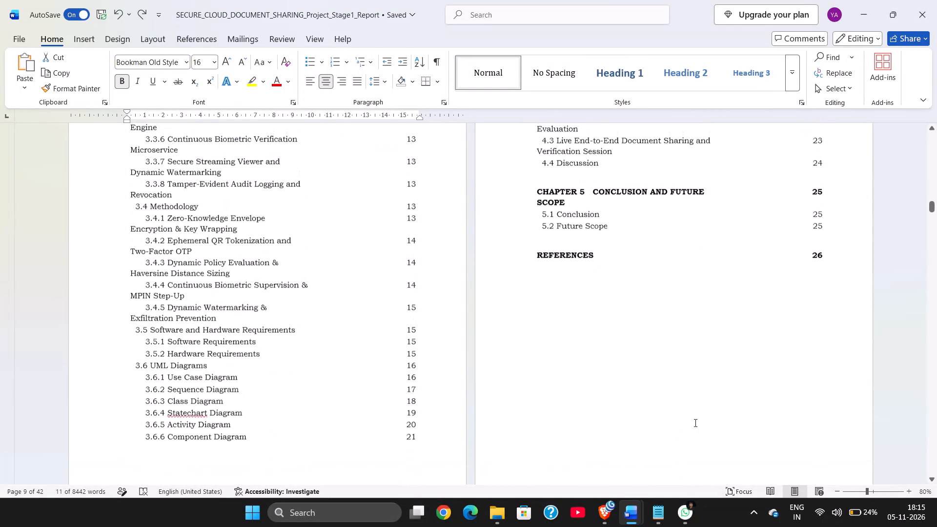
pyautogui.scroll(3, 694, 423)
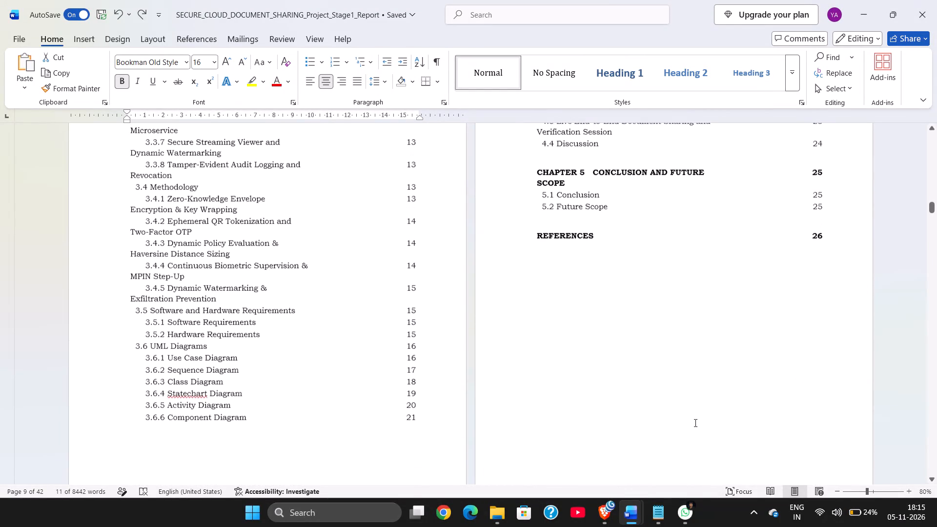
pyautogui.scroll(1, 694, 423)
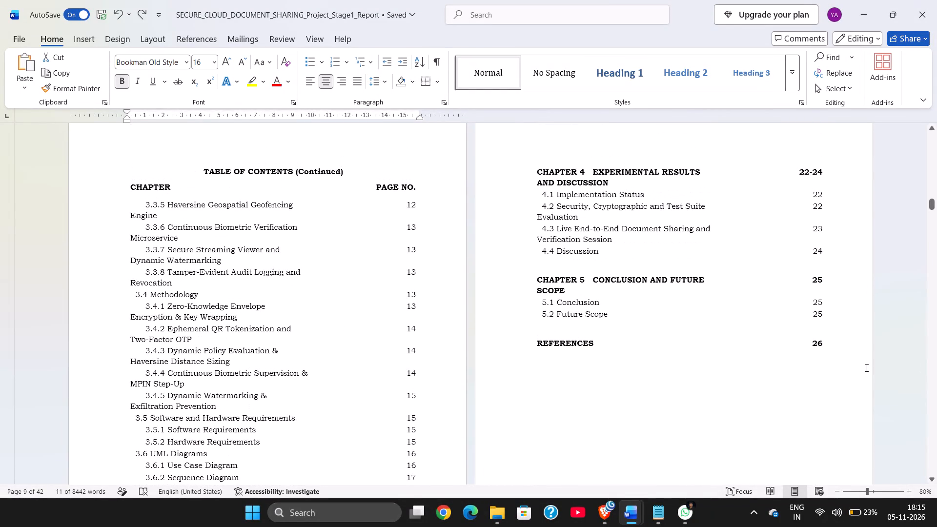
# Set the References page number in the table of contents to 28 in bold, matching the page where the references start.
pyautogui.click(827, 350)
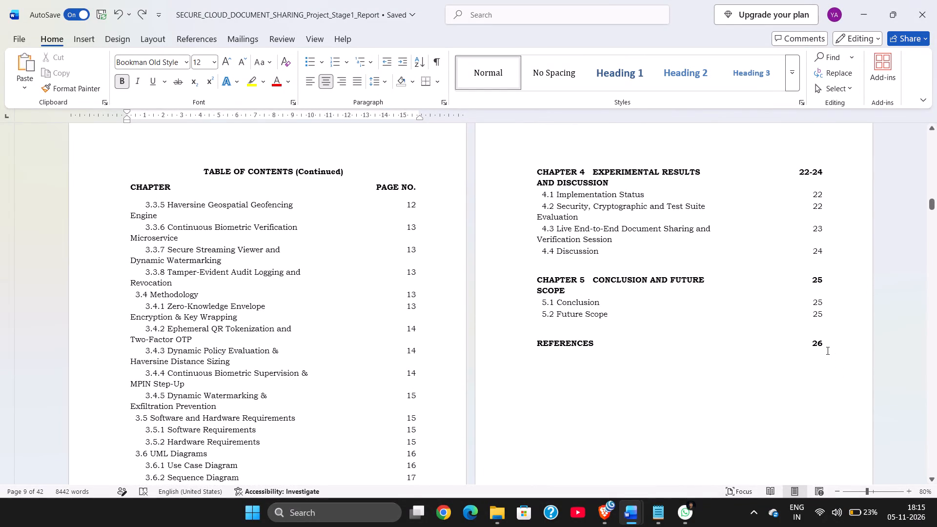
pyautogui.click(825, 343)
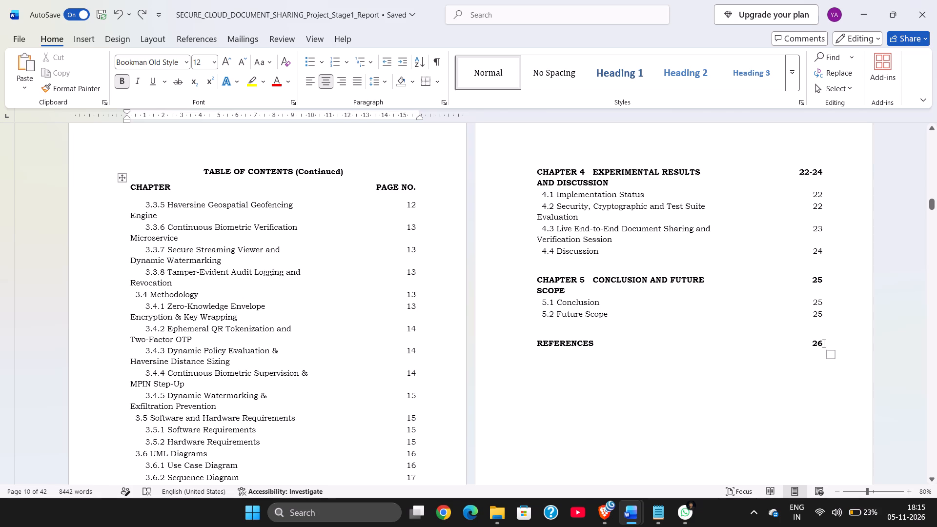
pyautogui.click(822, 343)
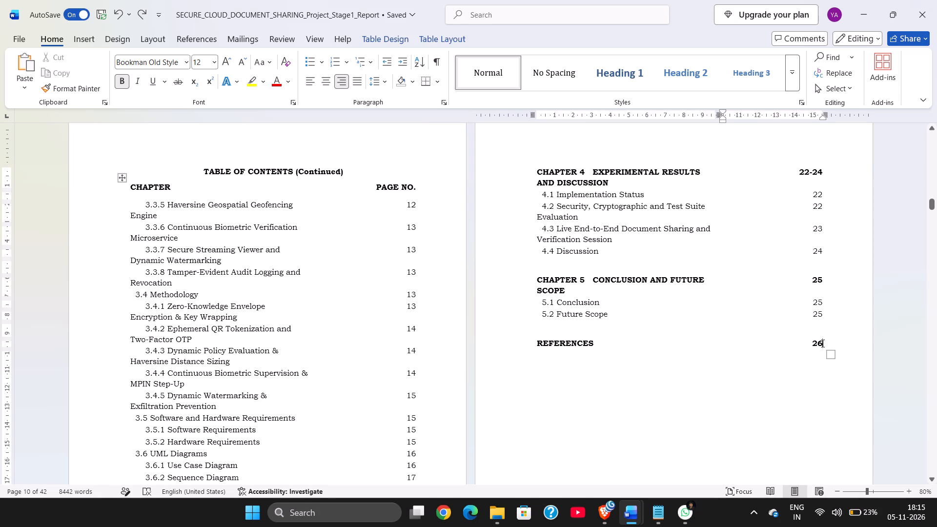
pyautogui.press('BackSpace')
pyautogui.press('BackSpace')
pyautogui.scroll(-13, 822, 343)
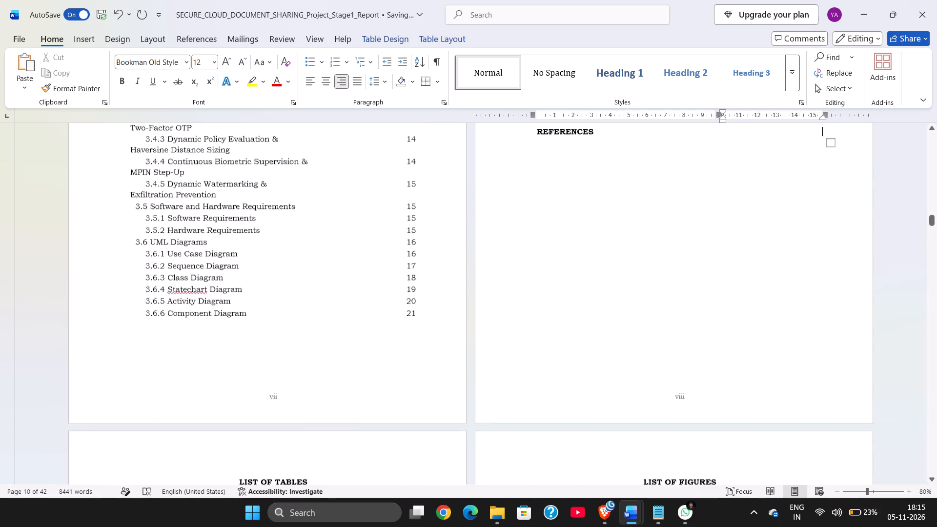
pyautogui.scroll(-20, 822, 343)
pyautogui.scroll(-20, 822, 343)
pyautogui.scroll(-20, 822, 343)
pyautogui.scroll(1, 822, 343)
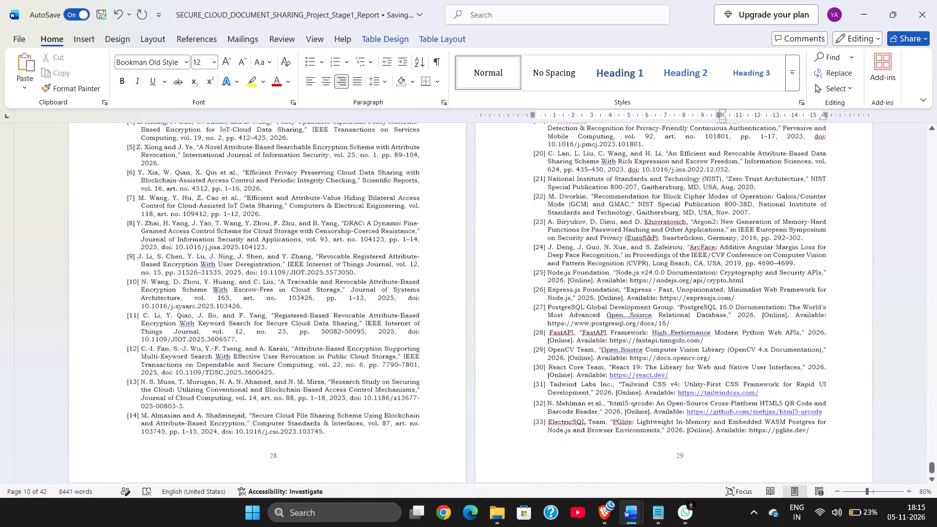
pyautogui.scroll(1, 822, 343)
pyautogui.scroll(-2, 822, 343)
pyautogui.scroll(20, 822, 343)
pyautogui.scroll(20, 822, 343)
pyautogui.scroll(7, 822, 343)
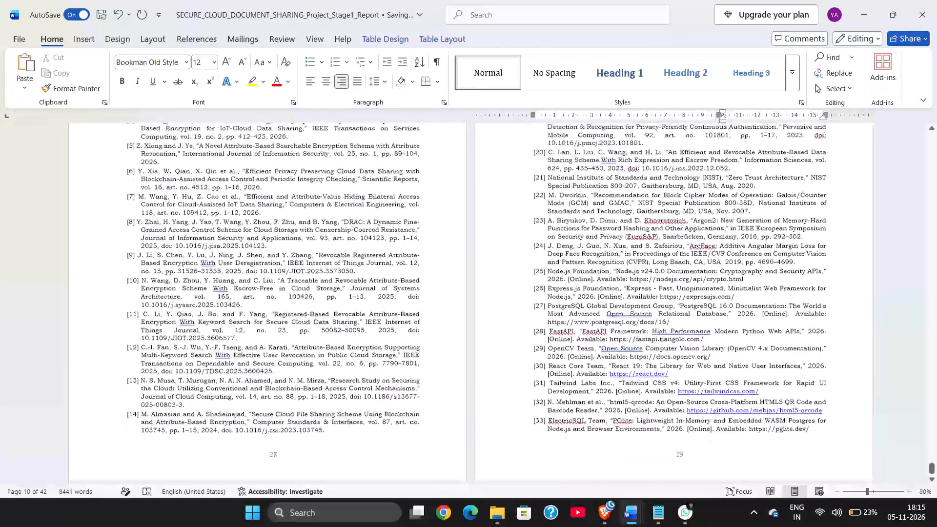
pyautogui.scroll(20, 822, 343)
pyautogui.scroll(20, 822, 343)
pyautogui.scroll(20, 822, 343)
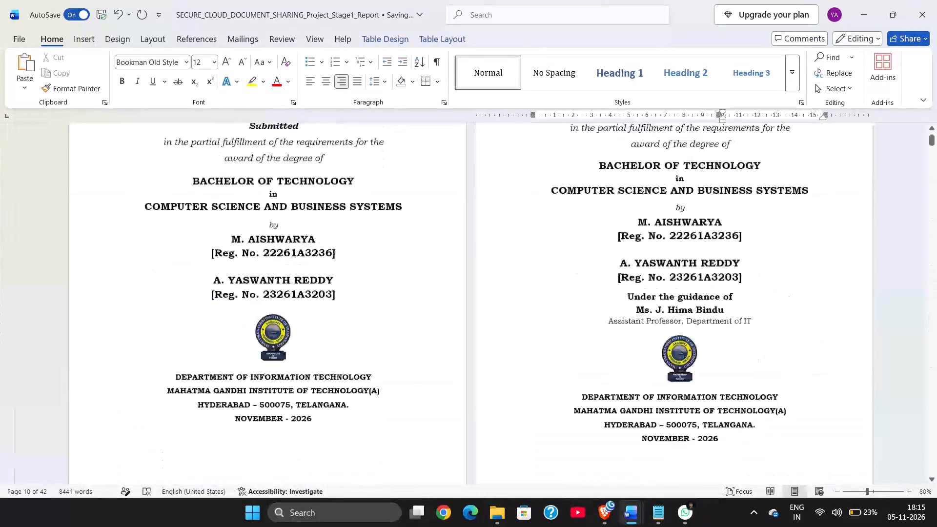
pyautogui.scroll(-4, 822, 343)
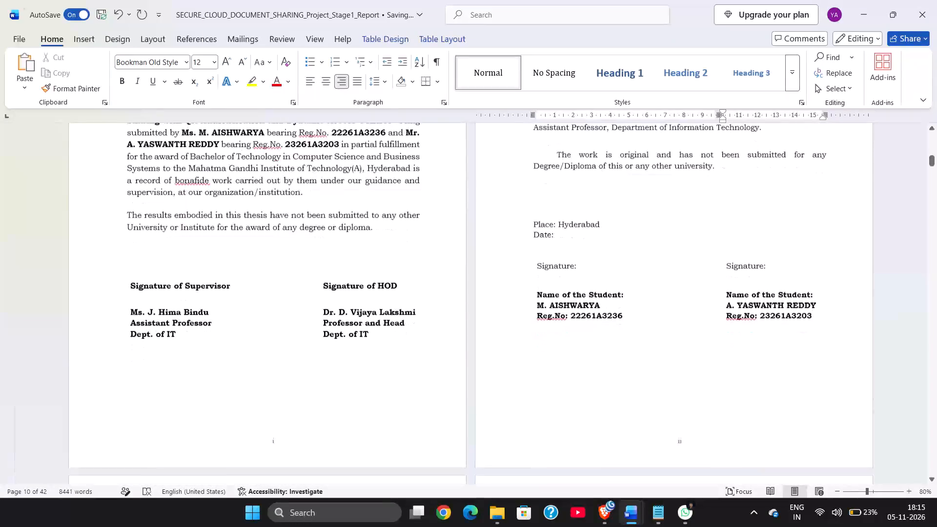
pyautogui.scroll(-6, 822, 343)
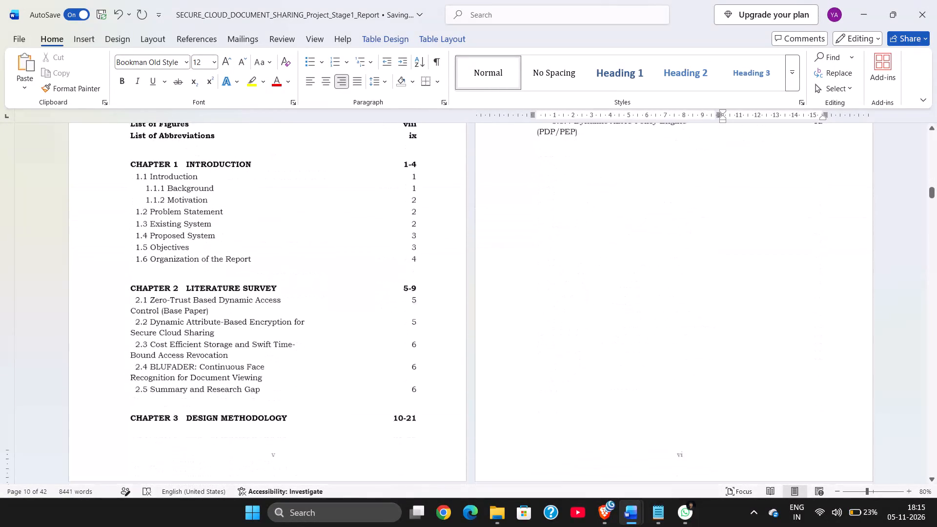
pyautogui.scroll(-4, 822, 343)
pyautogui.write('28')
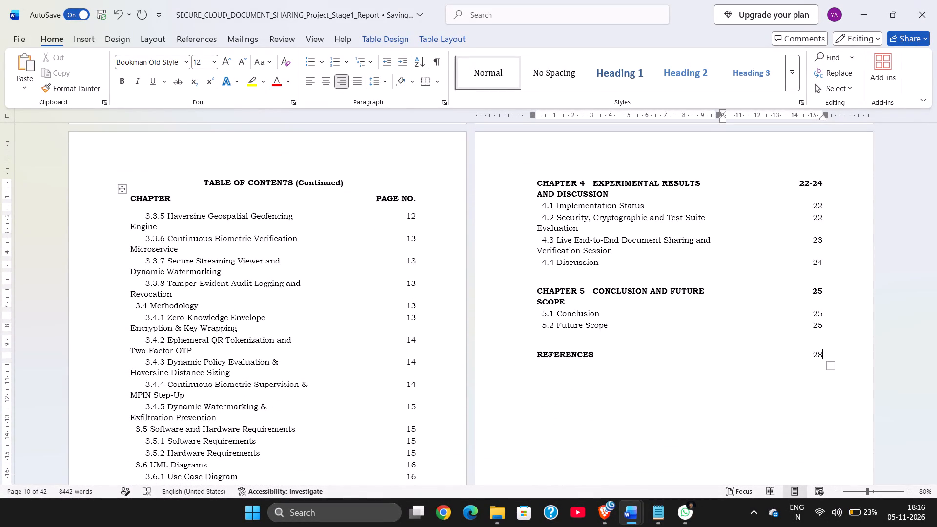
pyautogui.moveTo(823, 354); pyautogui.dragTo(811, 357)
pyautogui.hotkey('ctrl', 'b')
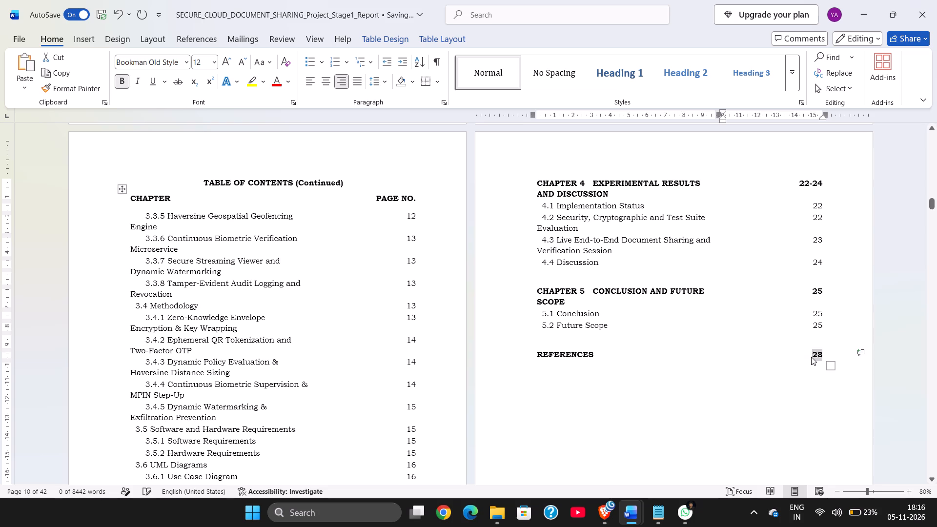
# Compare the page numbers of Chapter 5 and the references in the body with the table of contents and list of tables entries.
pyautogui.scroll(-2, 811, 357)
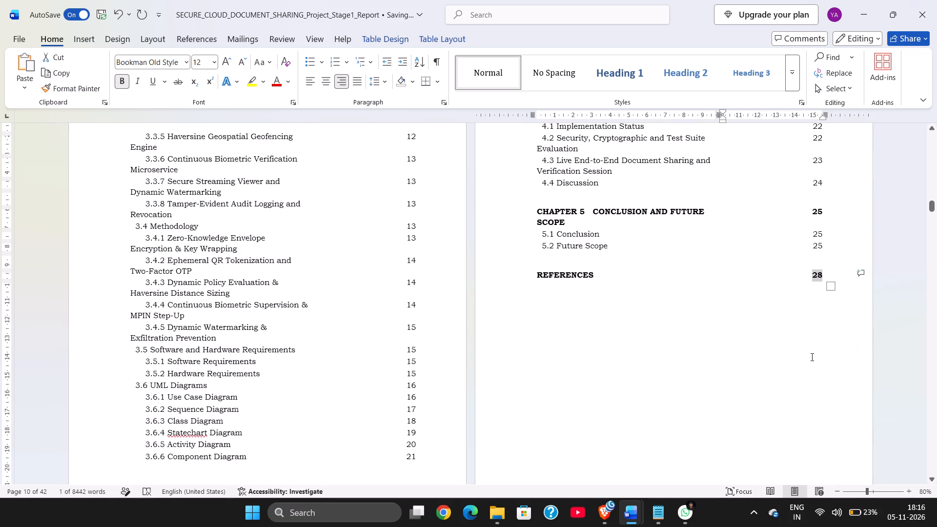
pyautogui.scroll(-20, 811, 357)
pyautogui.scroll(-20, 811, 357)
pyautogui.scroll(-20, 811, 357)
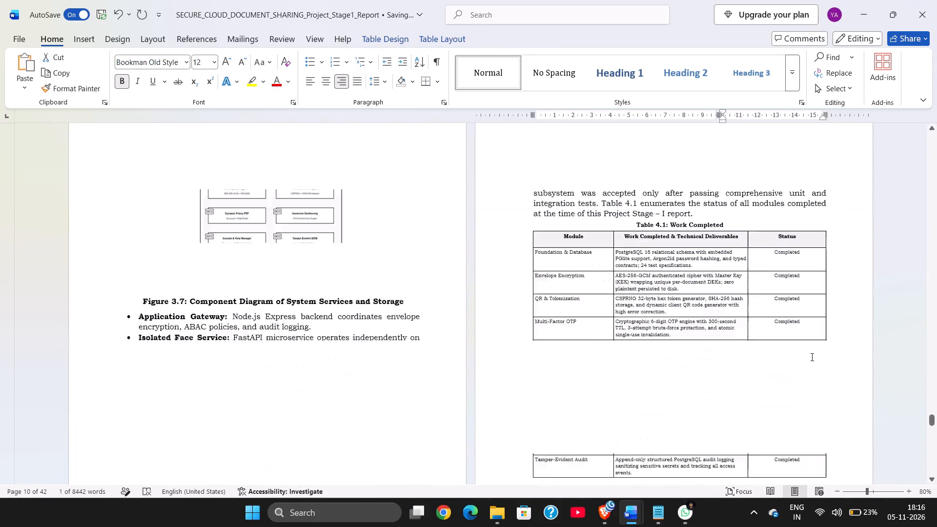
pyautogui.scroll(-3, 811, 357)
pyautogui.scroll(6, 811, 357)
pyautogui.scroll(-1, 811, 357)
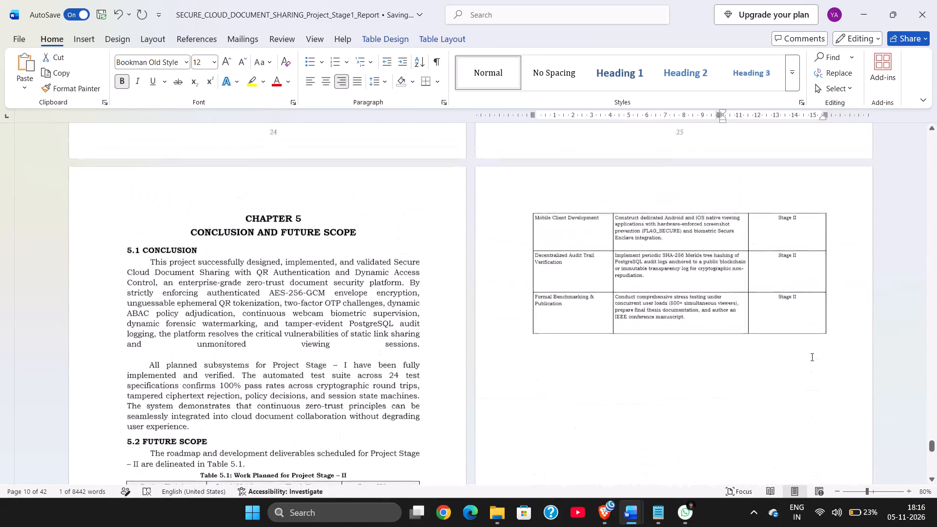
pyautogui.scroll(-3, 811, 357)
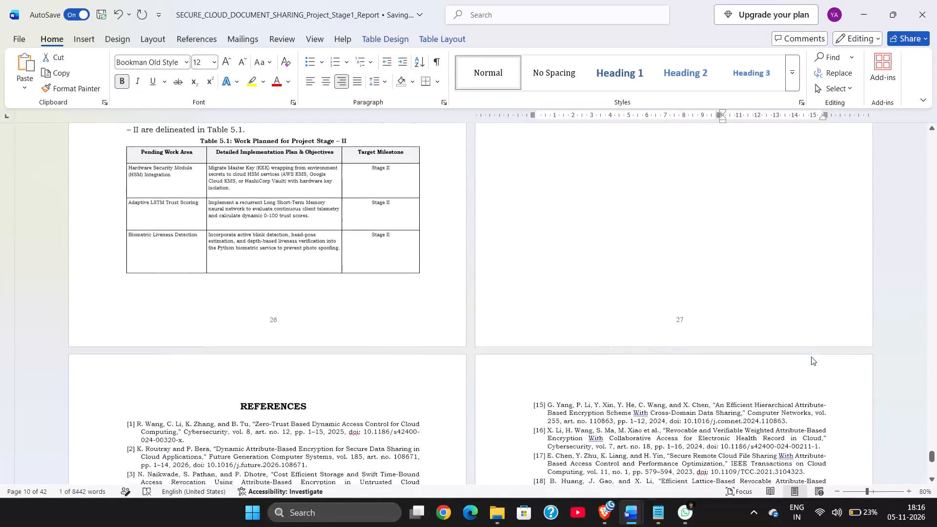
pyautogui.scroll(-1, 811, 357)
pyautogui.scroll(20, 811, 357)
pyautogui.scroll(20, 811, 357)
pyautogui.scroll(11, 811, 357)
pyautogui.scroll(-1, 811, 357)
pyautogui.scroll(20, 811, 357)
pyautogui.scroll(20, 811, 357)
pyautogui.scroll(20, 811, 357)
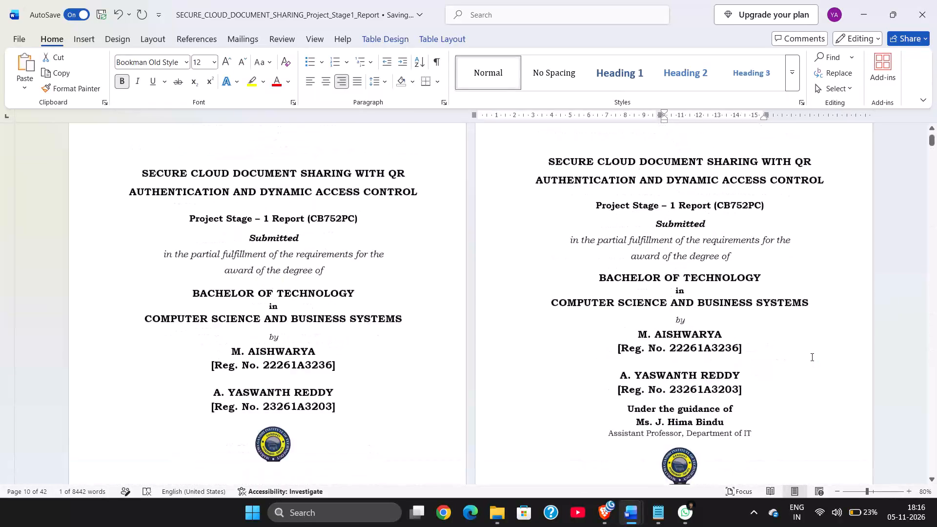
pyautogui.scroll(20, 811, 357)
pyautogui.scroll(20, 811, 357)
pyautogui.scroll(20, 811, 357)
pyautogui.scroll(-16, 811, 357)
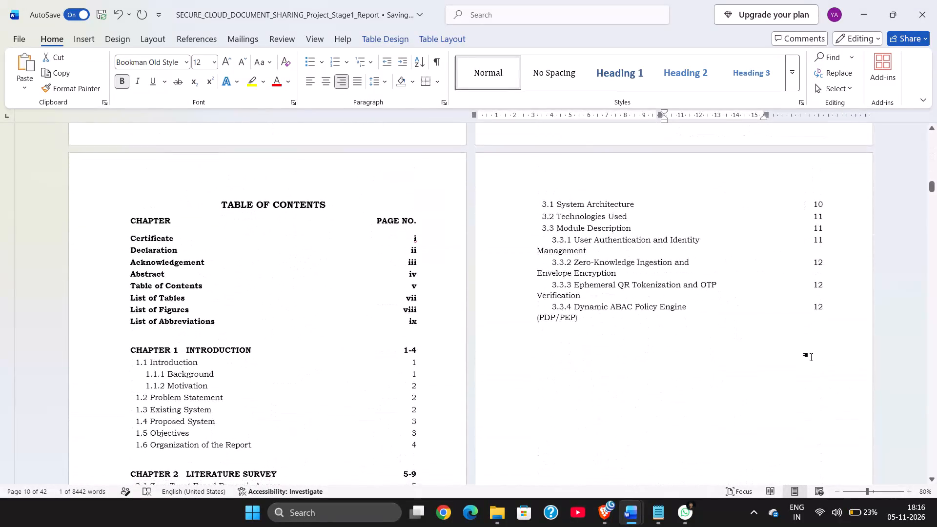
pyautogui.scroll(-1, 811, 357)
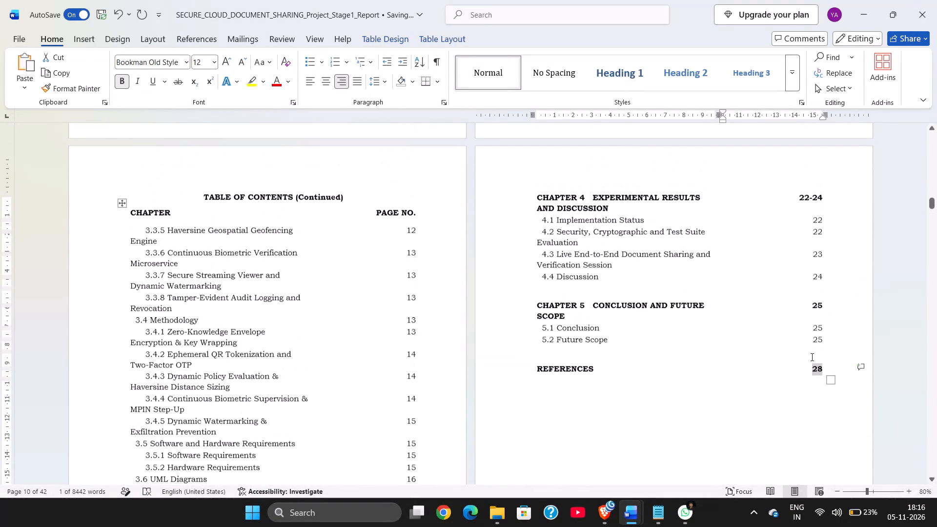
pyautogui.scroll(-2, 811, 357)
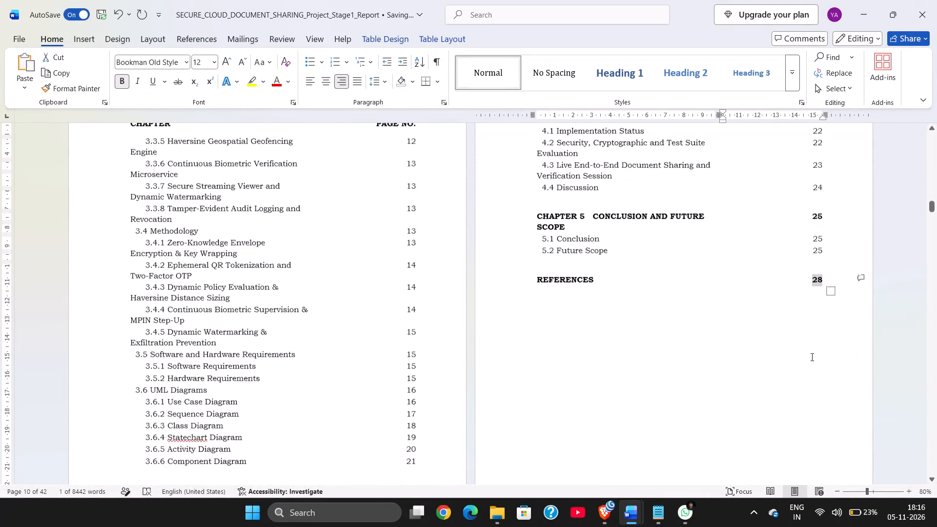
pyautogui.scroll(-1, 811, 357)
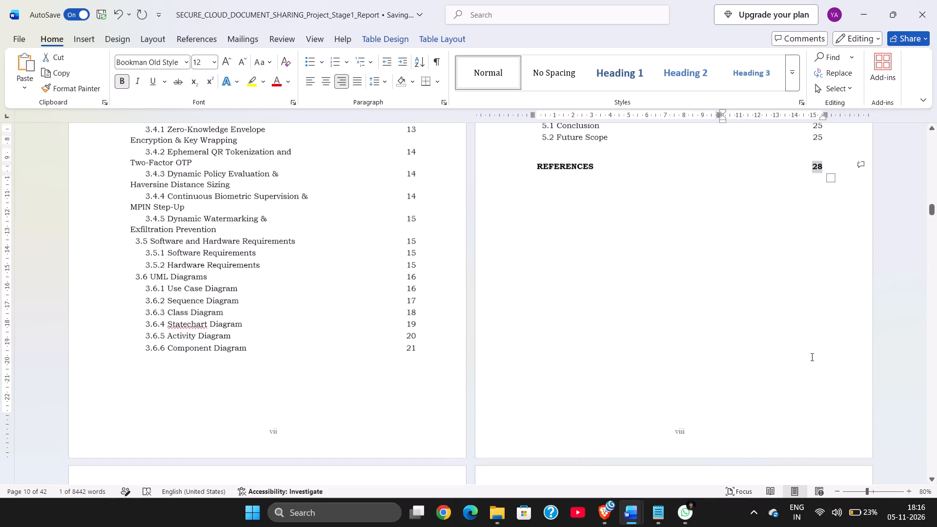
pyautogui.scroll(-1, 811, 357)
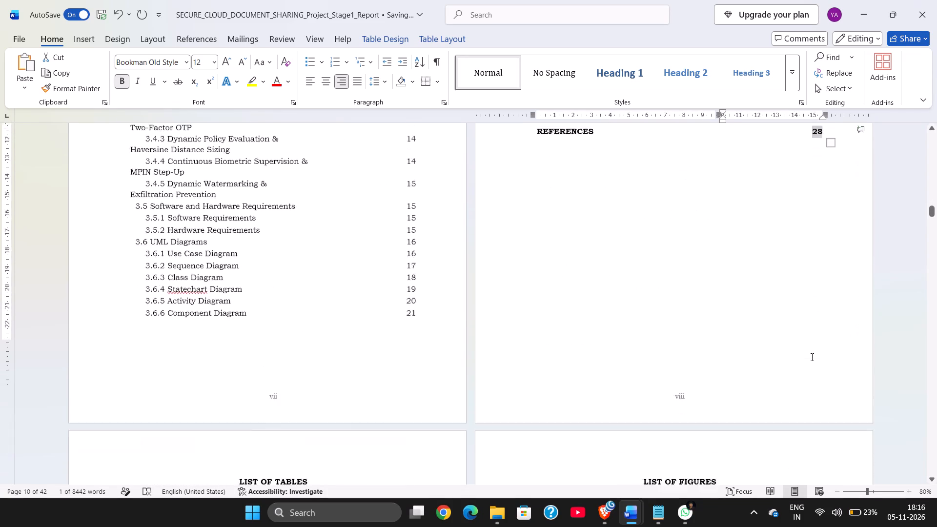
pyautogui.scroll(-2, 811, 357)
pyautogui.scroll(1, 811, 357)
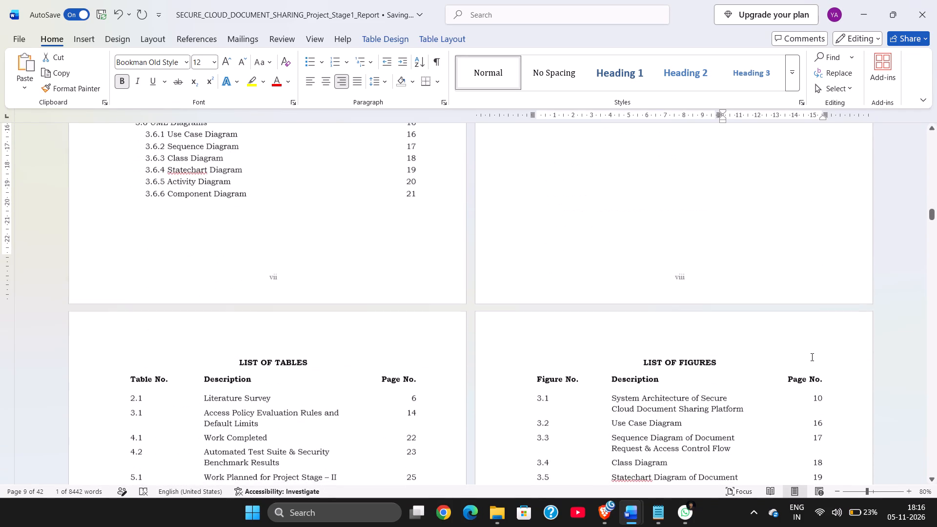
pyautogui.scroll(1, 811, 357)
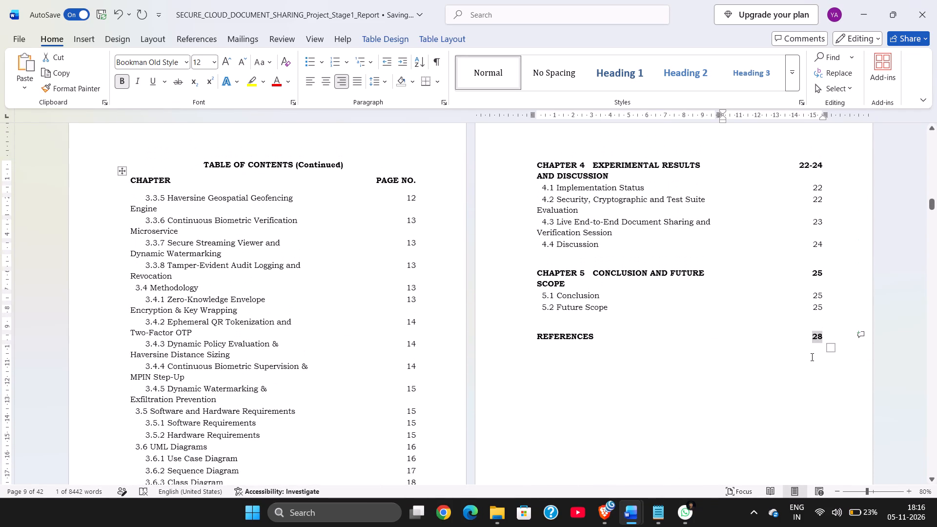
pyautogui.scroll(1, 811, 357)
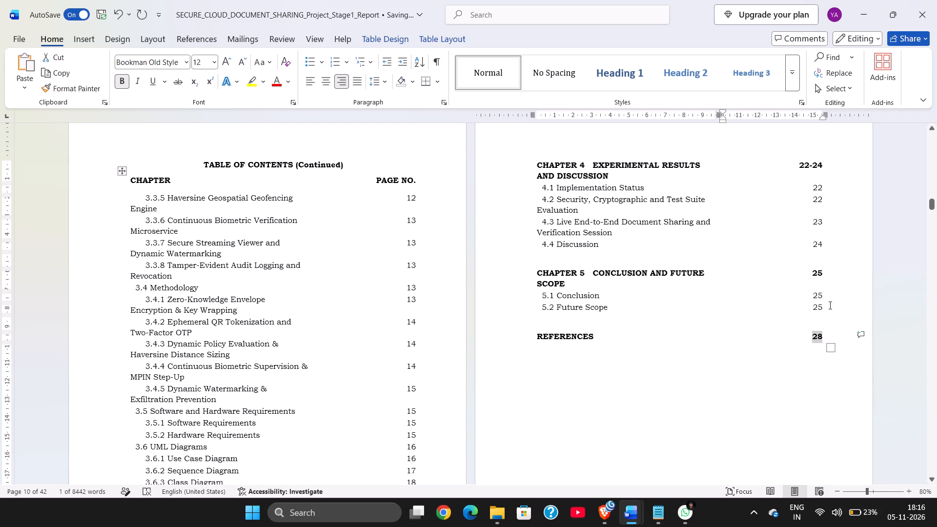
# Set the page number of the Chapter 5 Conclusion and Future Scope heading in the table of contents to 26.
pyautogui.click(827, 274)
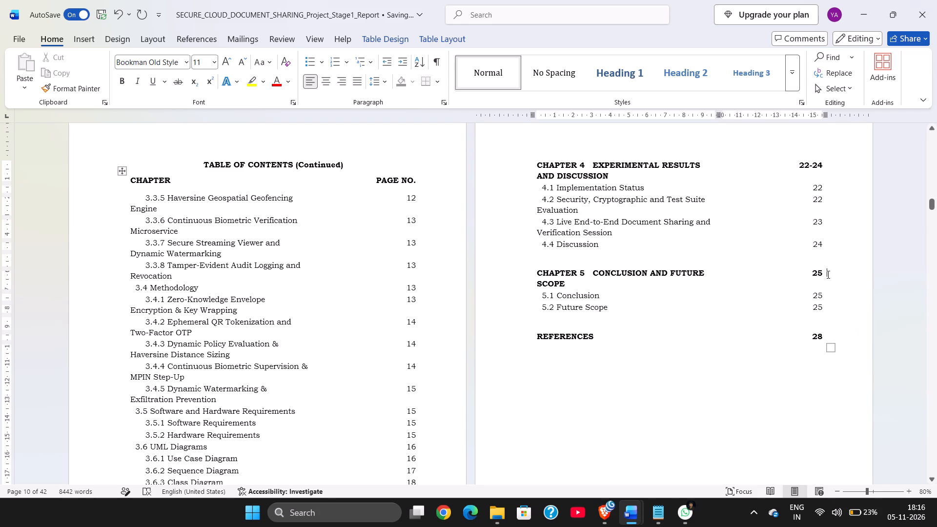
pyautogui.press('Left')
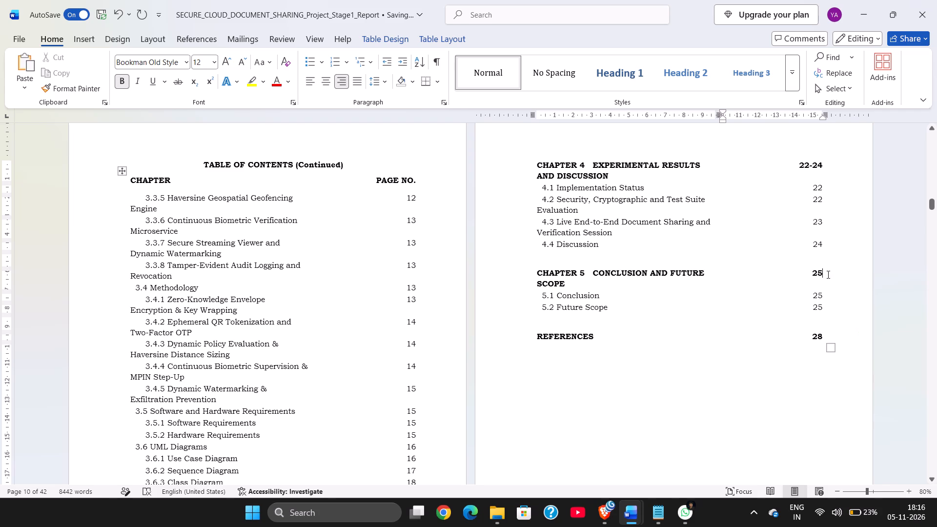
pyautogui.press('BackSpace')
pyautogui.press('BackSpace')
pyautogui.write('26')
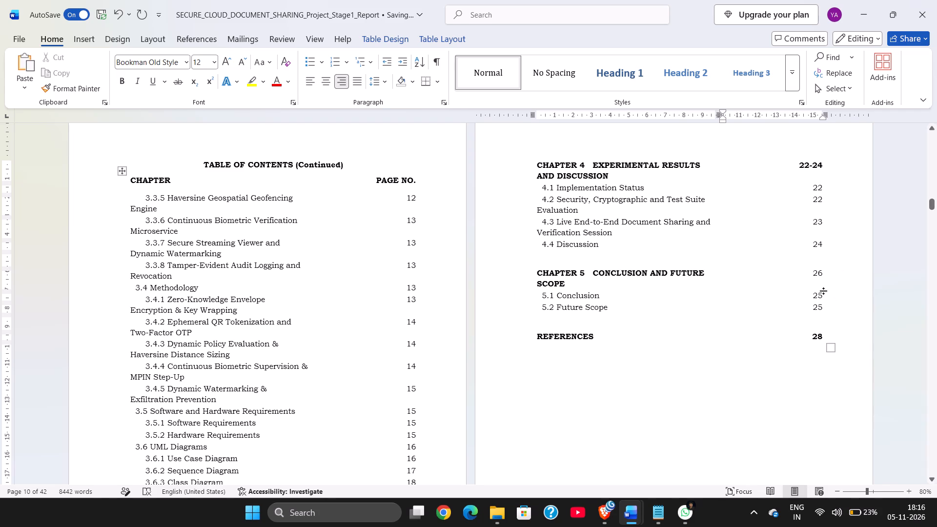
# Set the page numbers of 5.1 Conclusion and 5.2 Future Scope in the table of contents to 27.
pyautogui.click(823, 296)
pyautogui.press('BackSpace')
pyautogui.press('7')
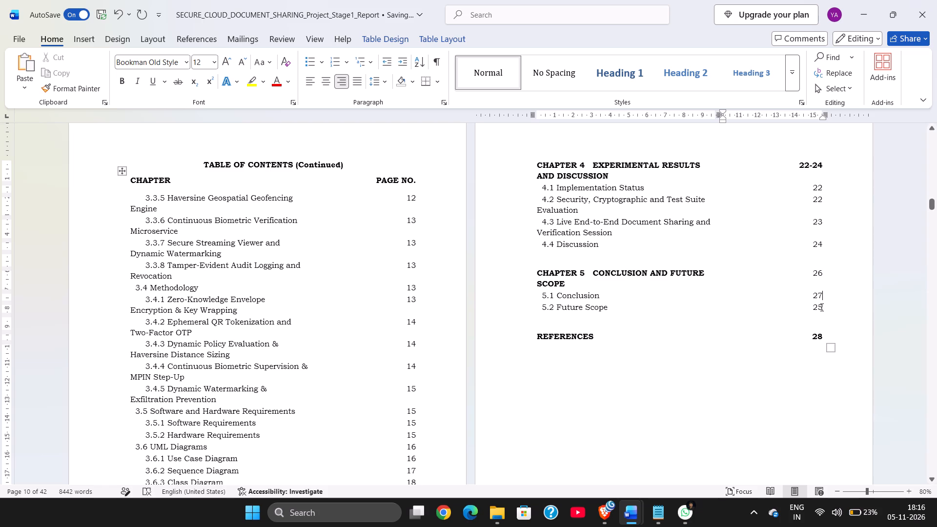
pyautogui.click(823, 304)
pyautogui.press('Down')
pyautogui.press('BackSpace')
pyautogui.press('7')
# Make the Chapter 5 heading's page number bold in the table of contents and set the 5.1 Conclusion page number to 26.
pyautogui.moveTo(823, 272); pyautogui.dragTo(810, 272)
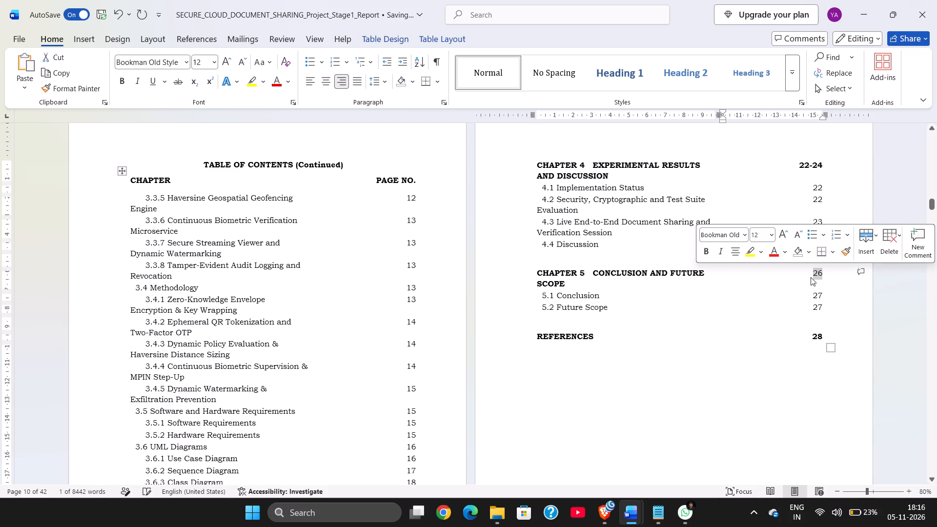
pyautogui.hotkey('ctrl', 'b')
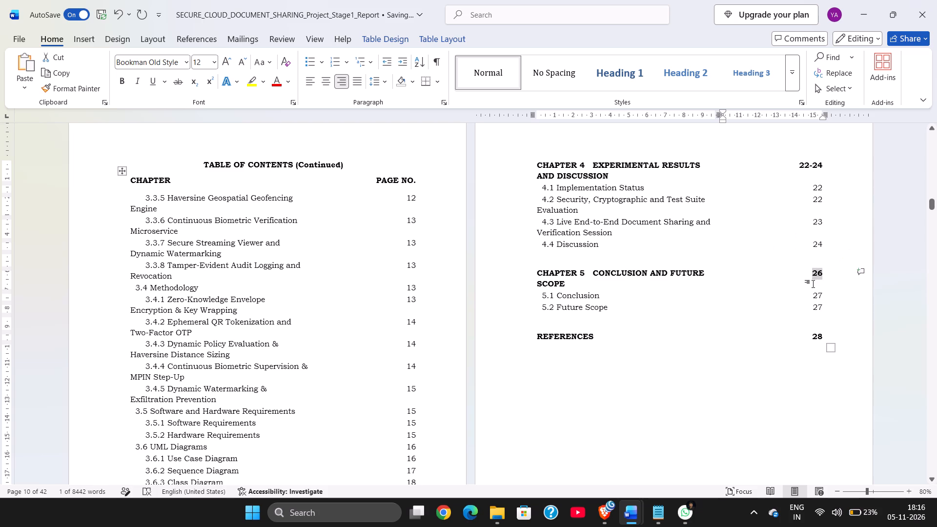
pyautogui.press('Down')
pyautogui.press('BackSpace')
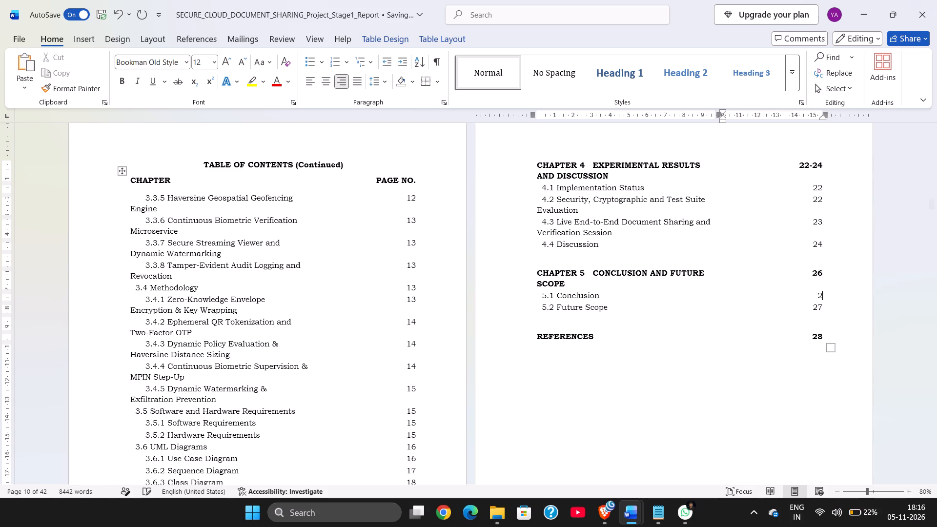
pyautogui.press('6')
# Check the body pages of Chapters 4 and 5 to see on which page each chapter and section starts.
pyautogui.scroll(1, 813, 284)
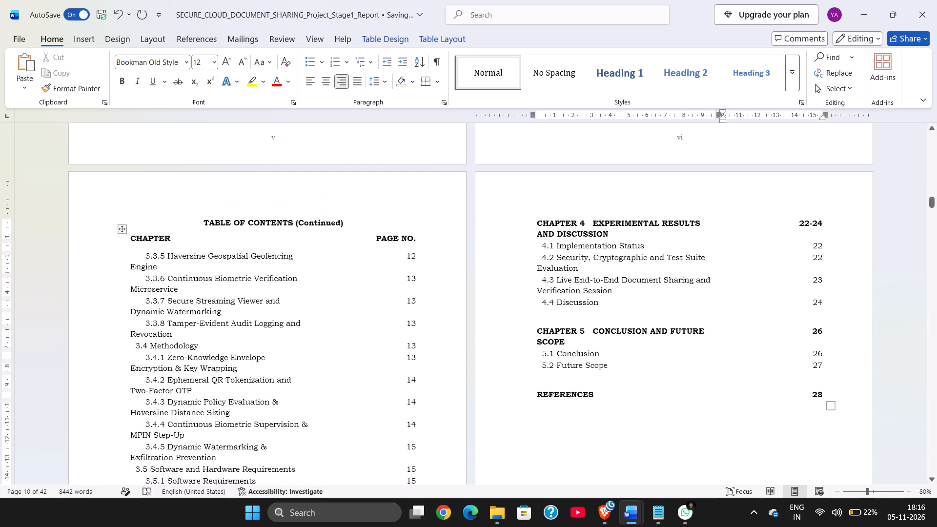
pyautogui.scroll(-20, 813, 284)
pyautogui.scroll(-20, 813, 284)
pyautogui.scroll(-20, 813, 284)
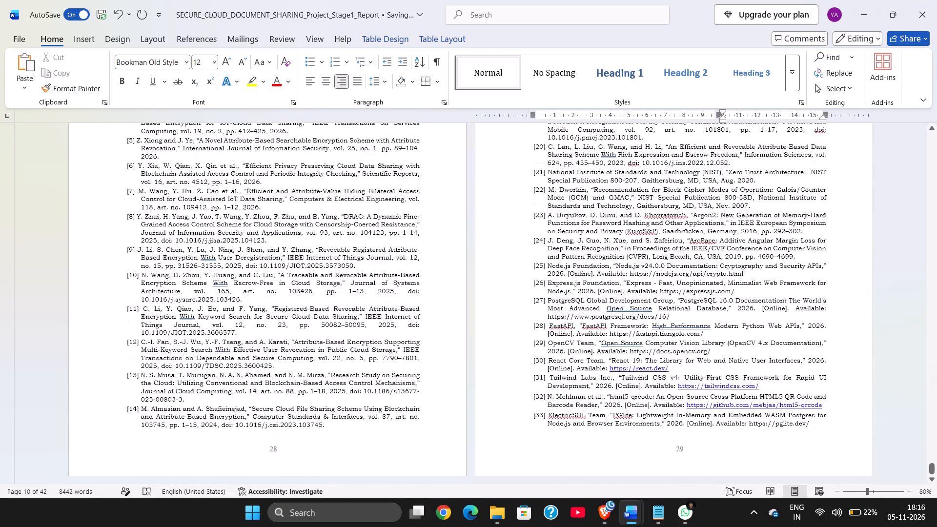
pyautogui.scroll(-4, 813, 284)
pyautogui.scroll(8, 813, 284)
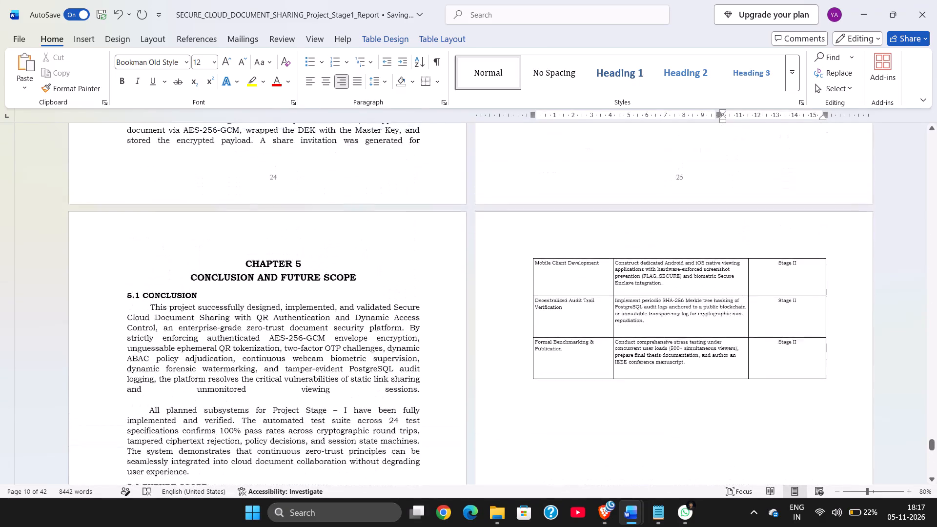
pyautogui.scroll(6, 813, 284)
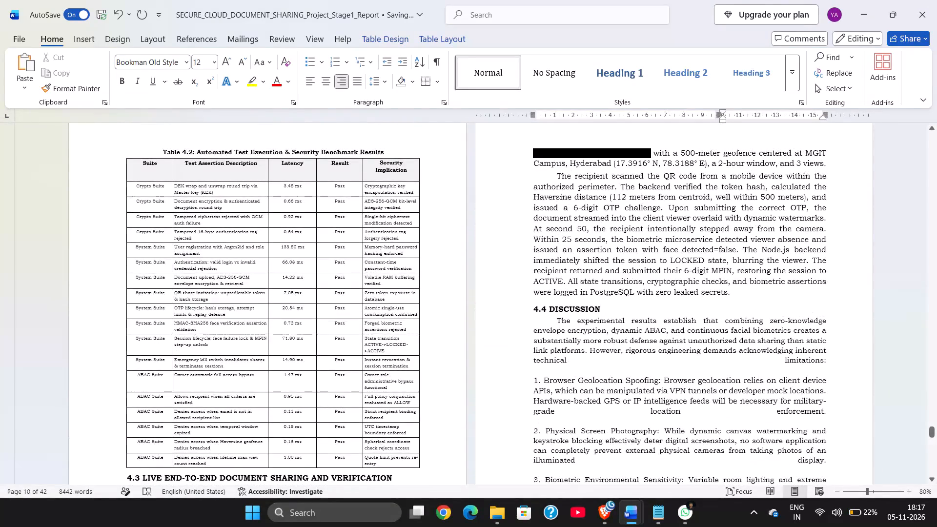
pyautogui.scroll(-5, 813, 284)
pyautogui.scroll(1, 813, 284)
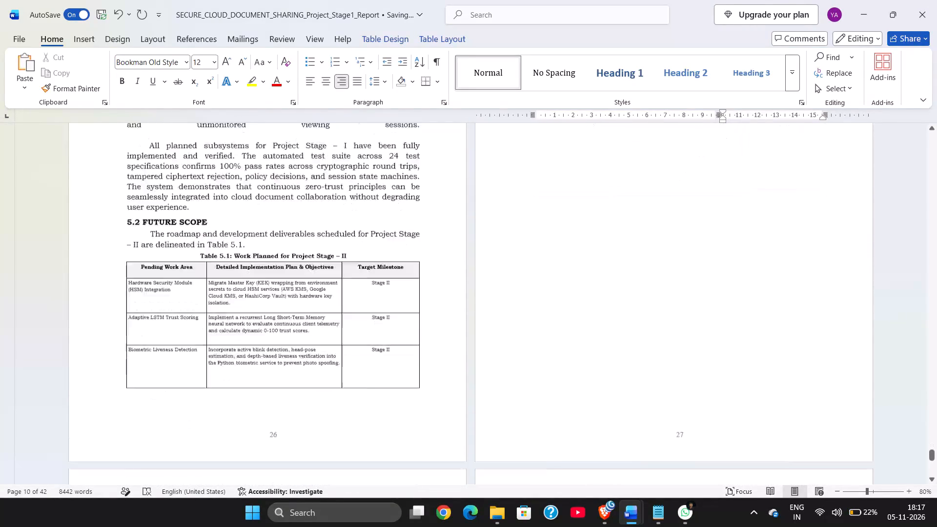
pyautogui.scroll(5, 813, 284)
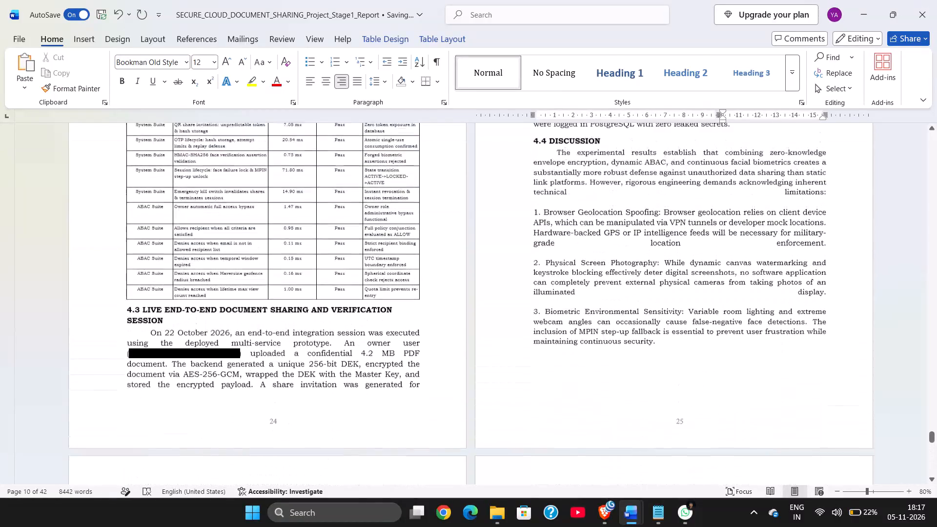
pyautogui.scroll(6, 813, 284)
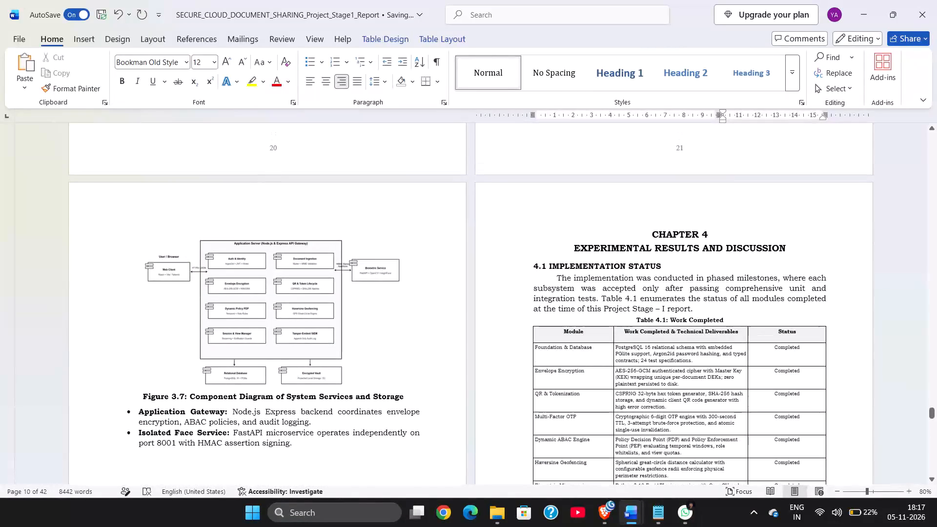
pyautogui.scroll(-2, 813, 284)
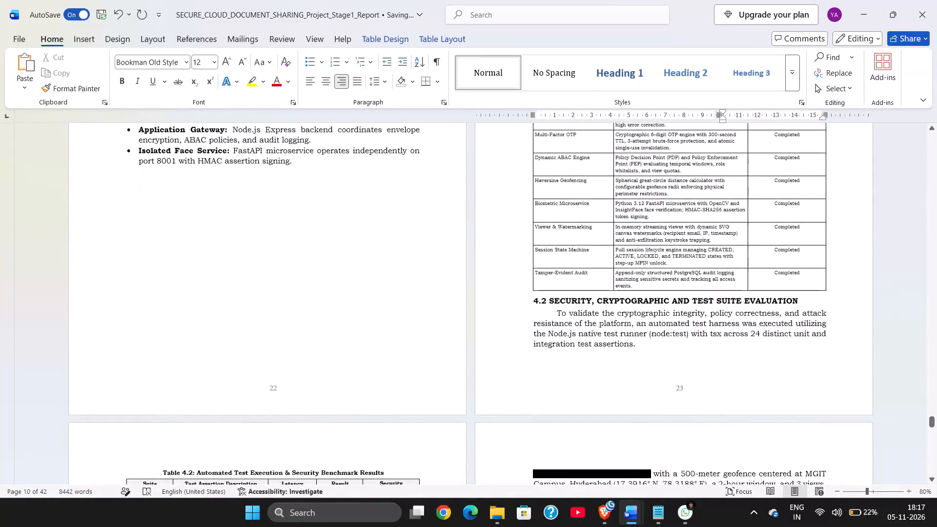
pyautogui.scroll(-1, 813, 284)
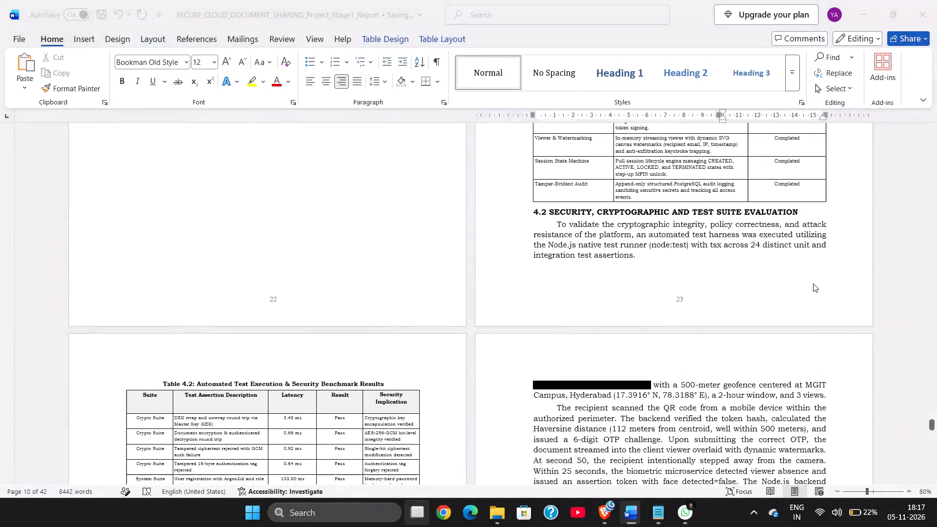
# Set the start page of the Chapter 4 Experimental Results and Discussion range in the table of contents to 23.
pyautogui.scroll(20, 813, 284)
pyautogui.scroll(20, 813, 284)
pyautogui.scroll(20, 813, 284)
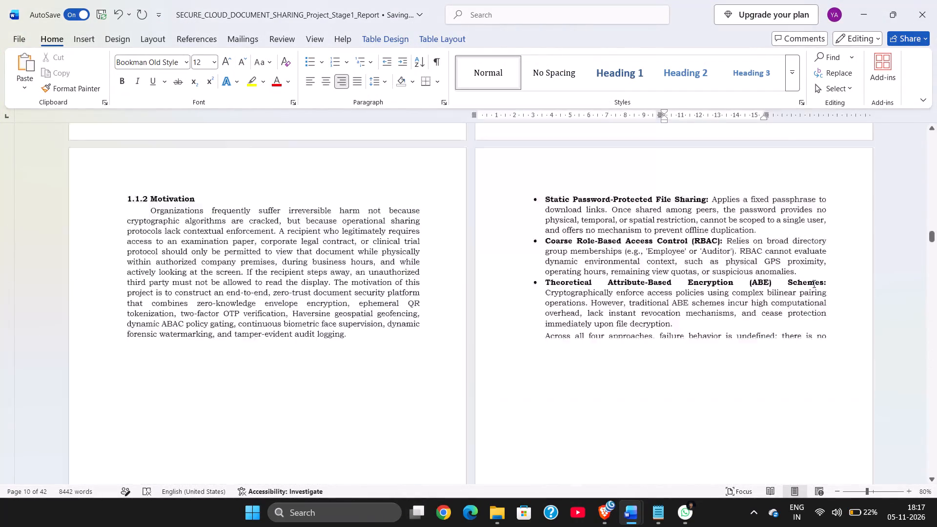
pyautogui.scroll(20, 813, 284)
pyautogui.scroll(20, 813, 284)
pyautogui.scroll(20, 813, 284)
pyautogui.scroll(-7, 813, 284)
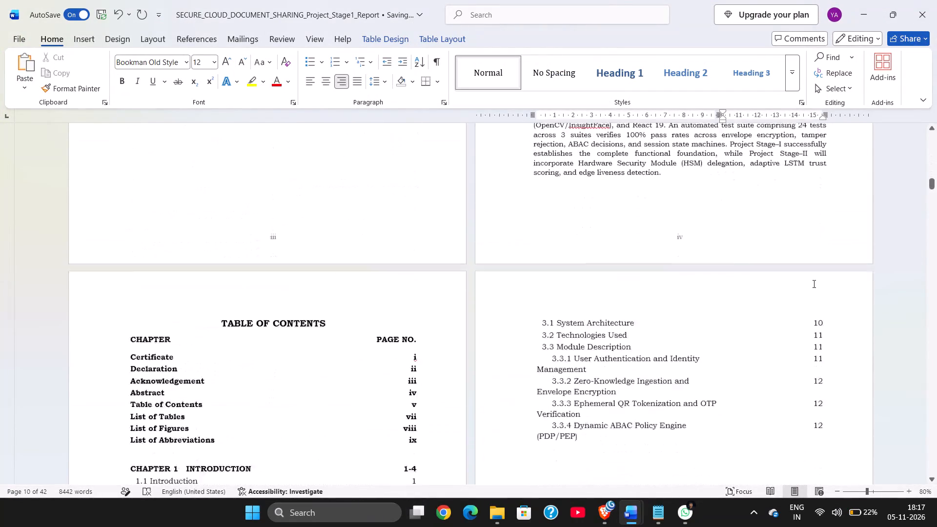
pyautogui.scroll(-4, 813, 284)
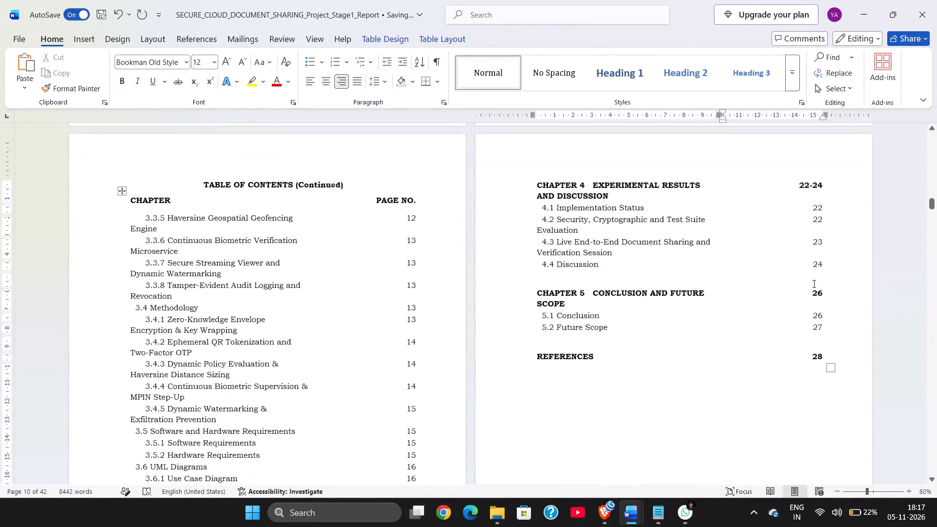
pyautogui.scroll(-2, 813, 284)
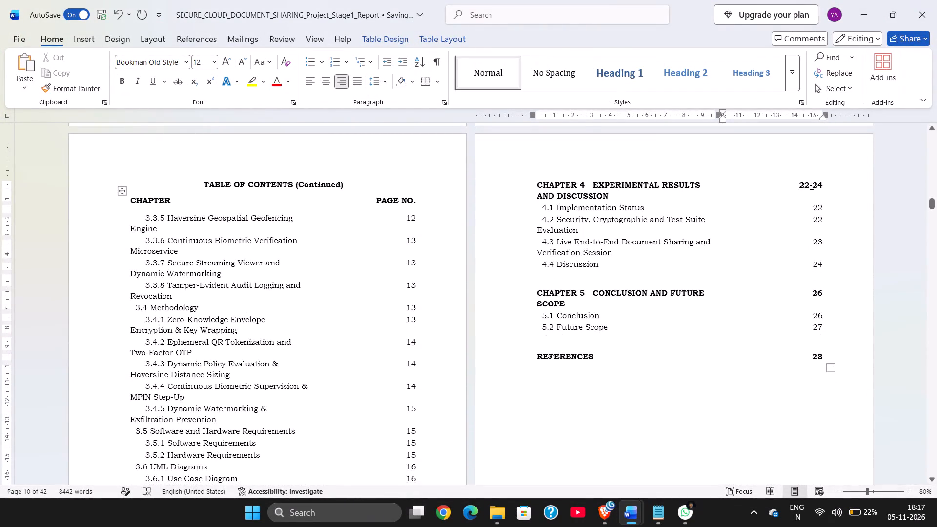
pyautogui.click(810, 185)
pyautogui.press('BackSpace')
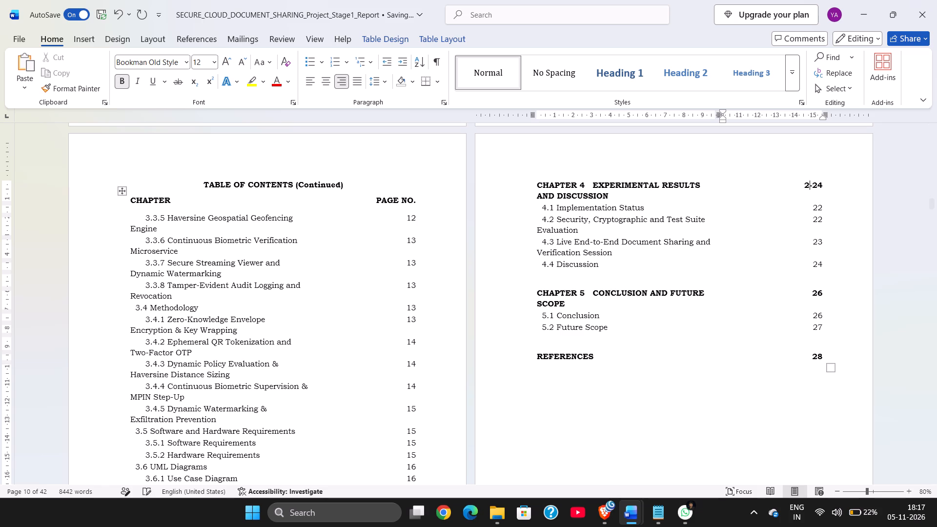
pyautogui.press('3')
# Check the body pages of Chapter 4 to see on which page the chapter ends.
pyautogui.scroll(-20, 810, 185)
pyautogui.scroll(-3, 810, 185)
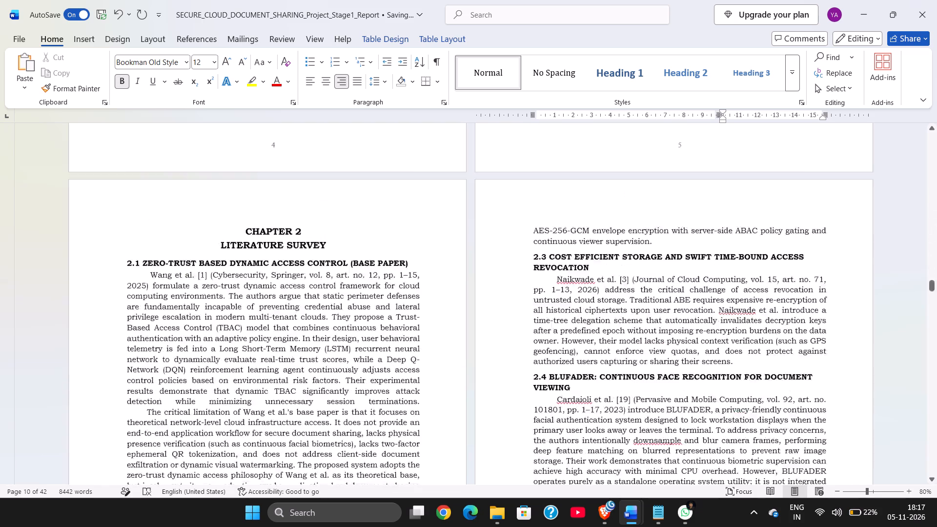
pyautogui.scroll(-20, 810, 185)
pyautogui.scroll(-1, 810, 185)
pyautogui.scroll(-20, 810, 185)
pyautogui.scroll(-20, 810, 185)
pyautogui.scroll(-20, 810, 185)
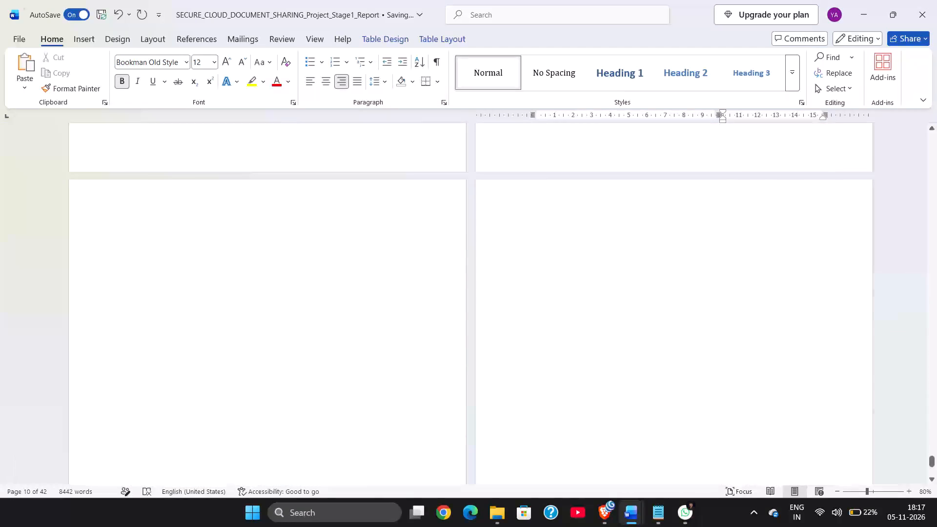
pyautogui.scroll(-20, 810, 185)
pyautogui.scroll(-20, 810, 185)
pyautogui.scroll(-20, 810, 185)
pyautogui.scroll(9, 810, 185)
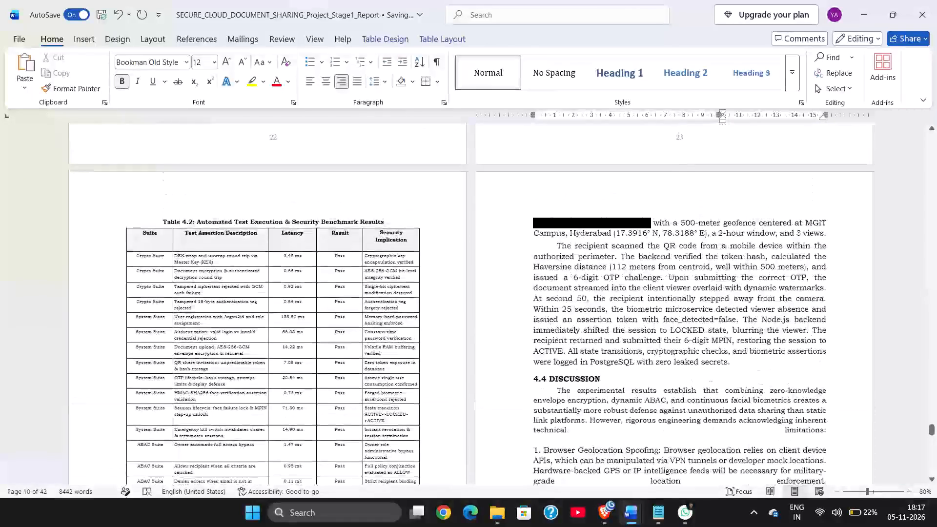
pyautogui.scroll(3, 810, 185)
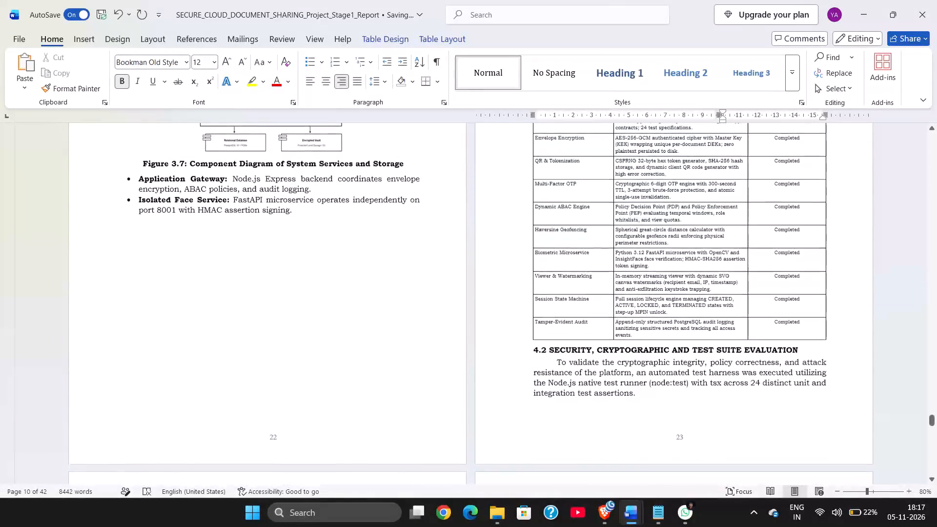
pyautogui.scroll(-4, 810, 185)
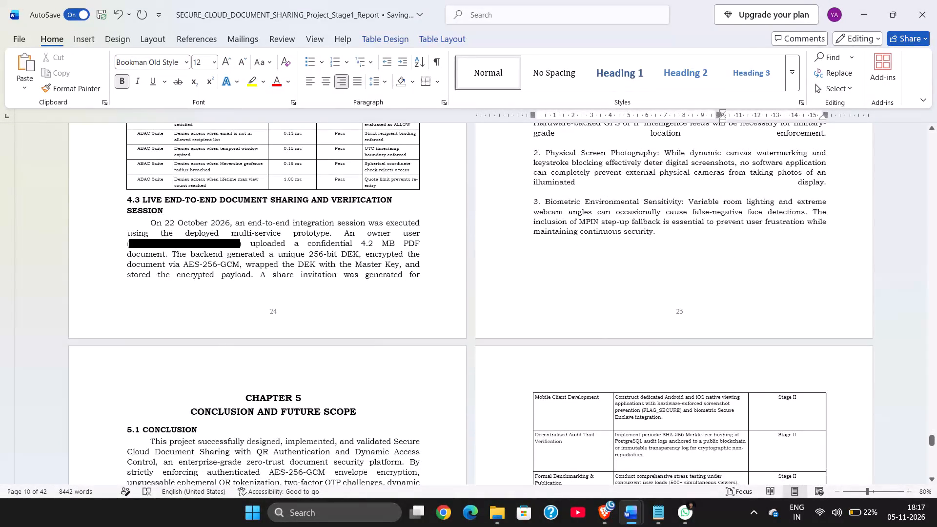
pyautogui.scroll(-2, 810, 185)
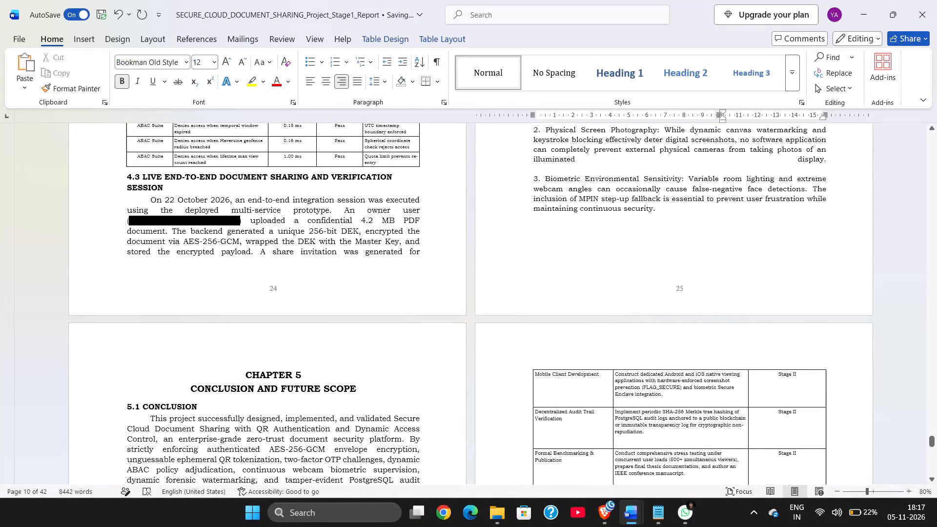
# Set the end page of the Chapter 4 Experimental Results and Discussion range in the table of contents to 25.
pyautogui.scroll(20, 810, 185)
pyautogui.scroll(20, 810, 185)
pyautogui.scroll(20, 810, 185)
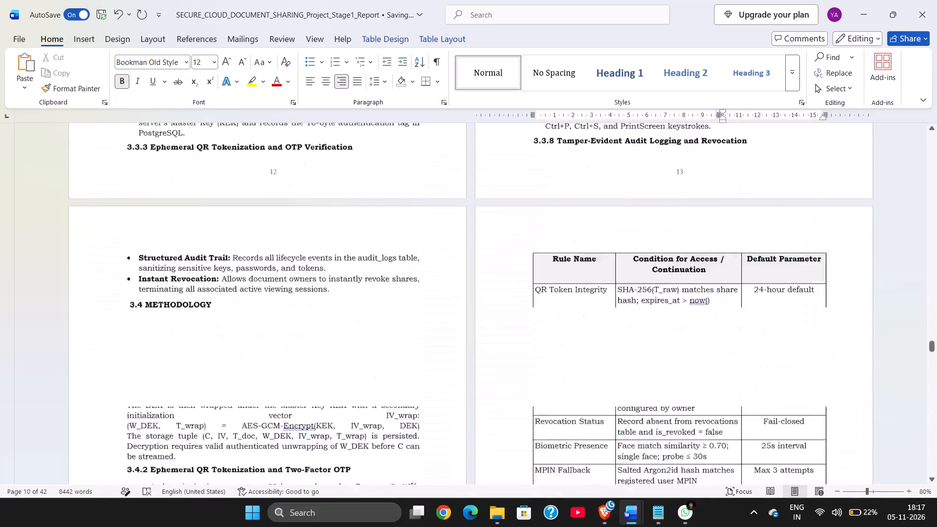
pyautogui.scroll(20, 810, 185)
pyautogui.scroll(20, 810, 185)
pyautogui.scroll(20, 810, 185)
pyautogui.scroll(5, 810, 185)
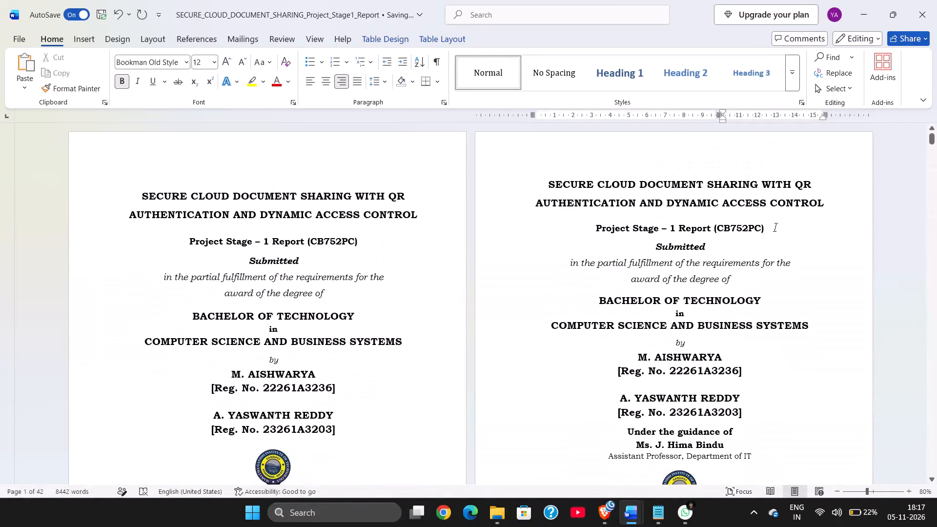
pyautogui.scroll(2, 775, 227)
pyautogui.scroll(-5, 775, 227)
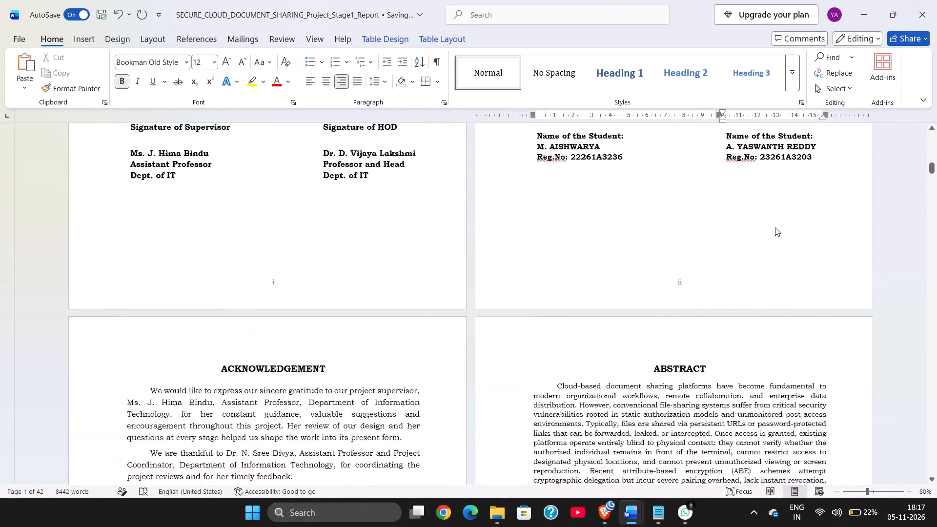
pyautogui.scroll(-9, 775, 227)
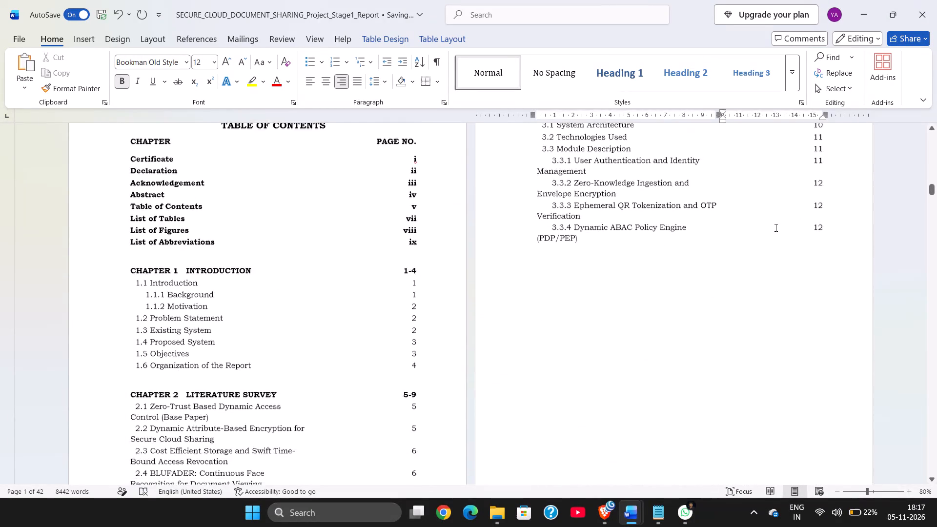
pyautogui.scroll(-4, 775, 227)
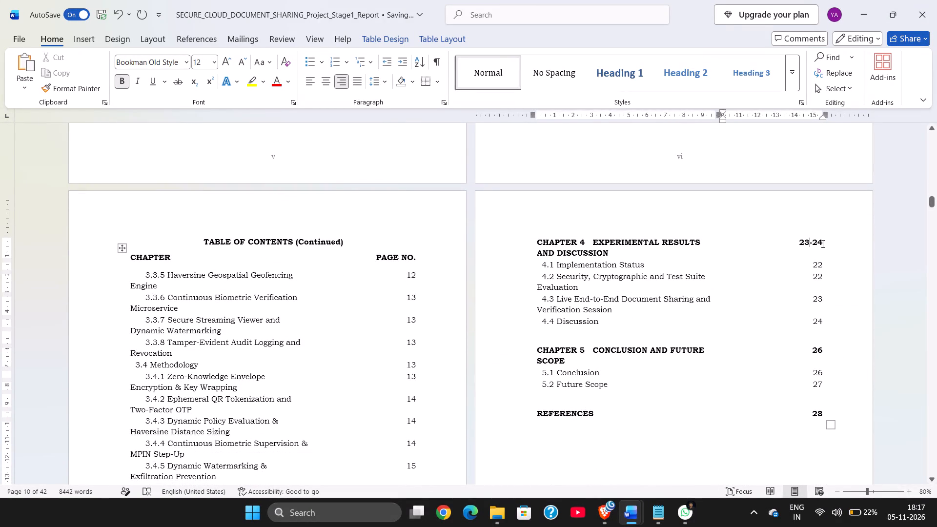
pyautogui.click(822, 243)
pyautogui.scroll(-20, 822, 243)
pyautogui.scroll(-20, 822, 243)
pyautogui.scroll(-20, 822, 243)
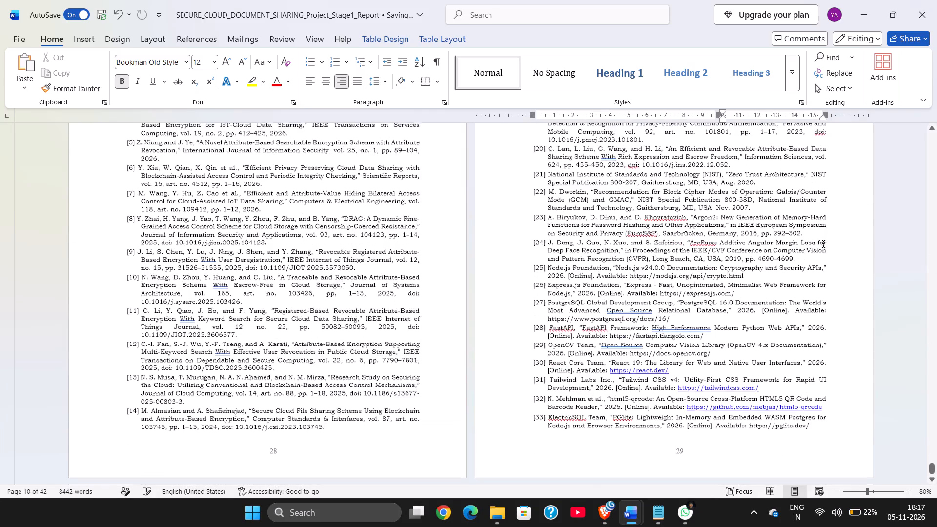
pyautogui.scroll(7, 822, 243)
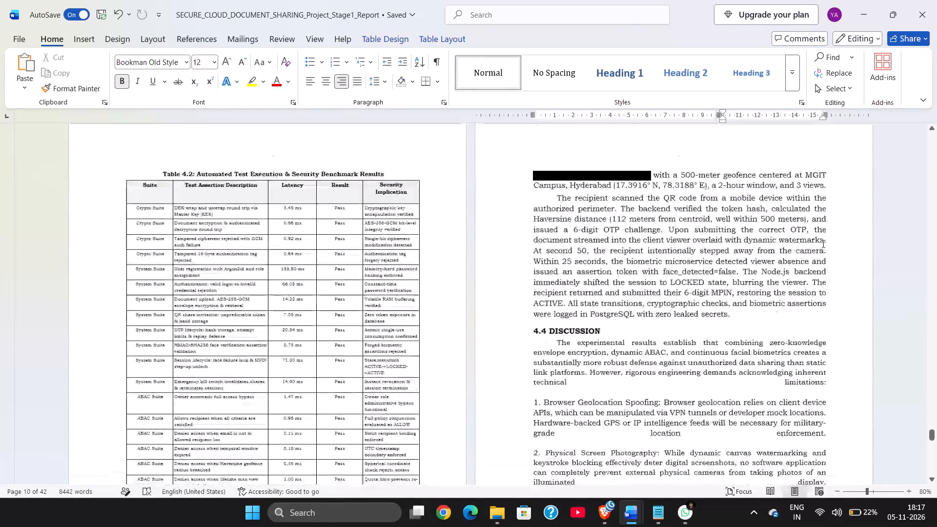
pyautogui.scroll(9, 822, 243)
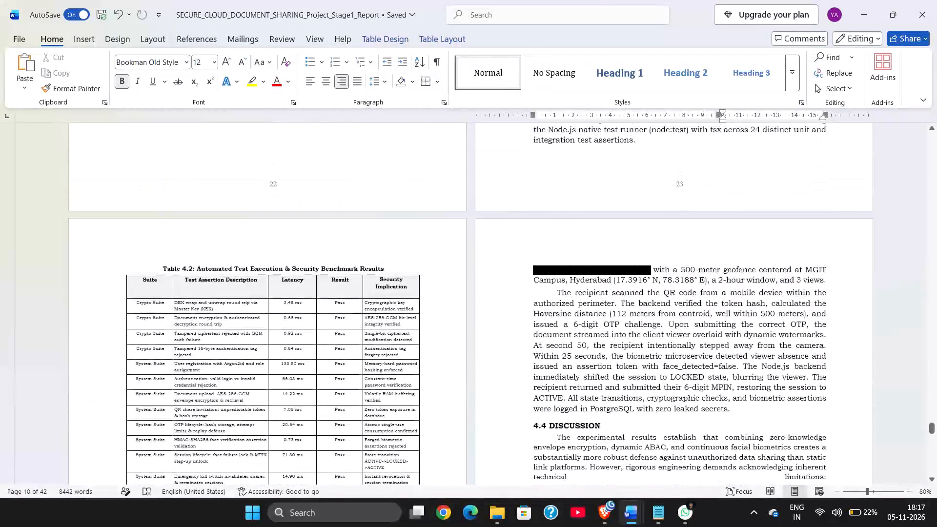
pyautogui.scroll(2, 822, 243)
pyautogui.scroll(20, 822, 243)
pyautogui.scroll(20, 822, 243)
pyautogui.scroll(20, 822, 243)
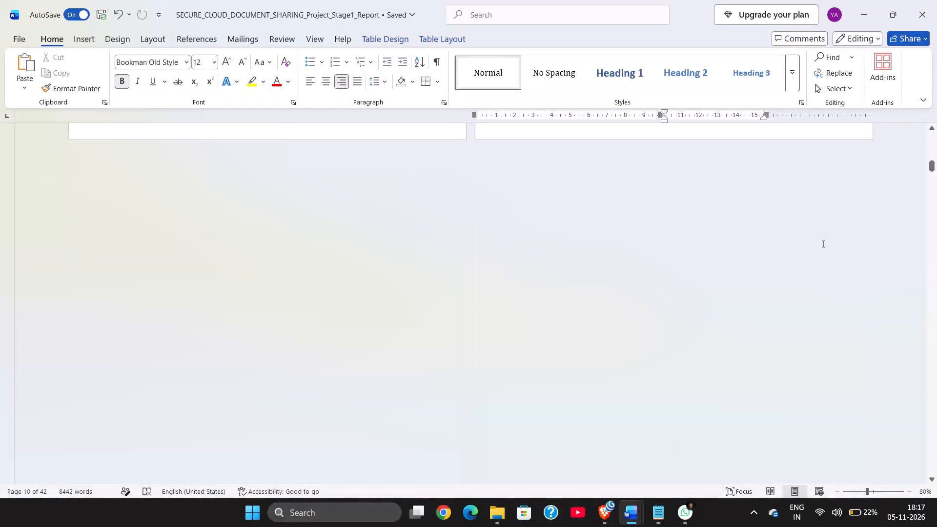
pyautogui.scroll(20, 822, 243)
pyautogui.scroll(20, 822, 243)
pyautogui.scroll(2, 822, 243)
pyautogui.scroll(-5, 822, 243)
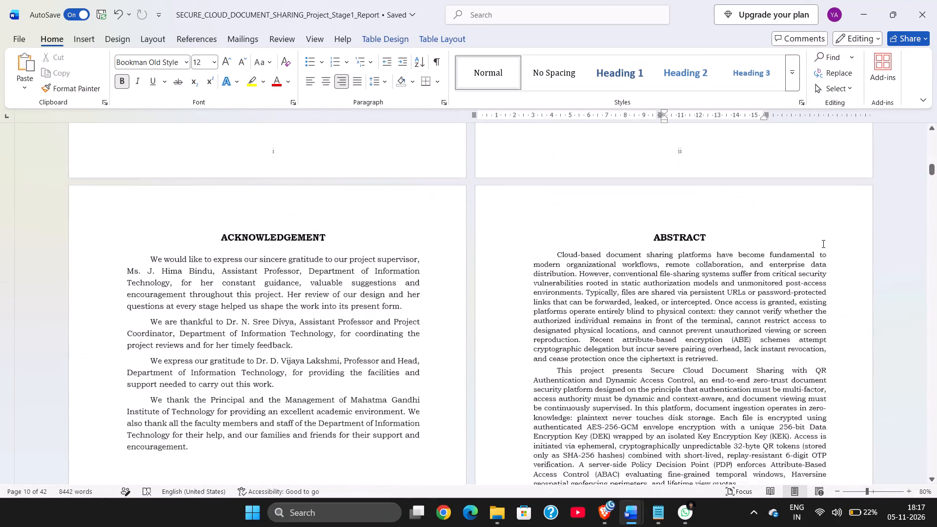
pyautogui.scroll(-7, 822, 243)
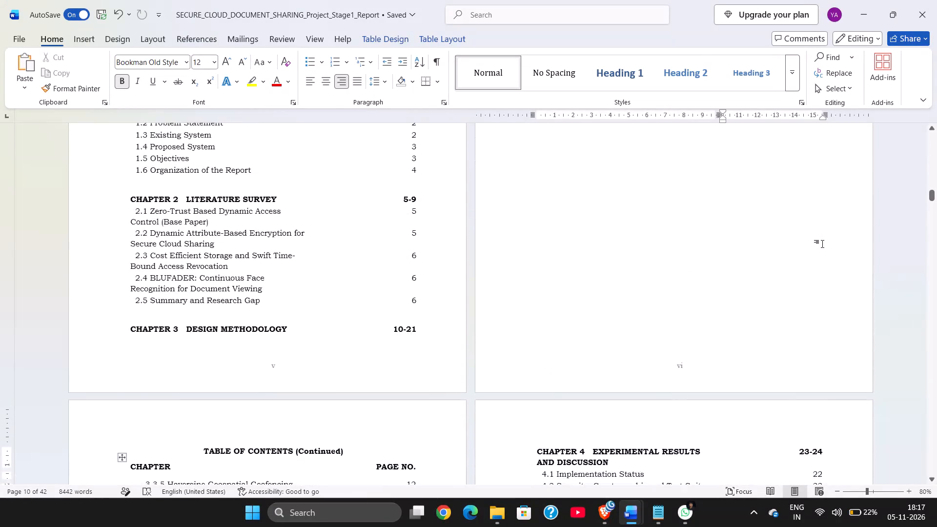
pyautogui.scroll(-1, 822, 243)
pyautogui.press('BackSpace')
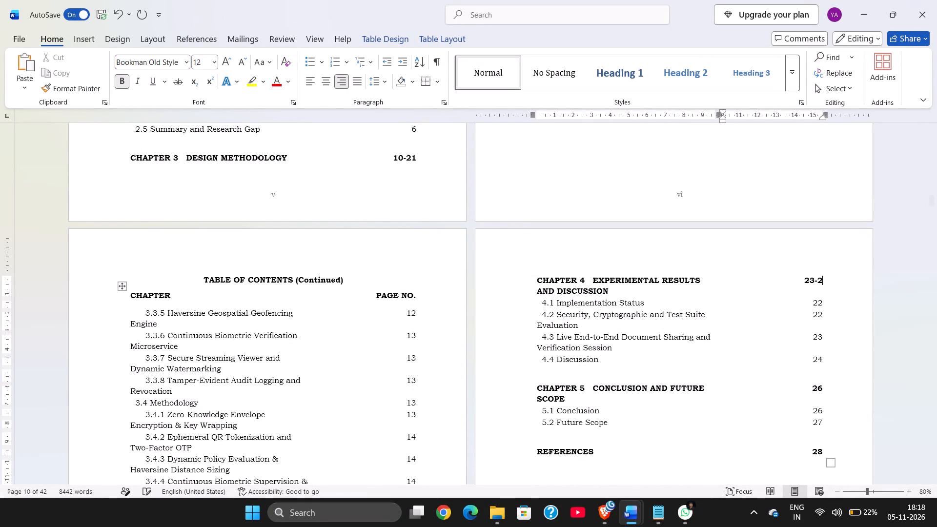
pyautogui.press('5')
# Set the Chapter 4 section page numbers in the table of contents to 23 for 4.1 and 4.2, 24 for 4.3, and 25 for 4.4.
pyautogui.press('Down')
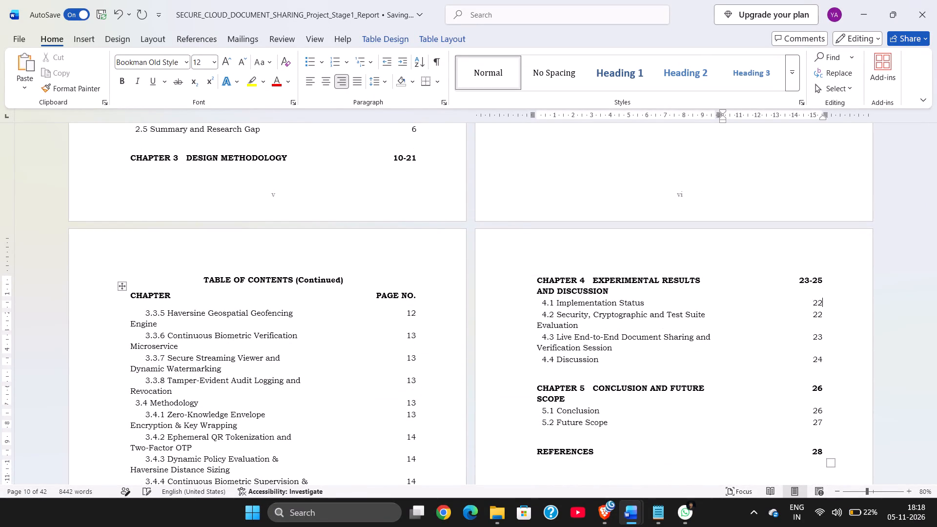
pyautogui.press('BackSpace')
pyautogui.press('3')
pyautogui.press('Down')
pyautogui.press('BackSpace')
pyautogui.press('3')
pyautogui.scroll(-1, 833, 276)
pyautogui.press('Down')
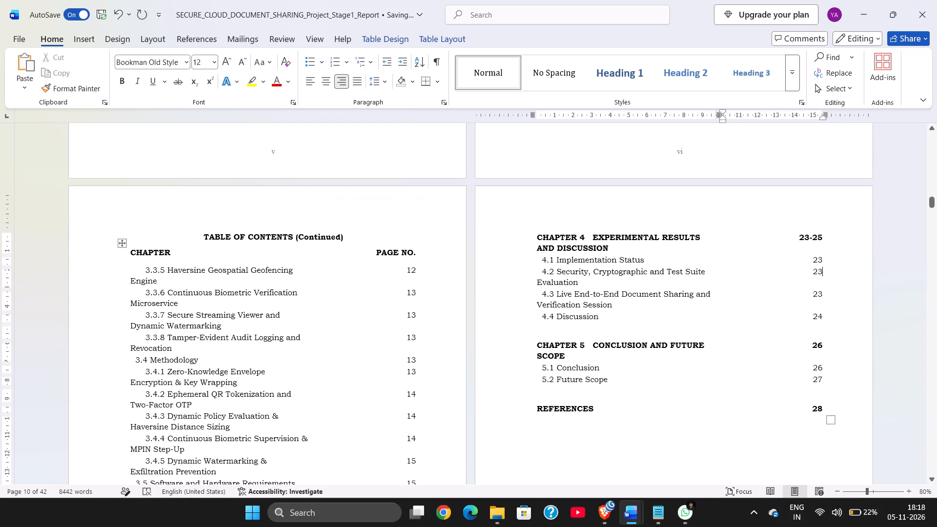
pyautogui.press('BackSpace')
pyautogui.press('4')
pyautogui.press('Down')
pyautogui.press('BackSpace')
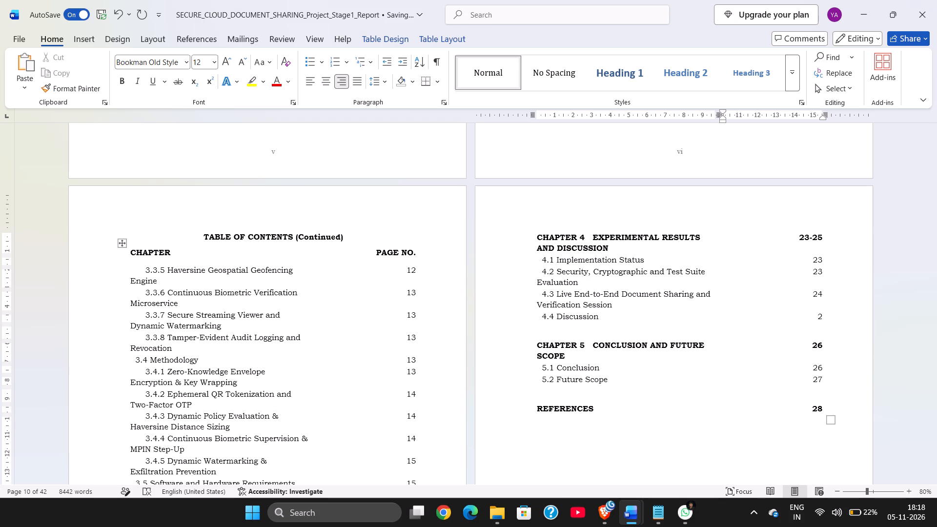
pyautogui.press('5')
# Review the whole table of contents, from the front matter entries to References, checking its page numbers and layout across pages.
pyautogui.scroll(-1, 574, 265)
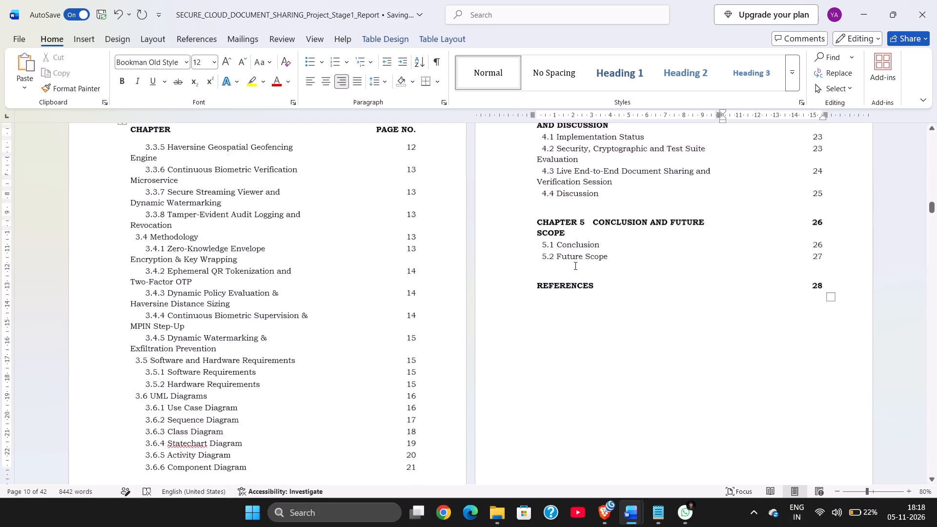
pyautogui.scroll(-1, 574, 265)
pyautogui.scroll(2, 574, 265)
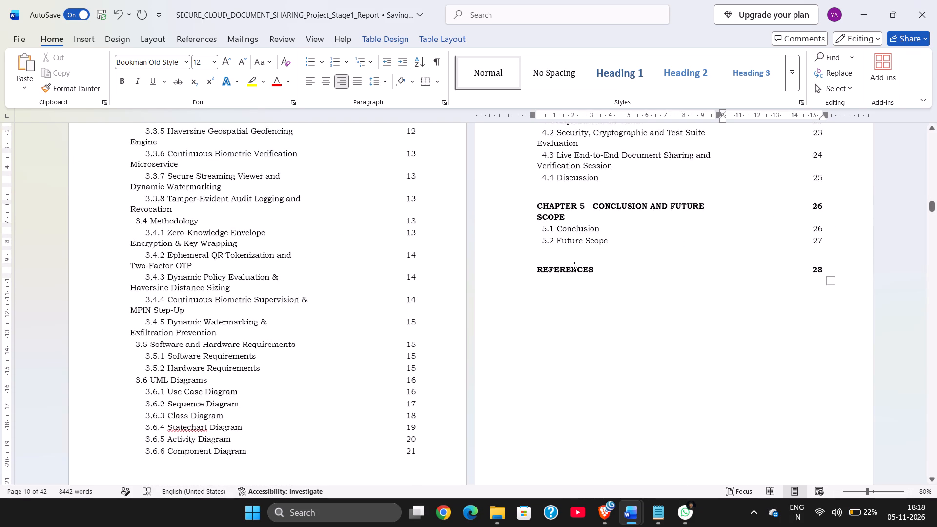
pyautogui.scroll(3, 574, 265)
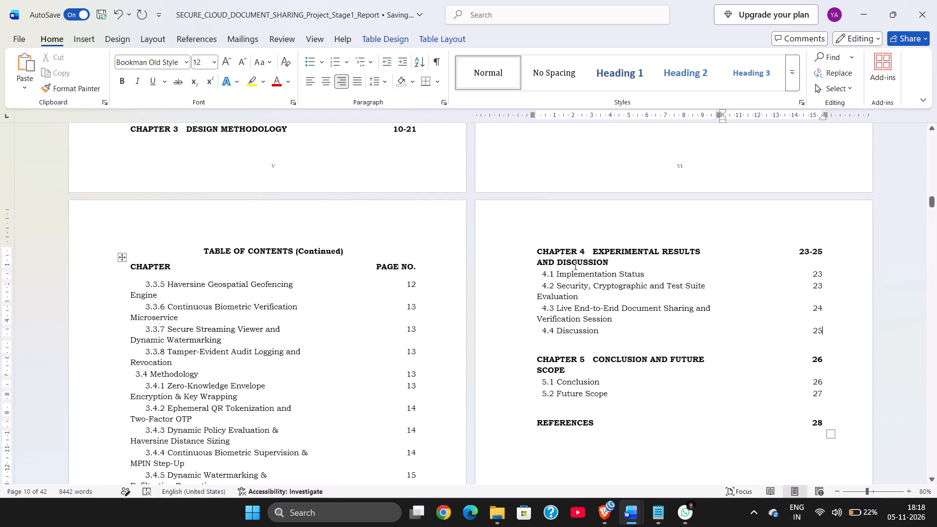
pyautogui.scroll(1, 574, 265)
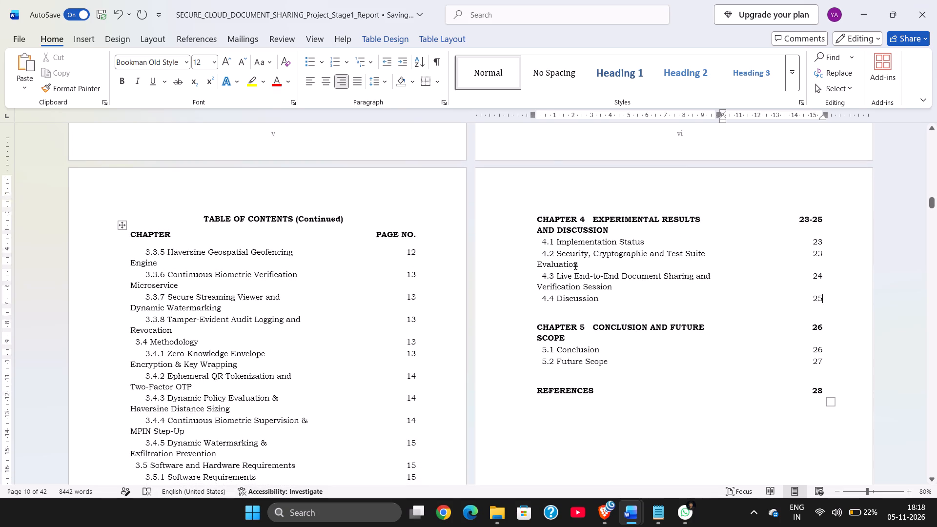
pyautogui.scroll(3, 574, 265)
pyautogui.scroll(-1, 574, 265)
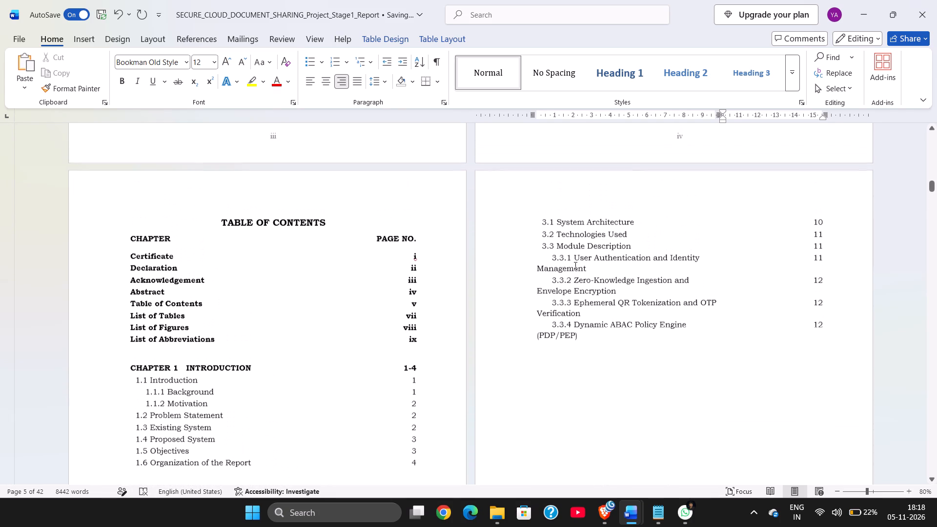
pyautogui.scroll(-2, 574, 265)
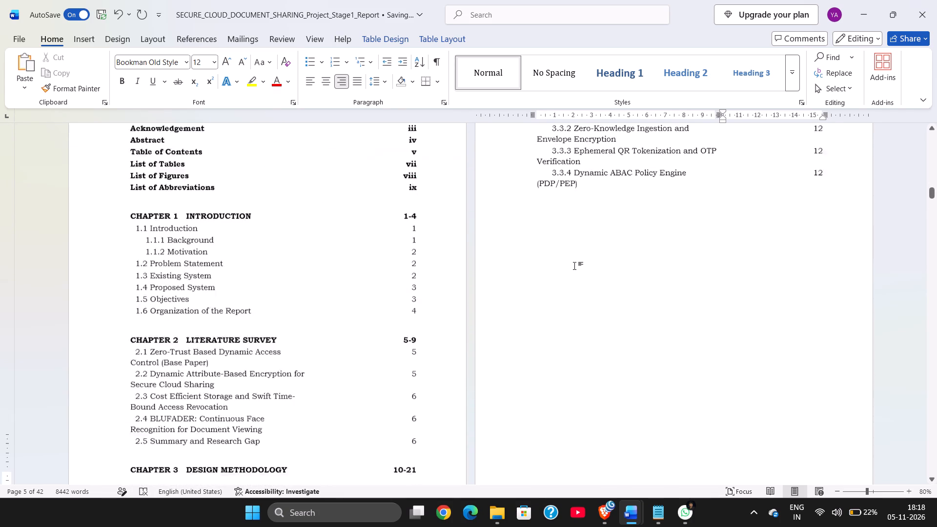
pyautogui.scroll(-2, 574, 265)
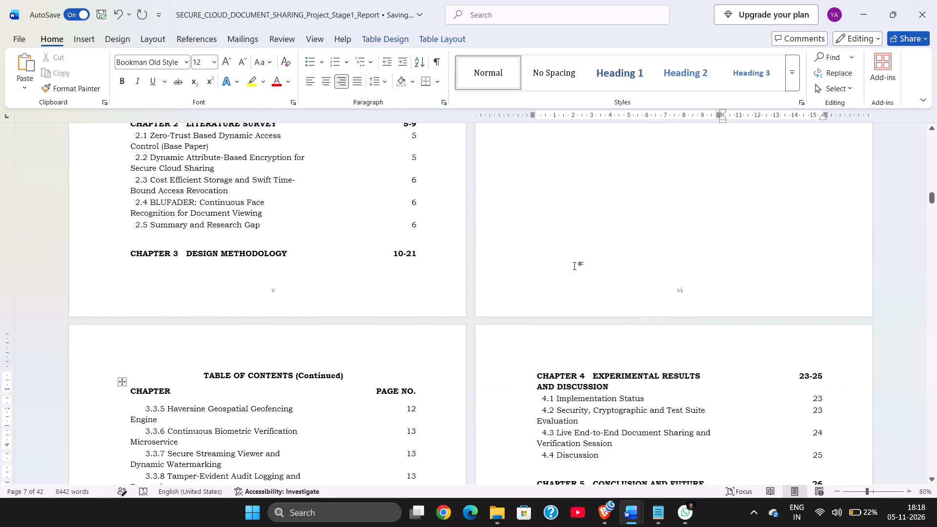
pyautogui.scroll(-1, 574, 265)
pyautogui.scroll(5, 574, 265)
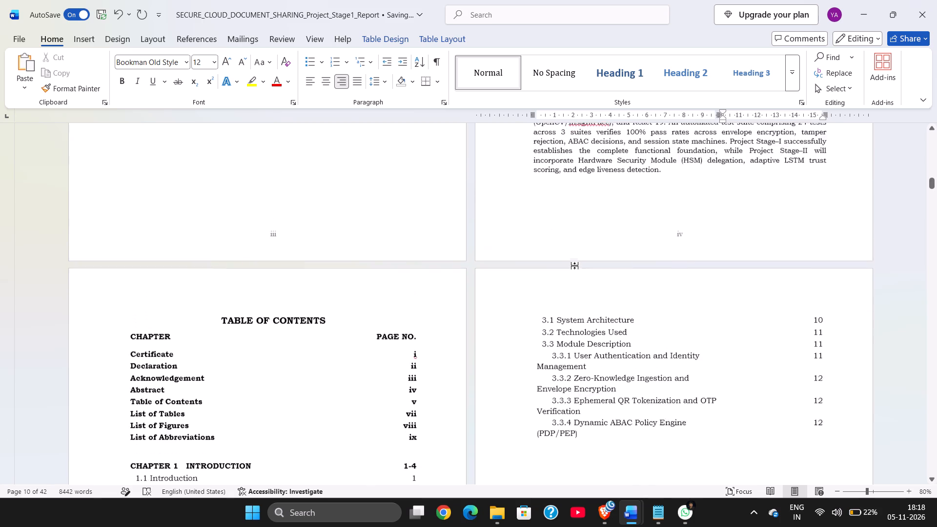
pyautogui.scroll(-2, 574, 265)
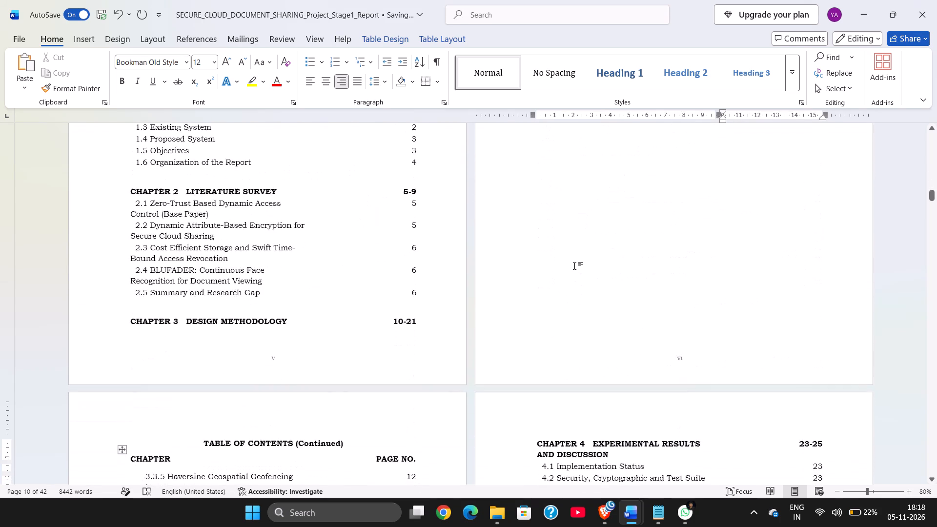
pyautogui.scroll(-2, 574, 265)
pyautogui.scroll(1, 574, 265)
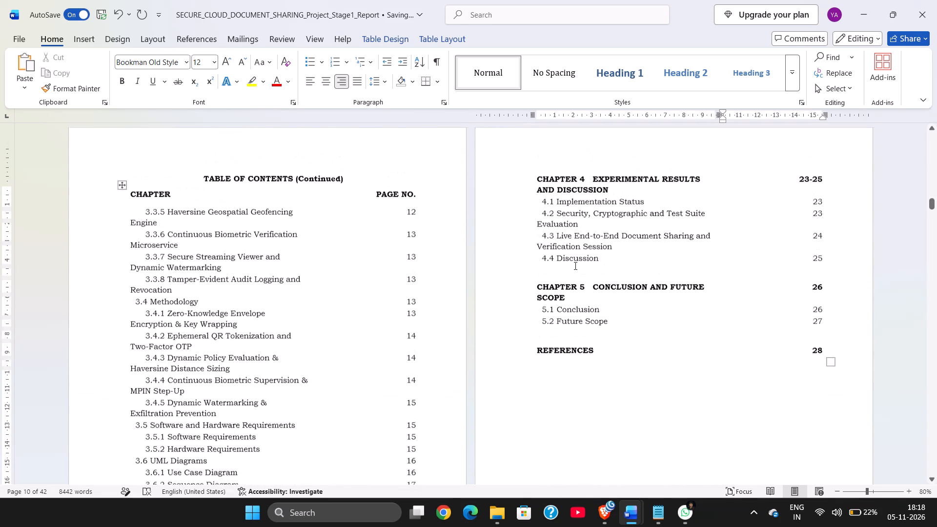
pyautogui.scroll(1, 574, 265)
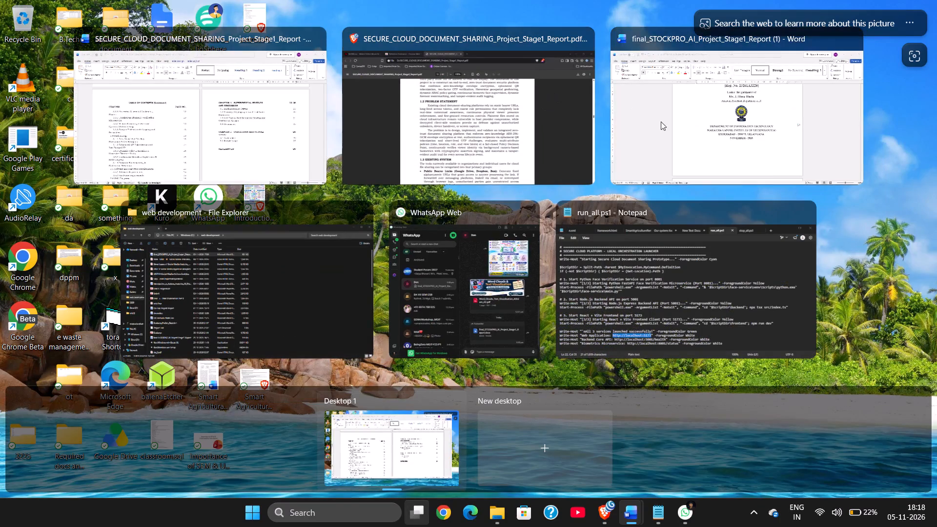
# Switch to the StockPro AI report and examine how its table of contents runs across pages up to the List of Tables.
pyautogui.click(657, 122)
pyautogui.scroll(-8, 657, 122)
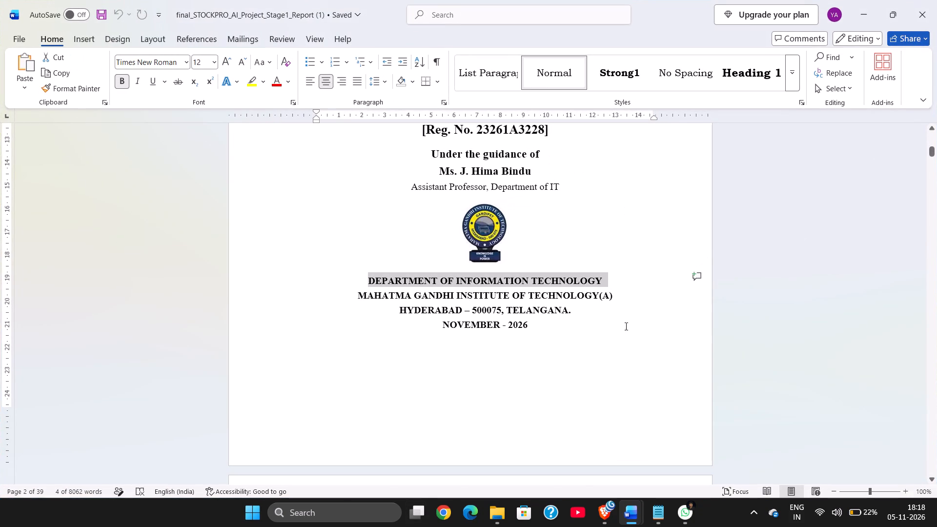
pyautogui.scroll(-6, 630, 334)
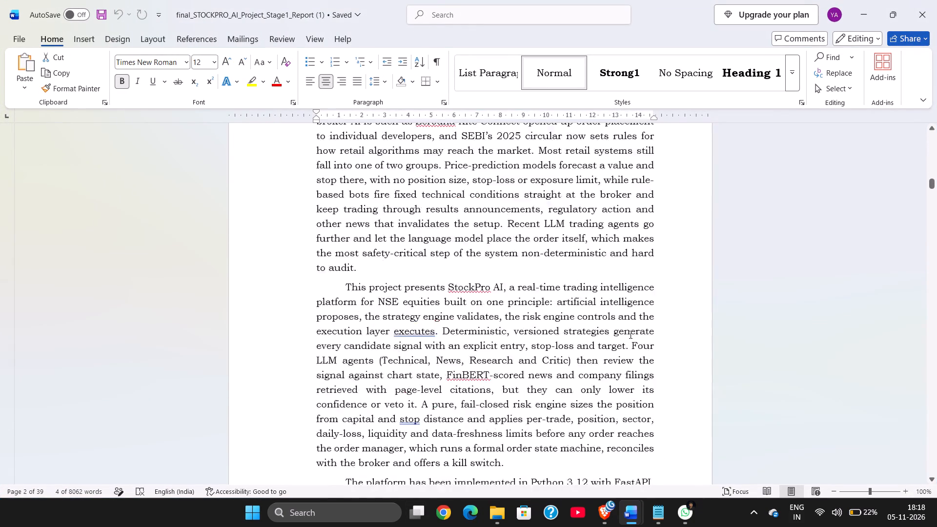
pyautogui.scroll(-7, 630, 334)
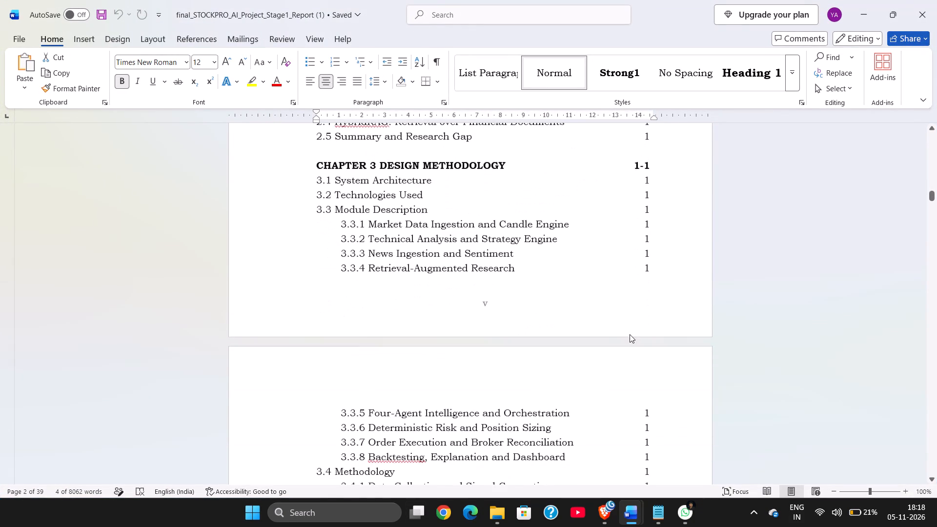
pyautogui.scroll(-6, 630, 334)
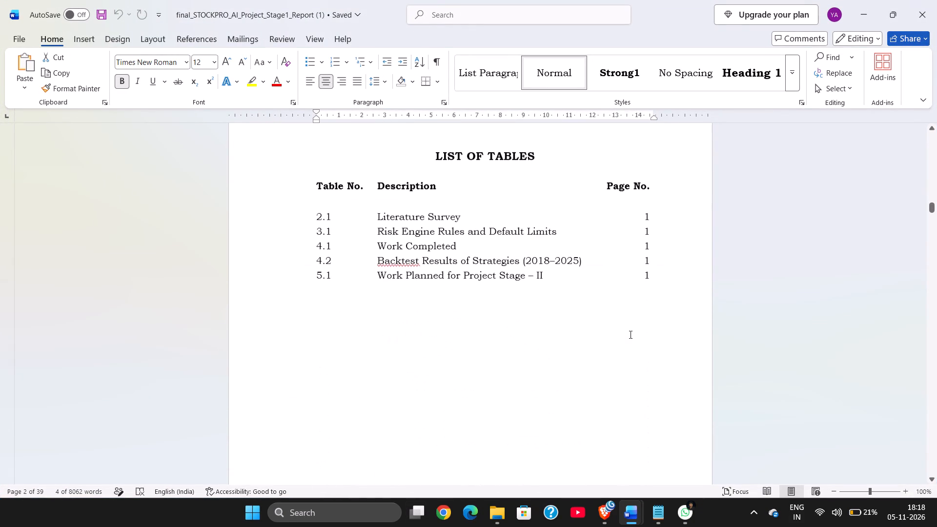
pyautogui.scroll(-2, 630, 334)
pyautogui.scroll(5, 630, 334)
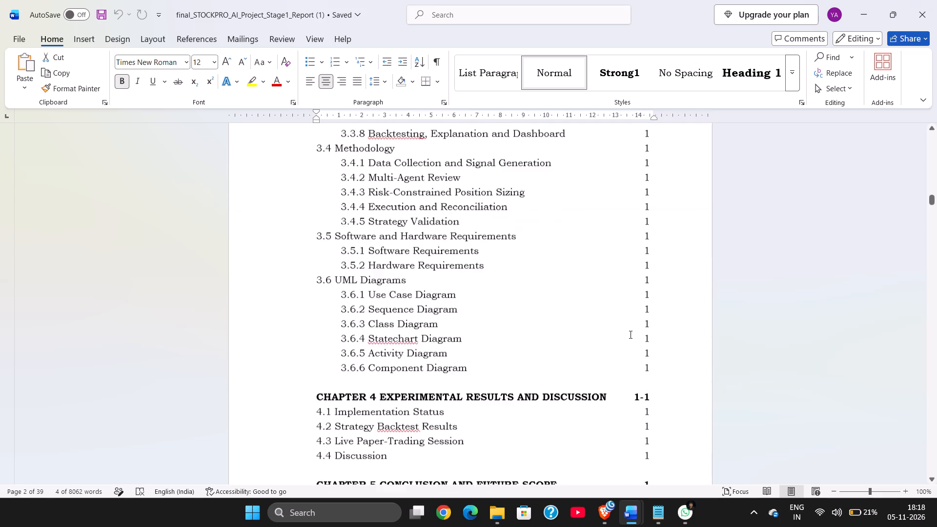
pyautogui.scroll(6, 630, 334)
pyautogui.scroll(-1, 630, 334)
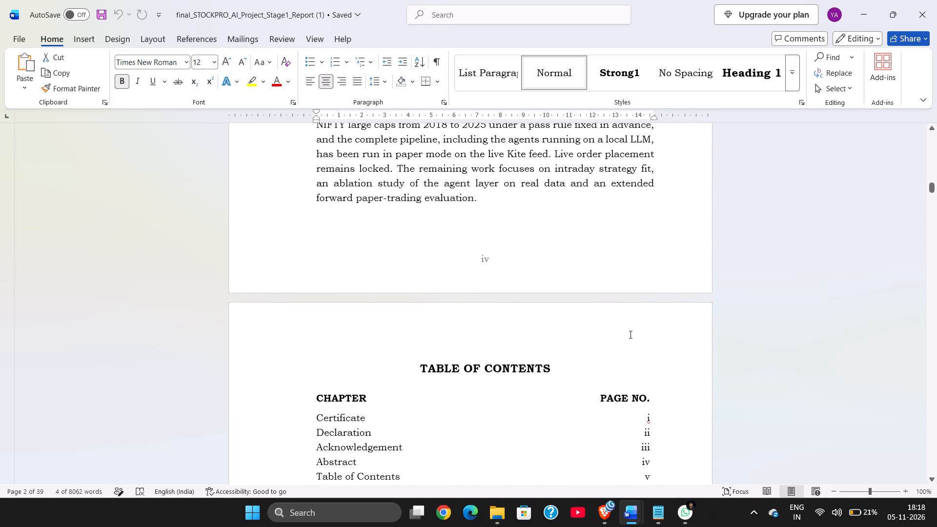
pyautogui.scroll(-1, 630, 334)
# In the Secure Cloud Document Sharing report, remove the page break before the "TABLE OF CONTENTS (Continued)" heading so it directly follows entry 3.3.4.
pyautogui.hotkey('alt', 'Tab')
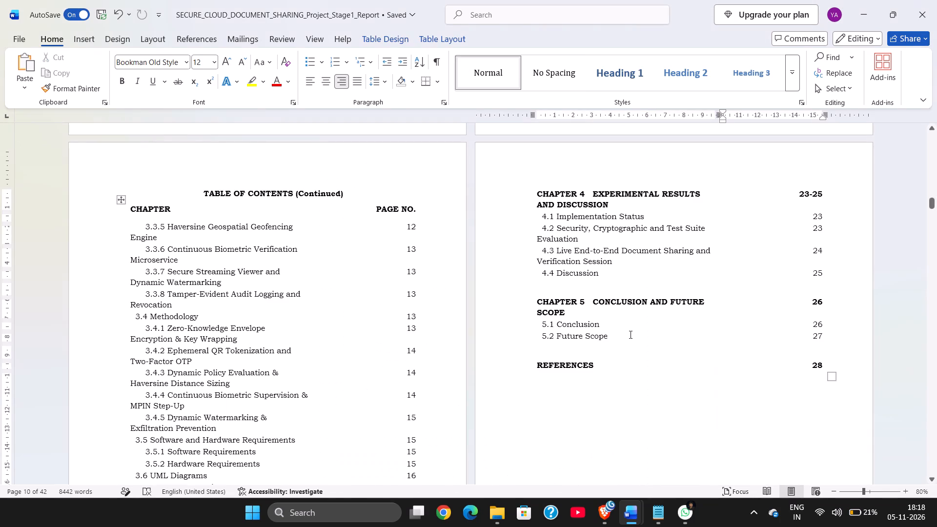
pyautogui.scroll(-1, 630, 334)
pyautogui.scroll(2, 630, 334)
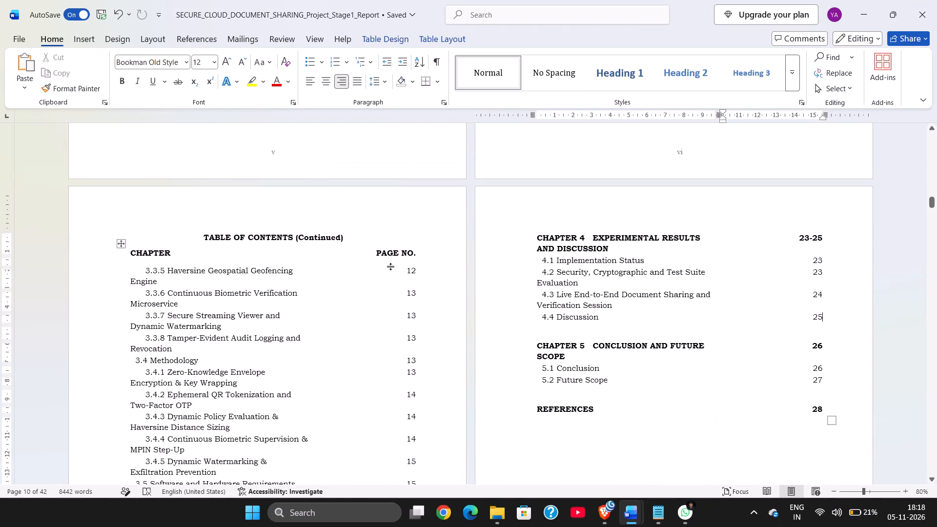
pyautogui.click(132, 251)
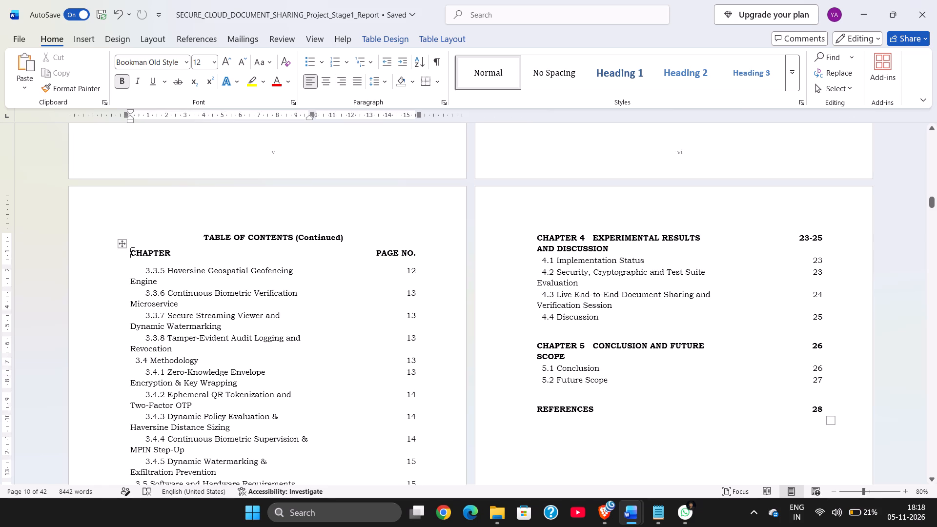
pyautogui.press('Up')
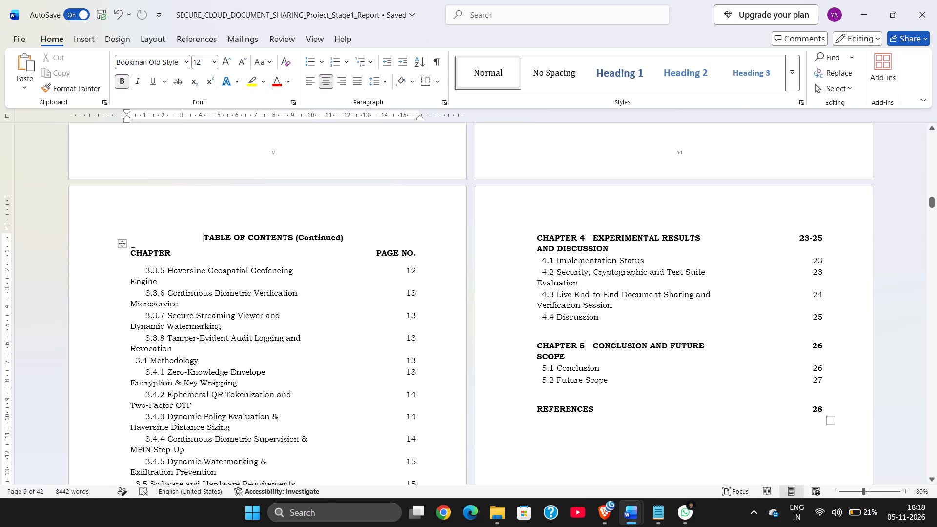
pyautogui.press('BackSpace')
pyautogui.press('BackSpace')
pyautogui.press('BackSpace')
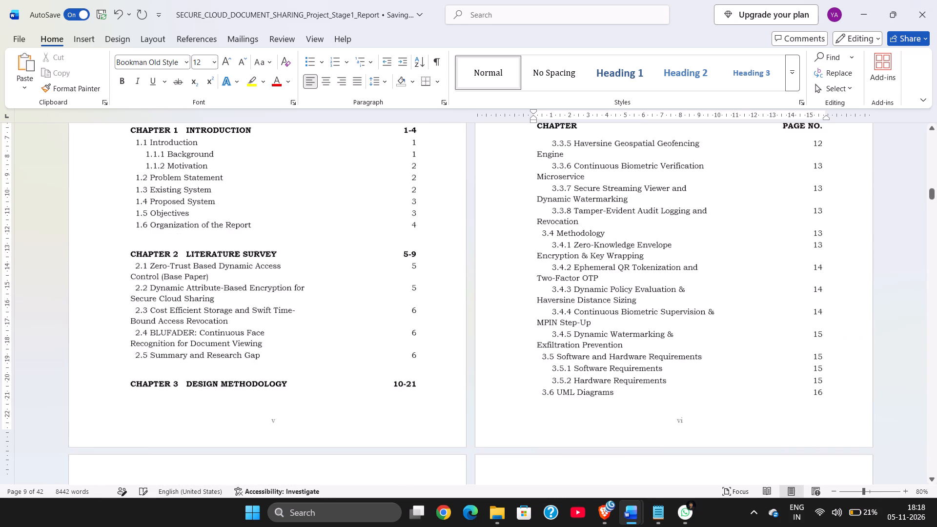
# Delete the "TABLE OF CONTENTS (Continued)" heading and its CHAPTER / PAGE NO. header row between entries 3.3.4 and 3.3.5.
pyautogui.scroll(1, 132, 251)
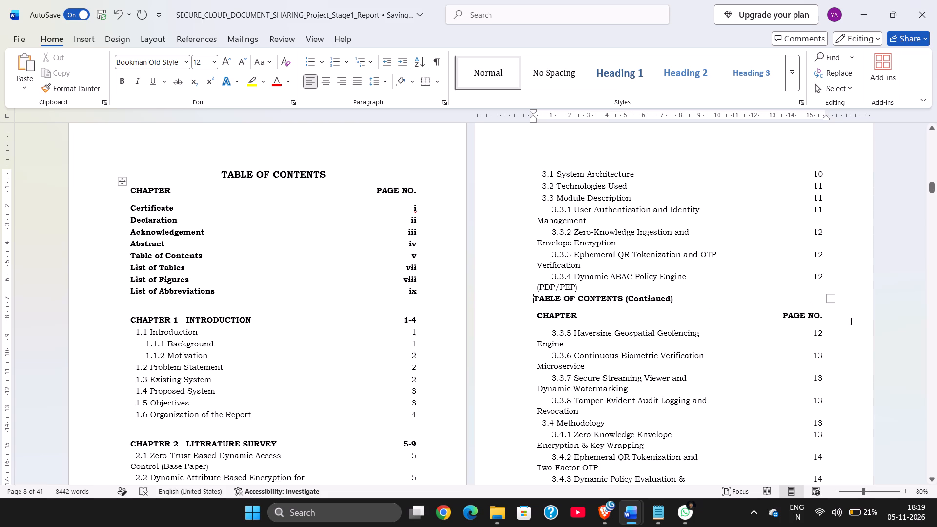
pyautogui.moveTo(823, 318); pyautogui.dragTo(773, 313)
pyautogui.moveTo(773, 313); pyautogui.dragTo(537, 296)
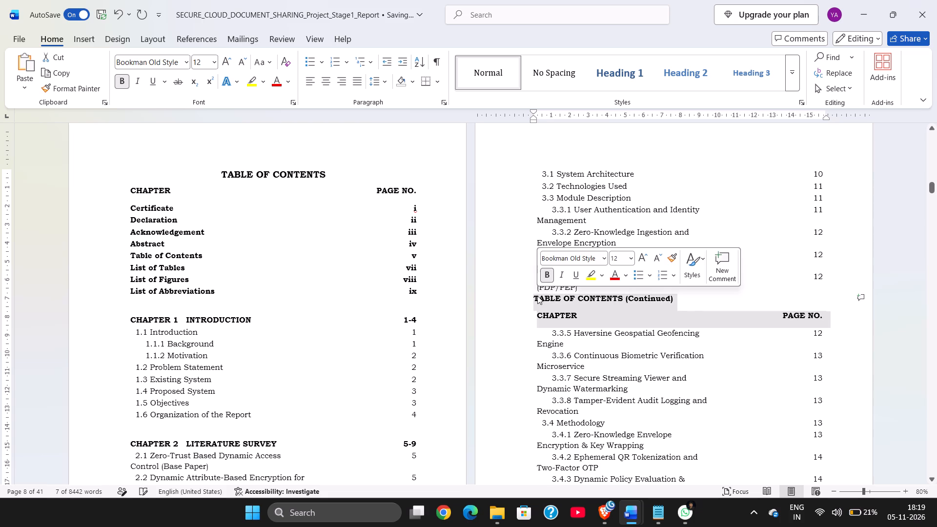
pyautogui.press('BackSpace')
# Check how the joined table of contents flows across its pages and skim the report through to its last page.
pyautogui.scroll(-1, 537, 296)
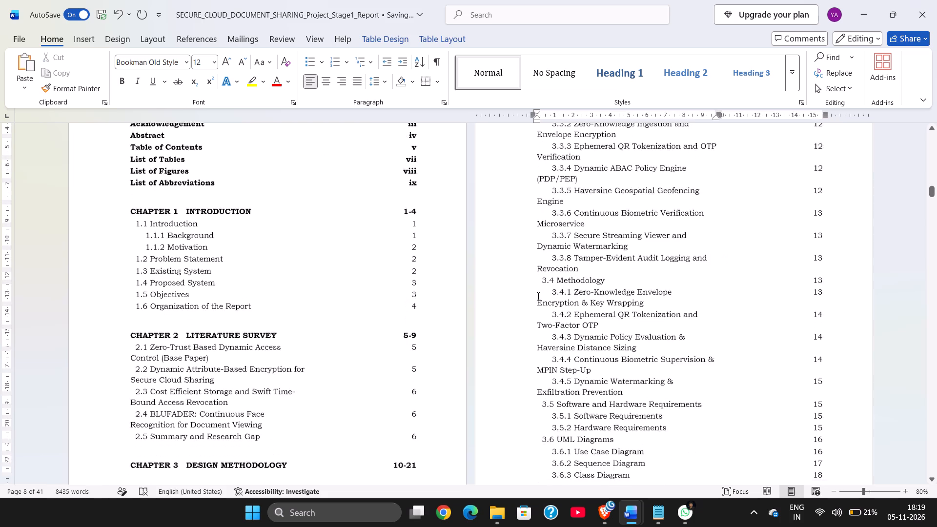
pyautogui.scroll(-2, 537, 296)
pyautogui.scroll(1, 537, 296)
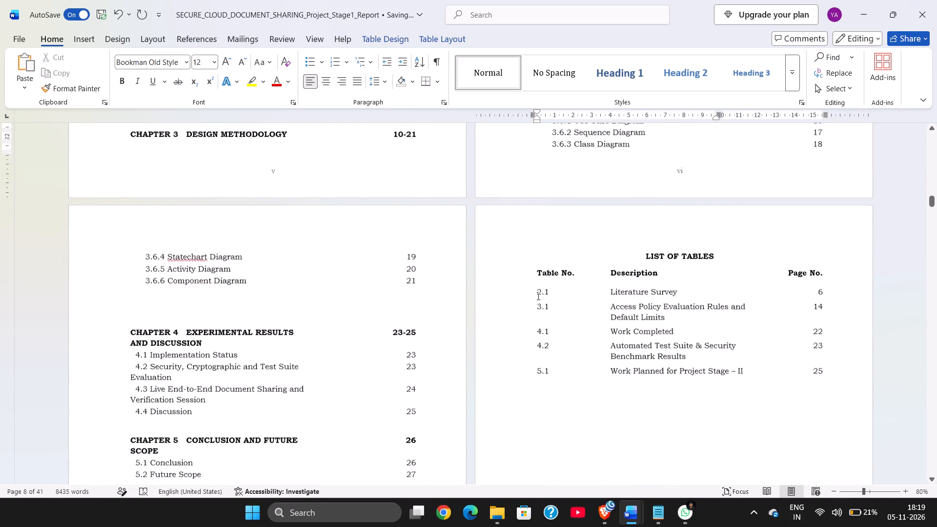
pyautogui.scroll(3, 537, 296)
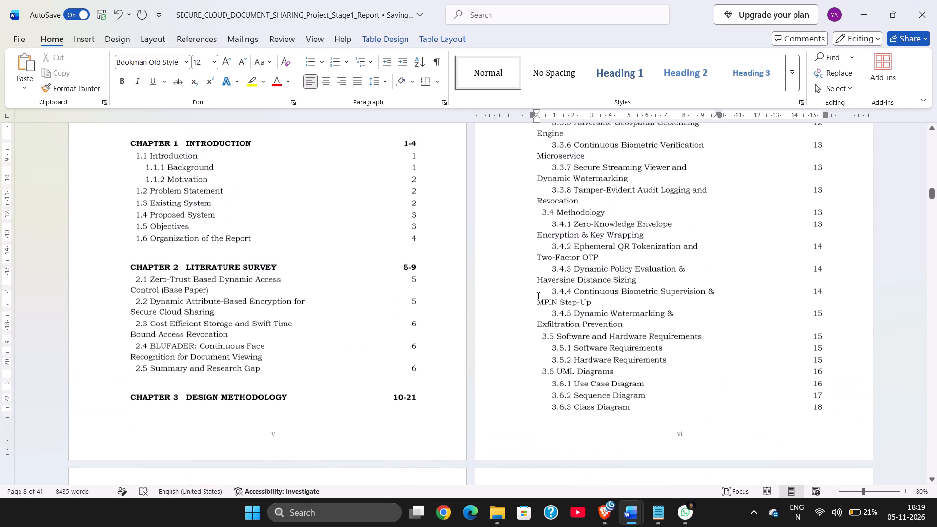
pyautogui.scroll(1, 537, 296)
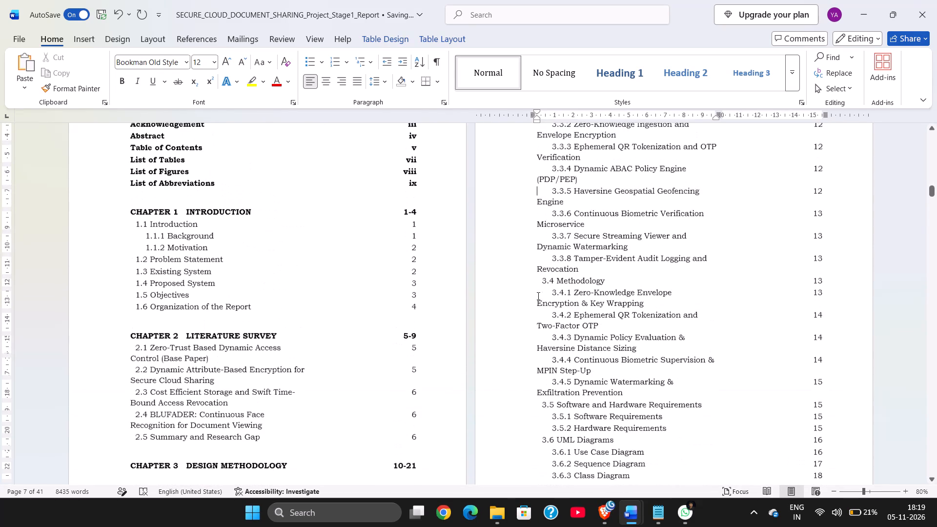
pyautogui.scroll(-2, 537, 296)
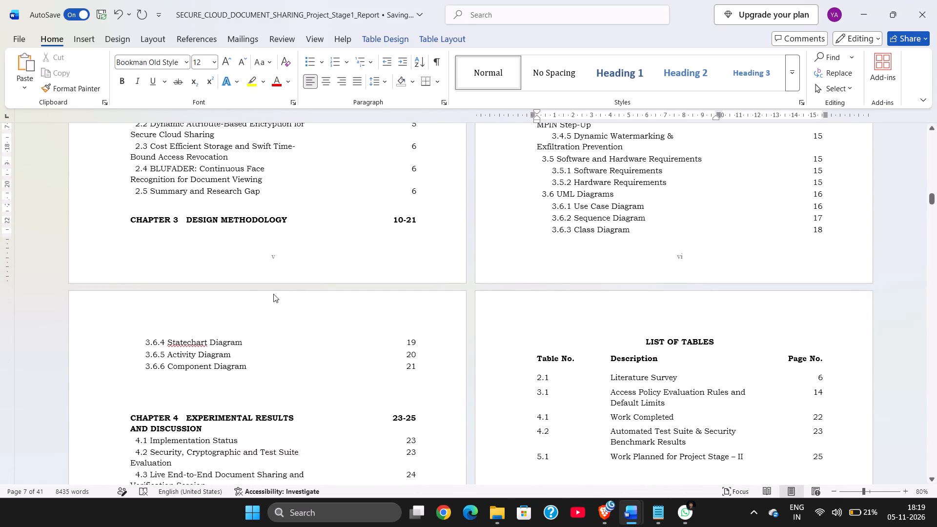
pyautogui.scroll(1, 239, 320)
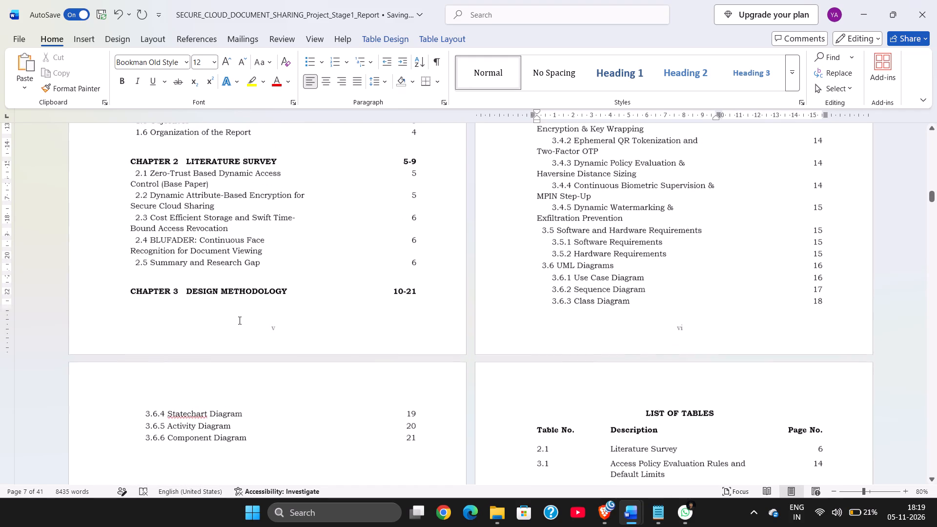
pyautogui.scroll(-20, 239, 320)
pyautogui.scroll(-20, 239, 320)
pyautogui.scroll(-20, 239, 320)
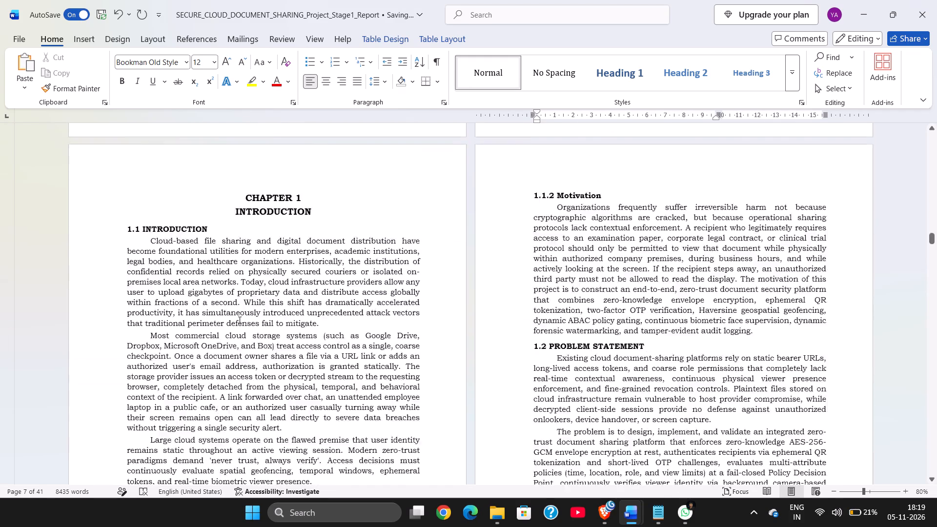
pyautogui.scroll(-20, 239, 320)
pyautogui.scroll(-20, 239, 320)
pyautogui.scroll(-20, 239, 320)
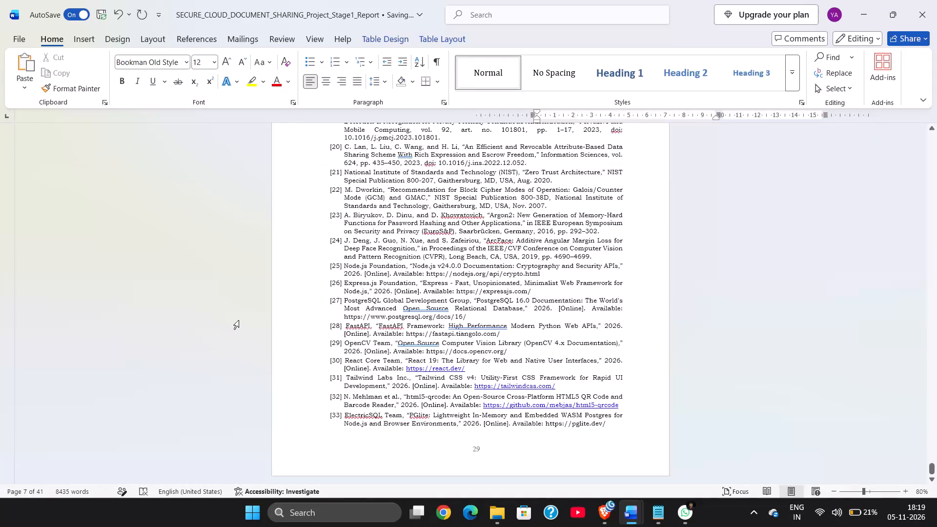
pyautogui.scroll(20, 239, 320)
pyautogui.scroll(20, 239, 320)
pyautogui.scroll(20, 239, 320)
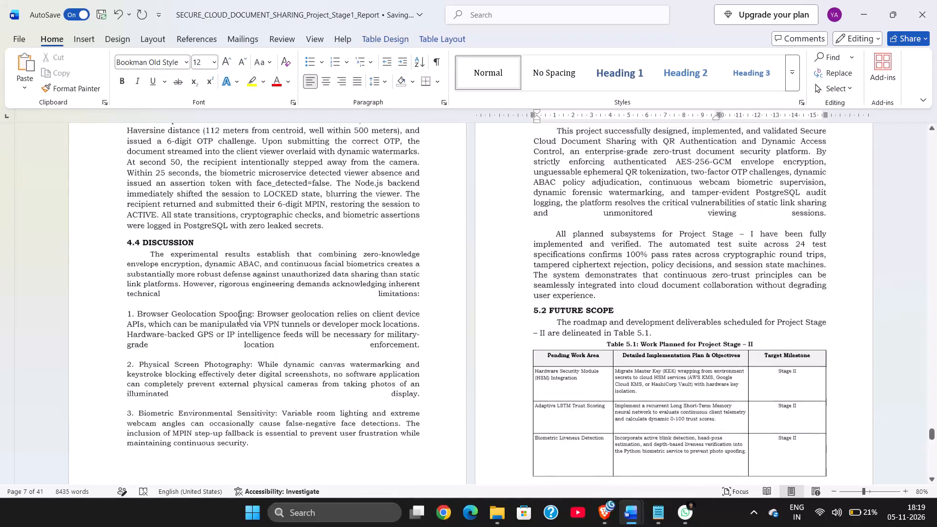
pyautogui.scroll(20, 239, 320)
pyautogui.scroll(20, 239, 320)
pyautogui.scroll(20, 239, 320)
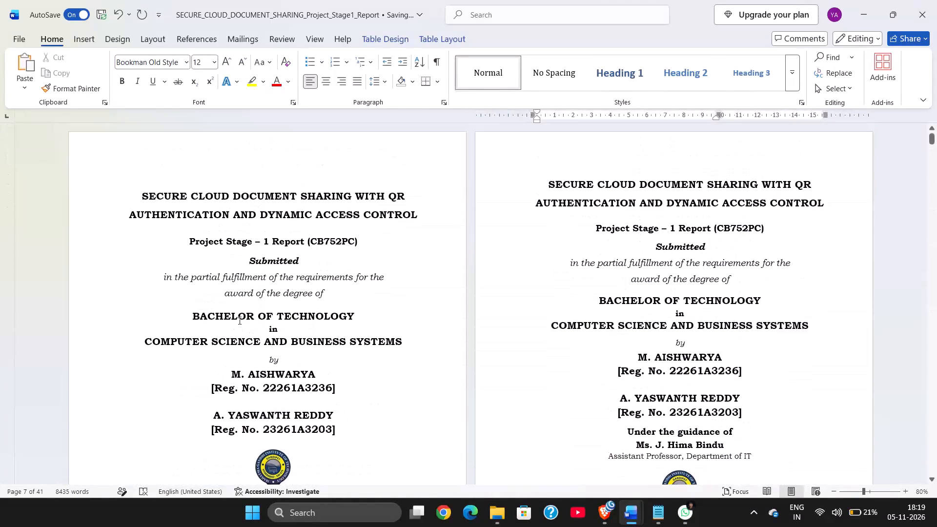
# Examine the front matter from the Acknowledgement through the contents and lists of tables, figures and abbreviations to Chapter 1 for page layout.
pyautogui.scroll(-6, 239, 320)
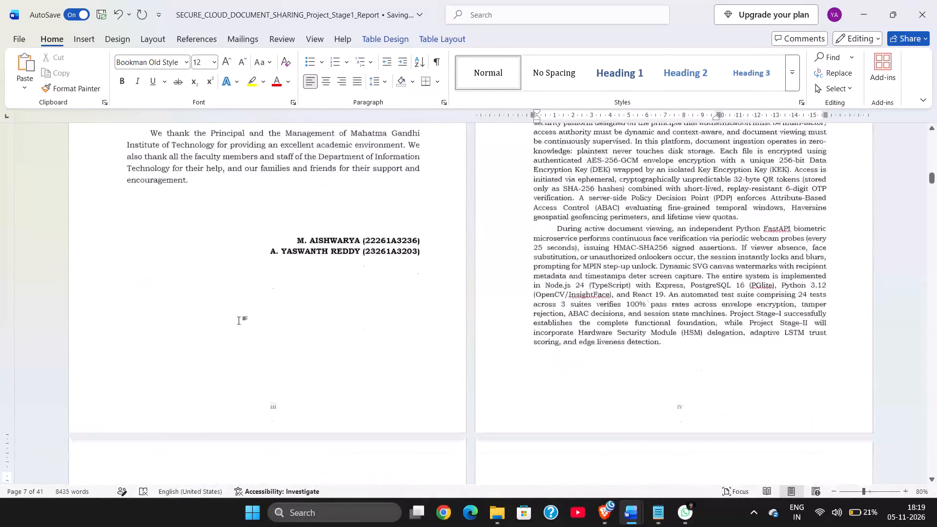
pyautogui.scroll(-7, 239, 320)
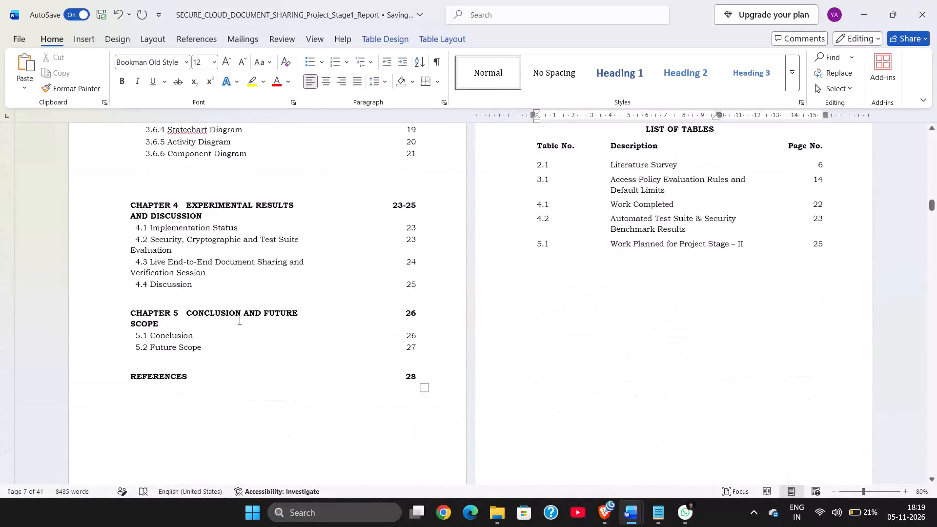
pyautogui.scroll(-3, 239, 320)
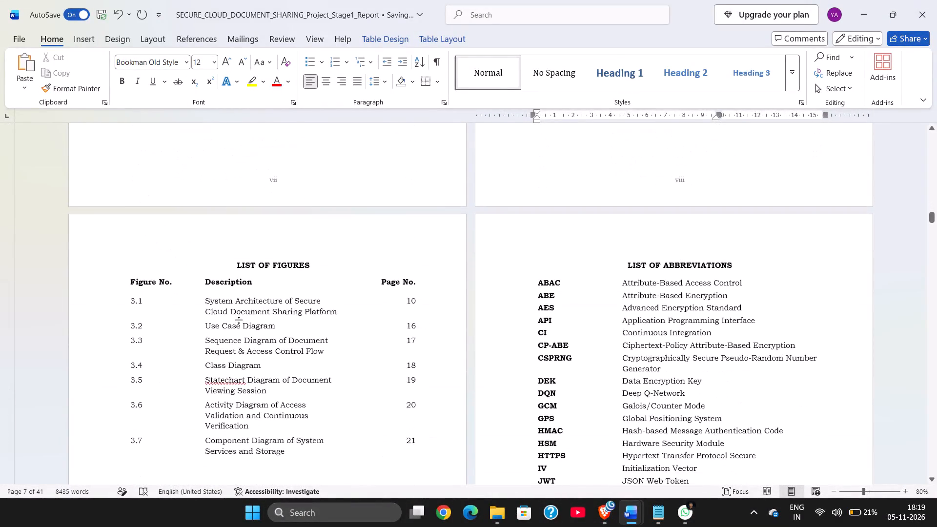
pyautogui.scroll(-7, 239, 320)
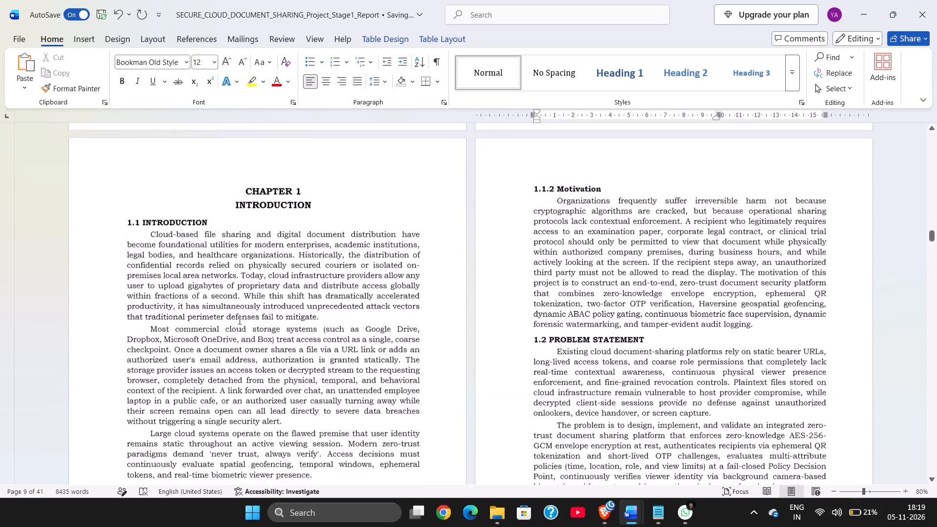
pyautogui.scroll(4, 239, 320)
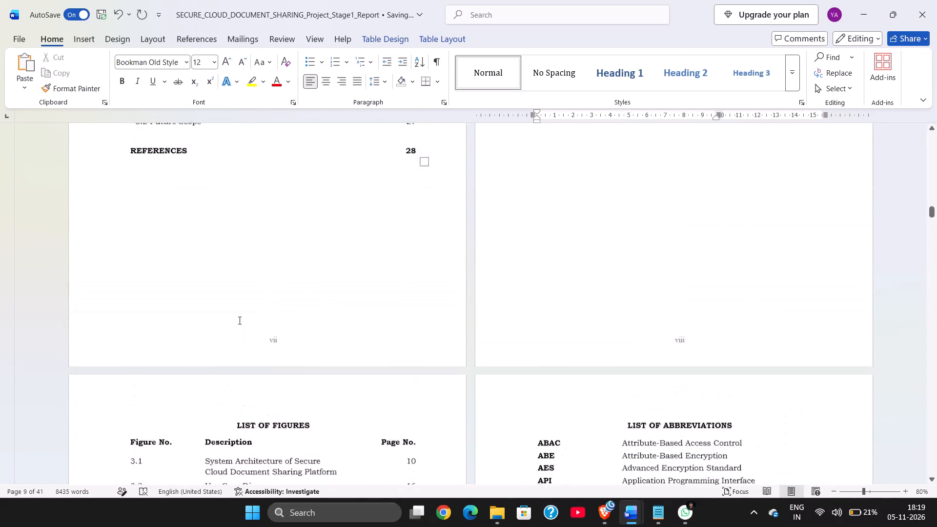
pyautogui.scroll(3, 239, 320)
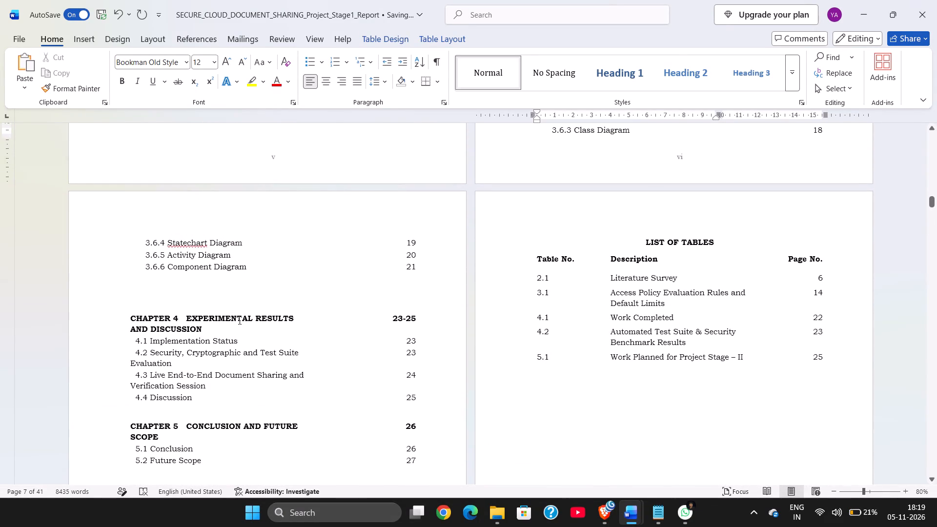
pyautogui.scroll(-1, 257, 307)
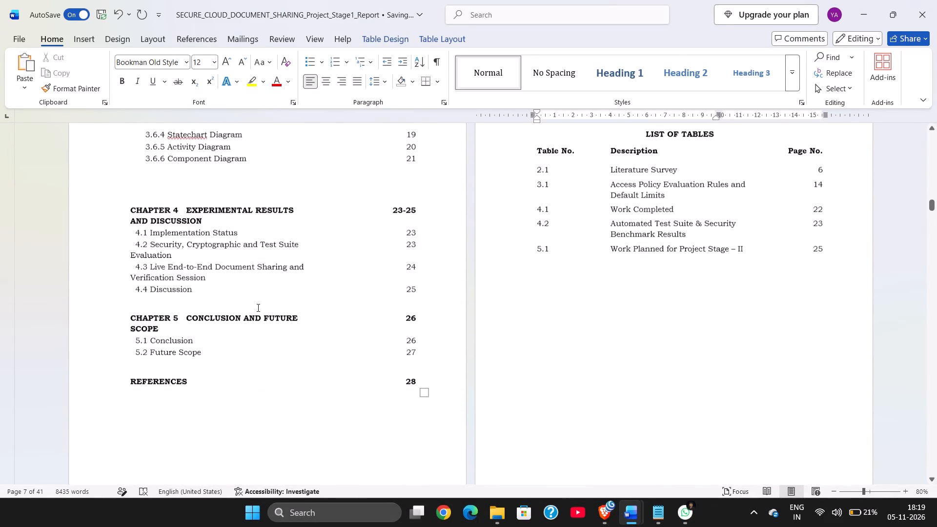
pyautogui.scroll(-1, 257, 307)
pyautogui.scroll(1, 257, 307)
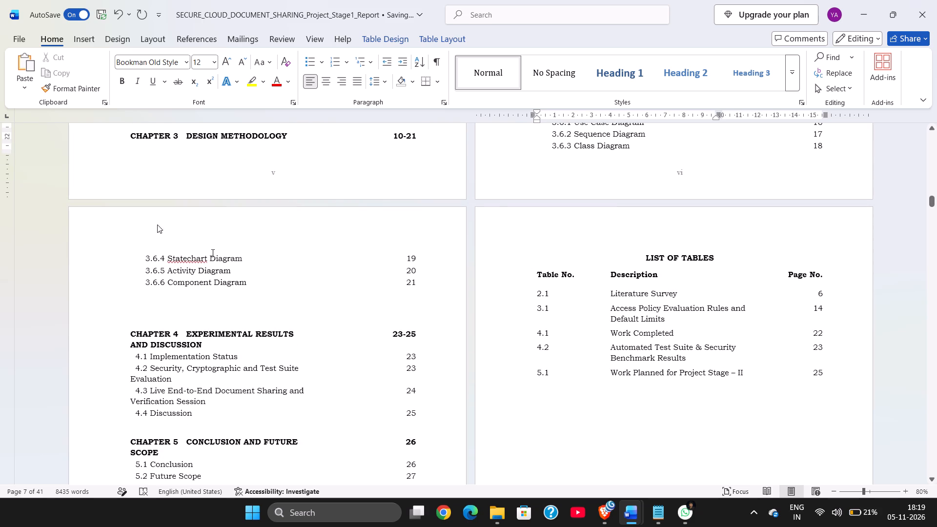
# Undo the deletion of the "TABLE OF CONTENTS (Continued)" heading and its CHAPTER / PAGE NO. header row above entry 3.3.5.
pyautogui.click(143, 225)
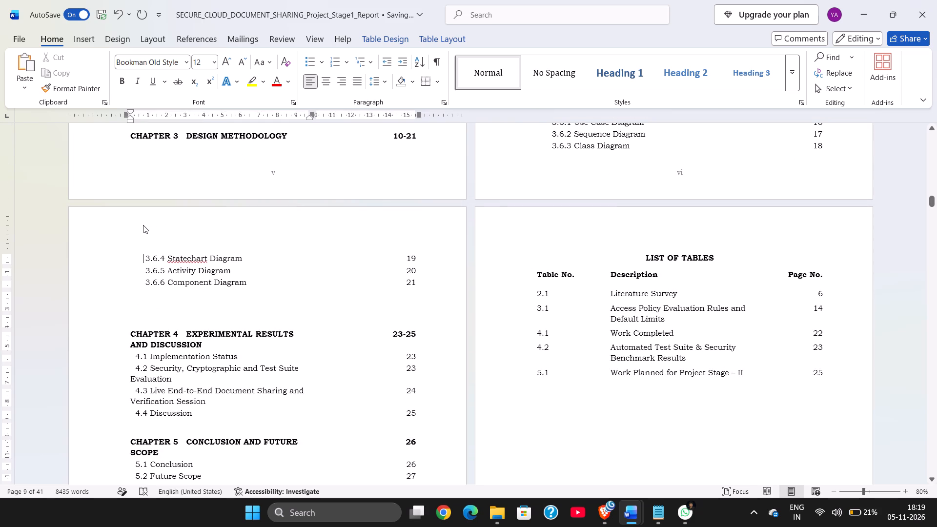
pyautogui.hotkey('ctrl', 'c')
pyautogui.hotkey('ctrl', 'y')
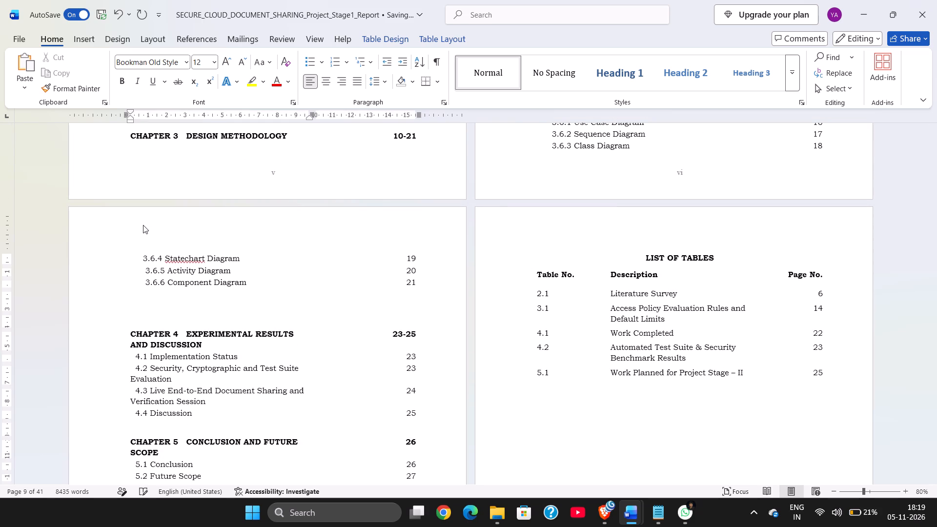
pyautogui.hotkey('ctrl', 'z')
pyautogui.hotkey('ctrl', 'z')
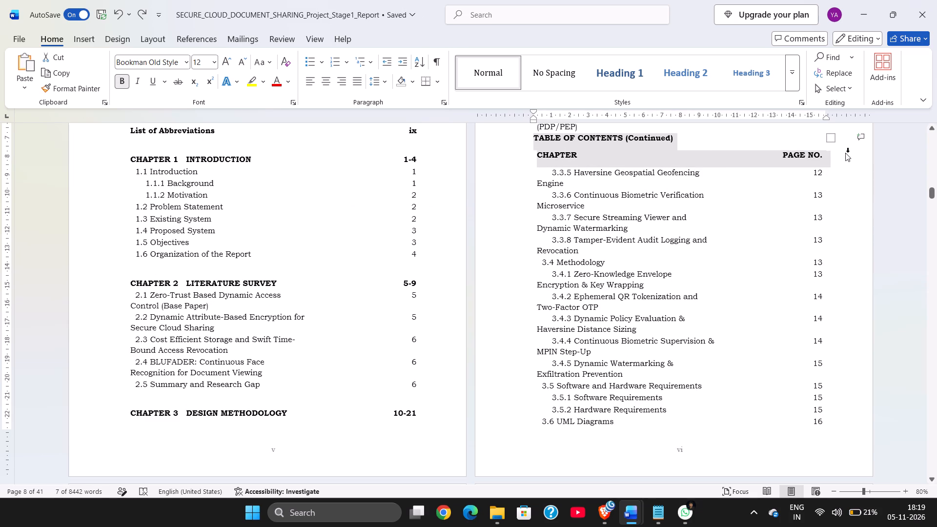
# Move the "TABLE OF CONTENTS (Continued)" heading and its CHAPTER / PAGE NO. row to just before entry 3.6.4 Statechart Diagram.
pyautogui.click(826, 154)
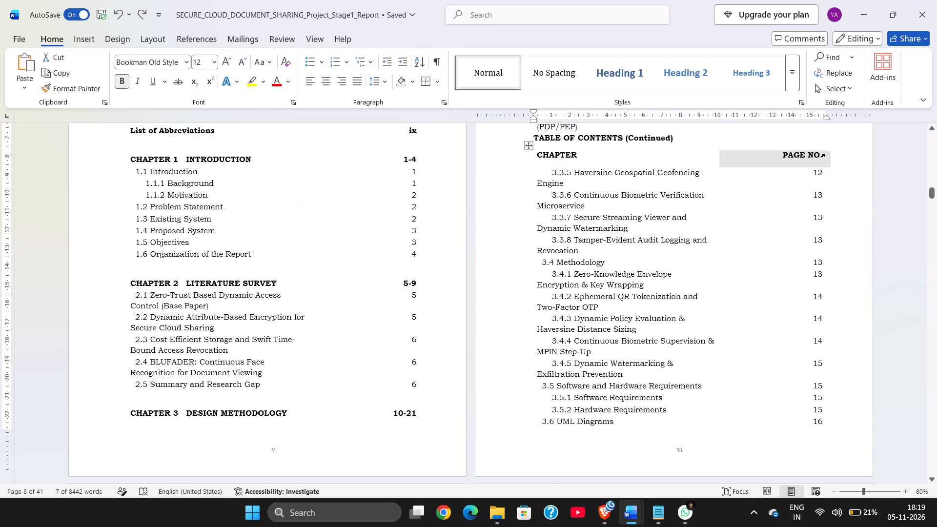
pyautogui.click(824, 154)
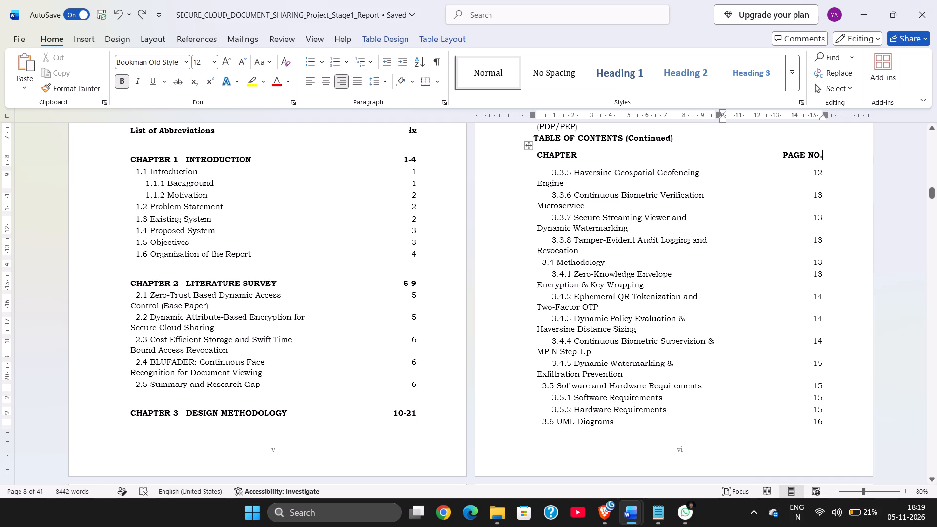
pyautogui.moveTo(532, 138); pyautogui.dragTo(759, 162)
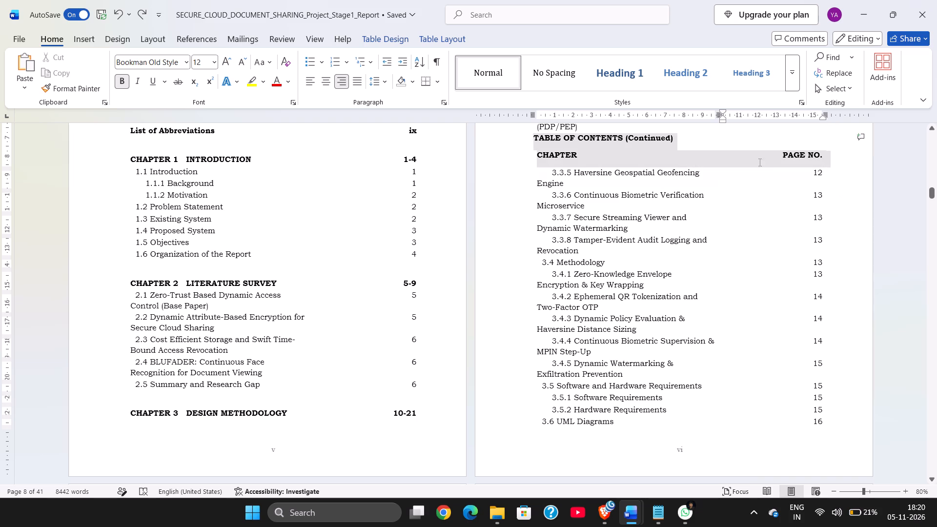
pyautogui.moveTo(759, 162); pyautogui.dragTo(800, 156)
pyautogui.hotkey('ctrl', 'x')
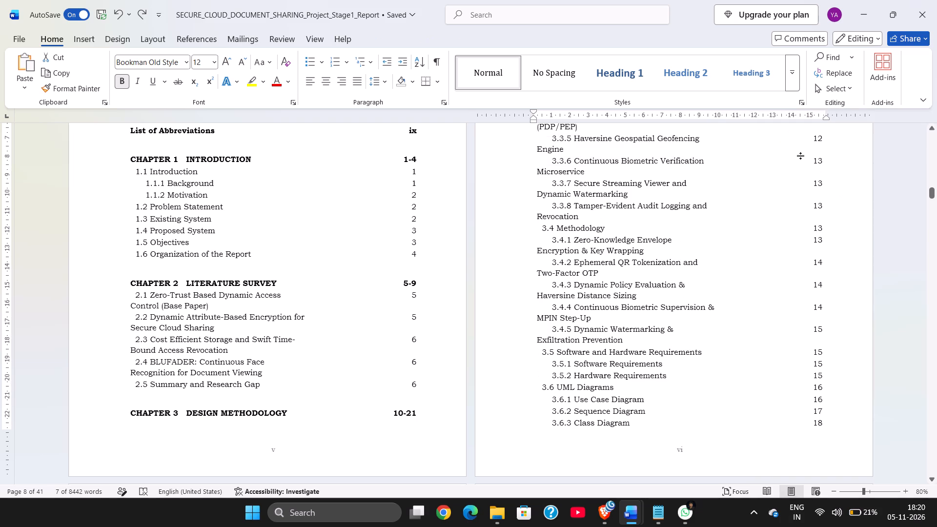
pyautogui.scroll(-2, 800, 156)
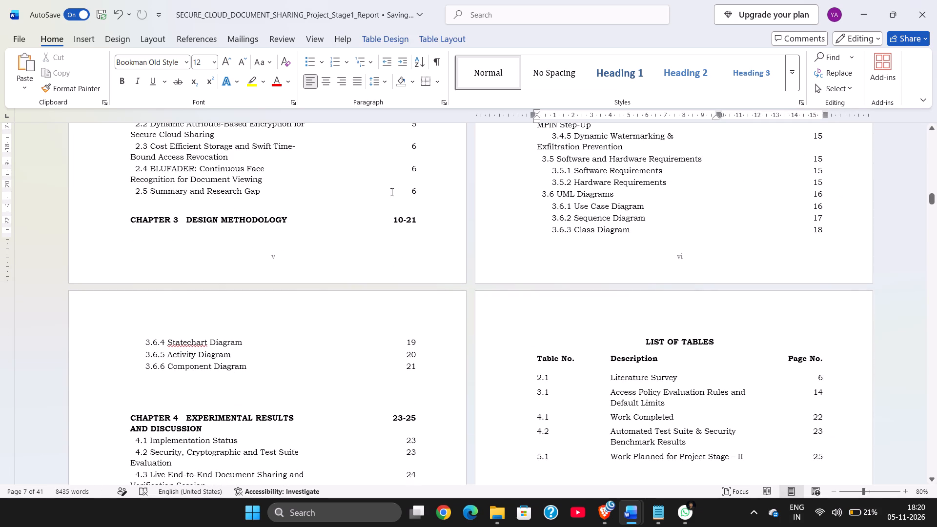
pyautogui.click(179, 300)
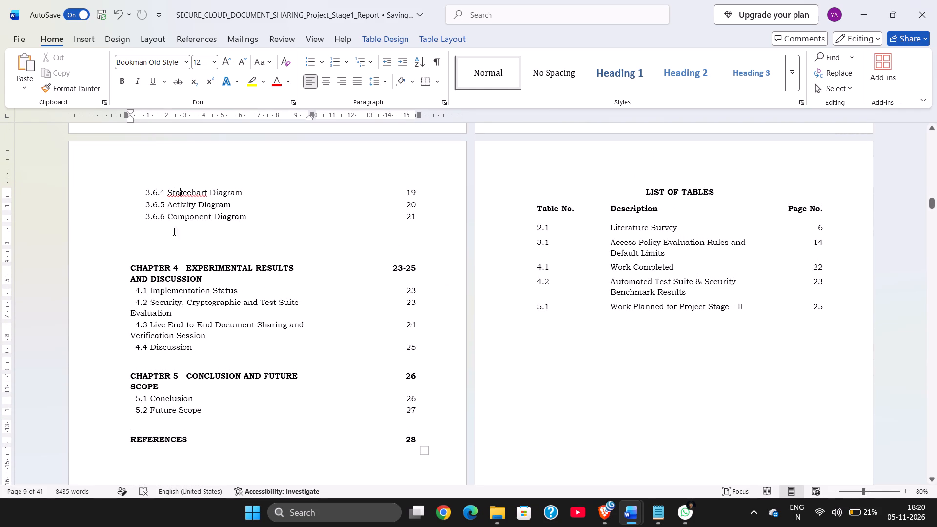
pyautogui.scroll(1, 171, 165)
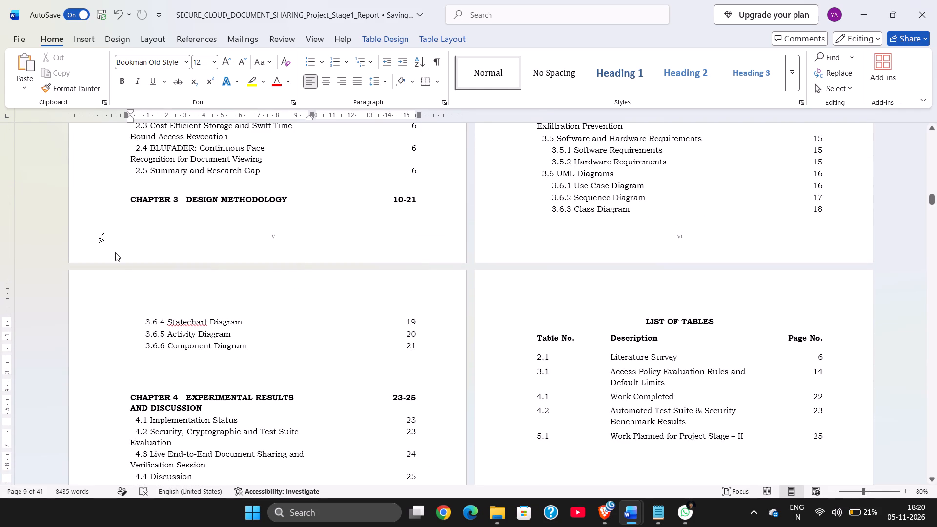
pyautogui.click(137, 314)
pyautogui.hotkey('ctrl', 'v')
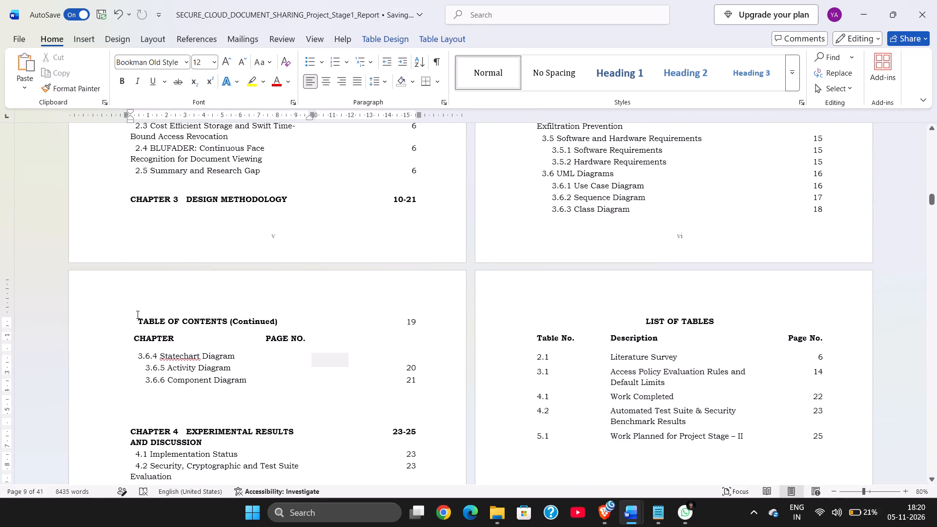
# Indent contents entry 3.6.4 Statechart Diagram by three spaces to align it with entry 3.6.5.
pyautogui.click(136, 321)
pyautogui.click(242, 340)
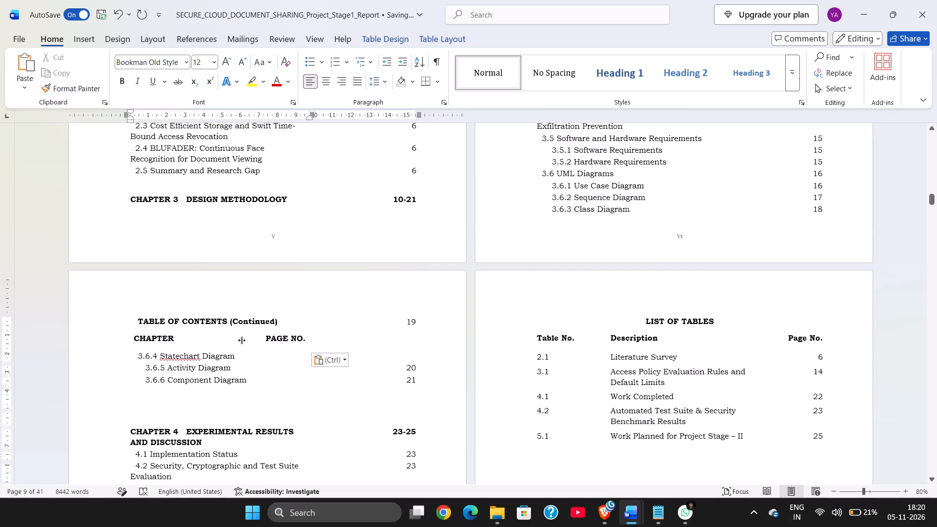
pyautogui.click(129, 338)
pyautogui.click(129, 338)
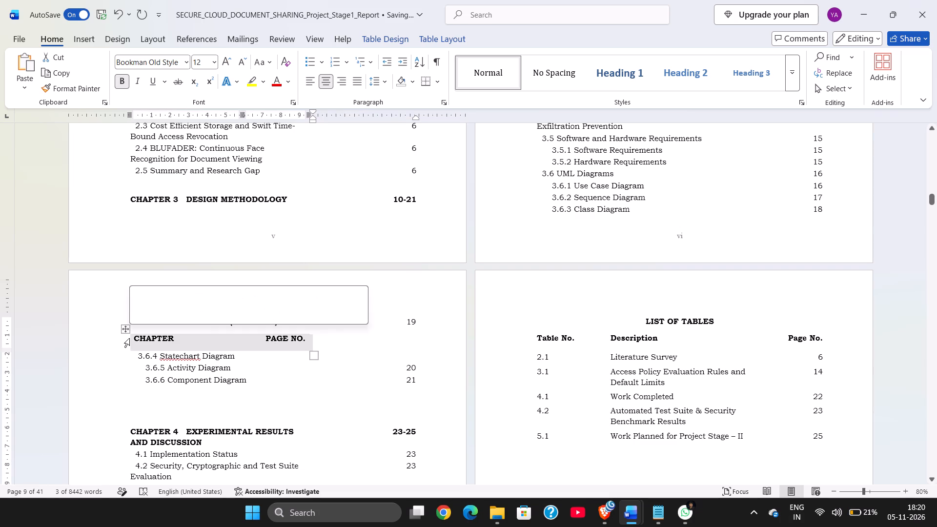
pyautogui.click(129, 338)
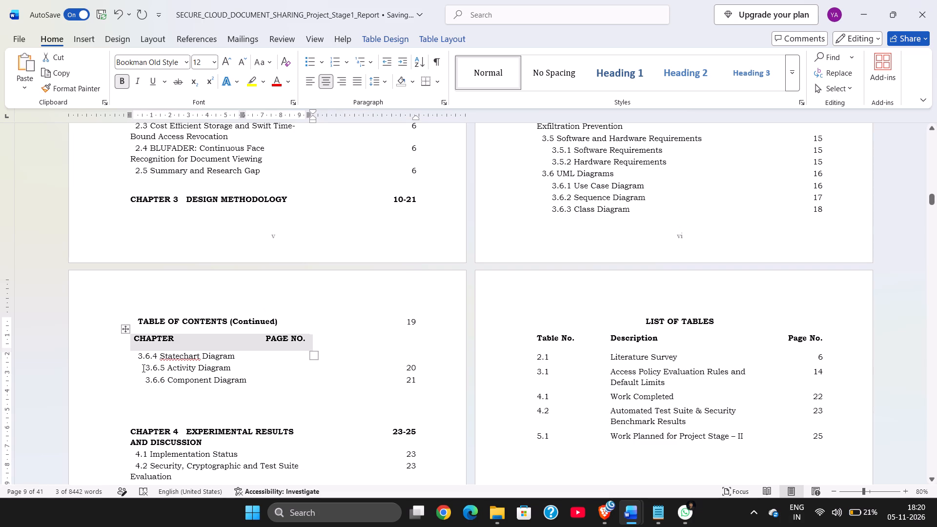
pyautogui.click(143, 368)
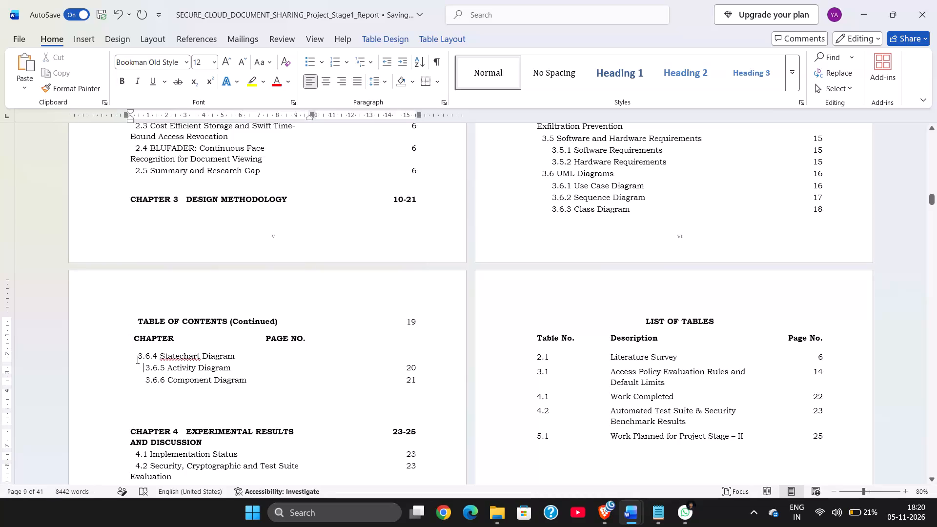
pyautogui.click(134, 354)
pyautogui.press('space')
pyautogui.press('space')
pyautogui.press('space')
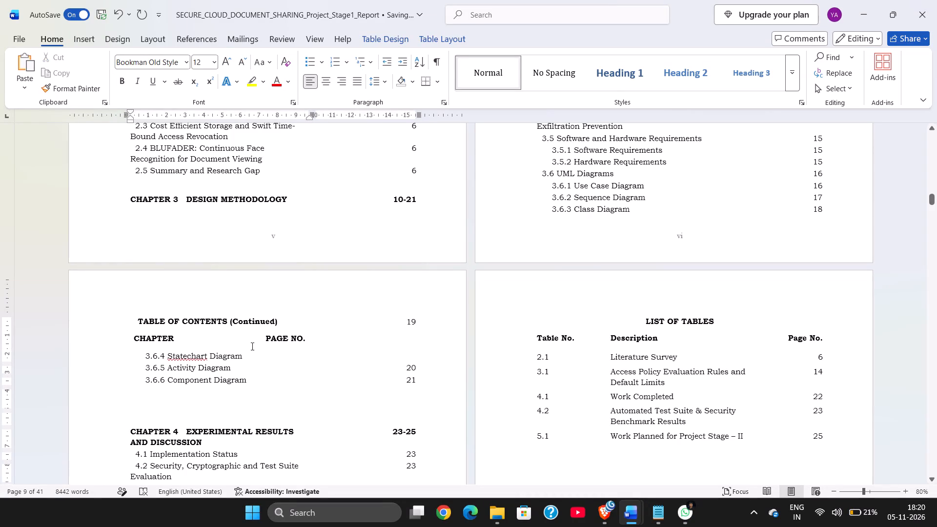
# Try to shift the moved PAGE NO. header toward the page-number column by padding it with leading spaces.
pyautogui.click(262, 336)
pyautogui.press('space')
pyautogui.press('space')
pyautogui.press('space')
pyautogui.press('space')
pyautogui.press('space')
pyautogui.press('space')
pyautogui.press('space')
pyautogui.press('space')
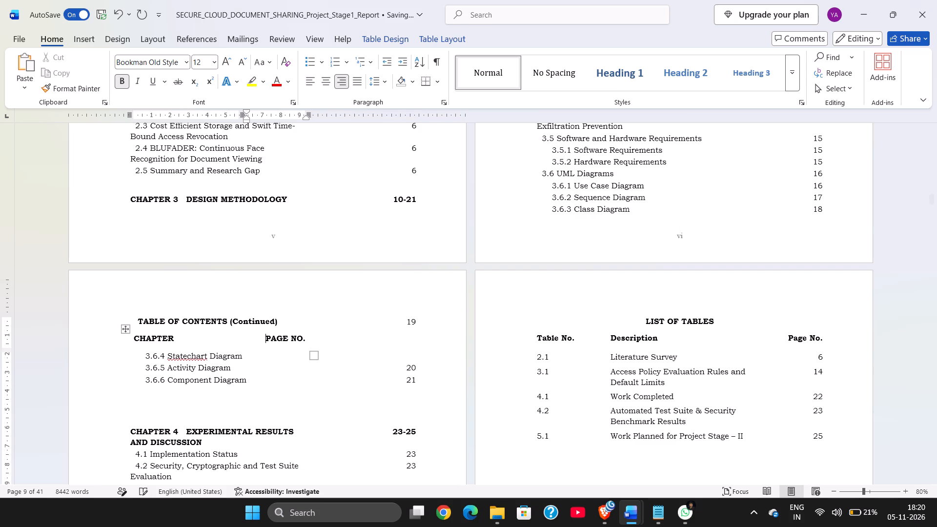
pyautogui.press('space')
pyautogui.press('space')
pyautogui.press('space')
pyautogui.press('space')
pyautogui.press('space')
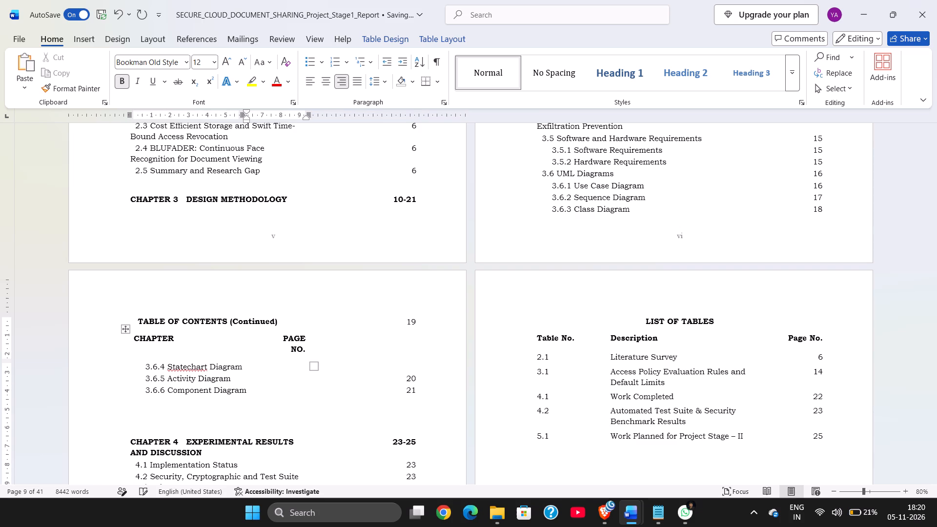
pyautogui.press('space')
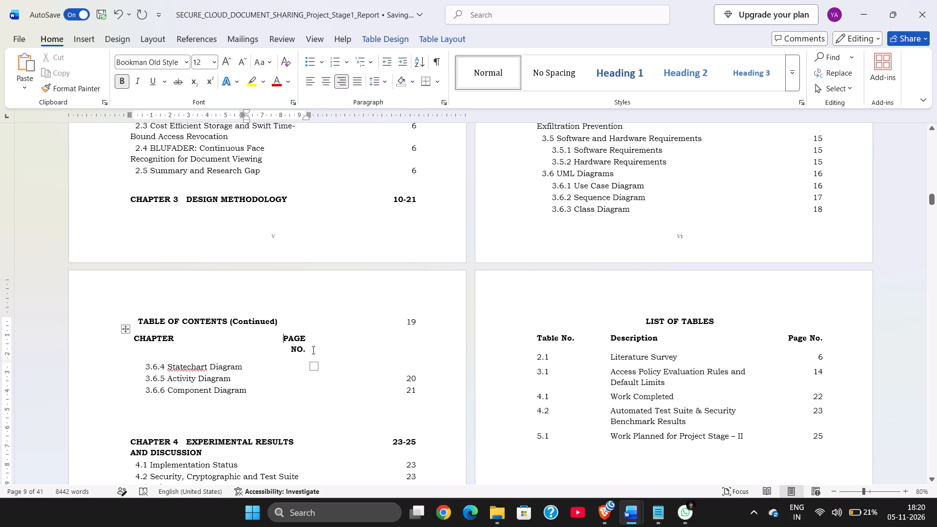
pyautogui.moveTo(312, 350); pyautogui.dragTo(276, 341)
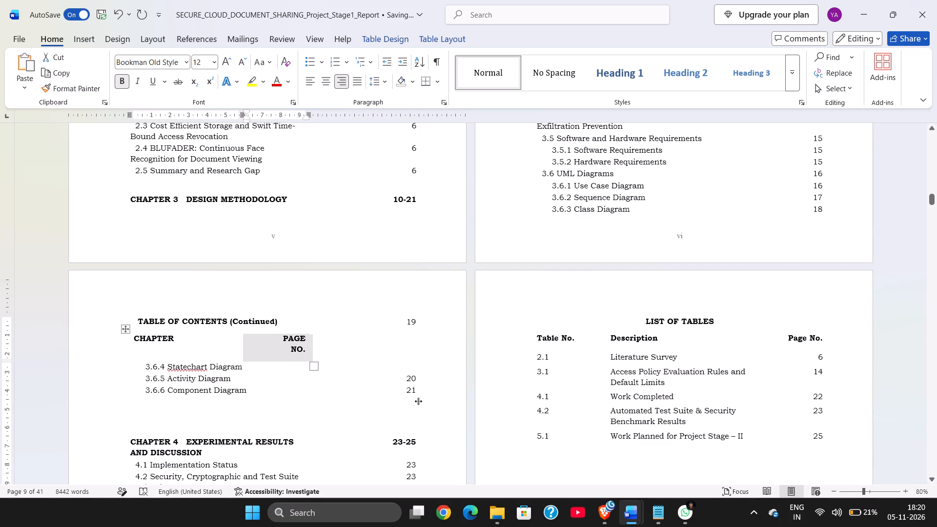
# Undo the recent contents edits back to before the page break ahead of the "TABLE OF CONTENTS (Continued)" heading was removed.
pyautogui.hotkey('ctrl', 'z')
pyautogui.hotkey('ctrl', 'z')
pyautogui.hotkey('ctrl', 'z')
pyautogui.hotkey('ctrl', 'z')
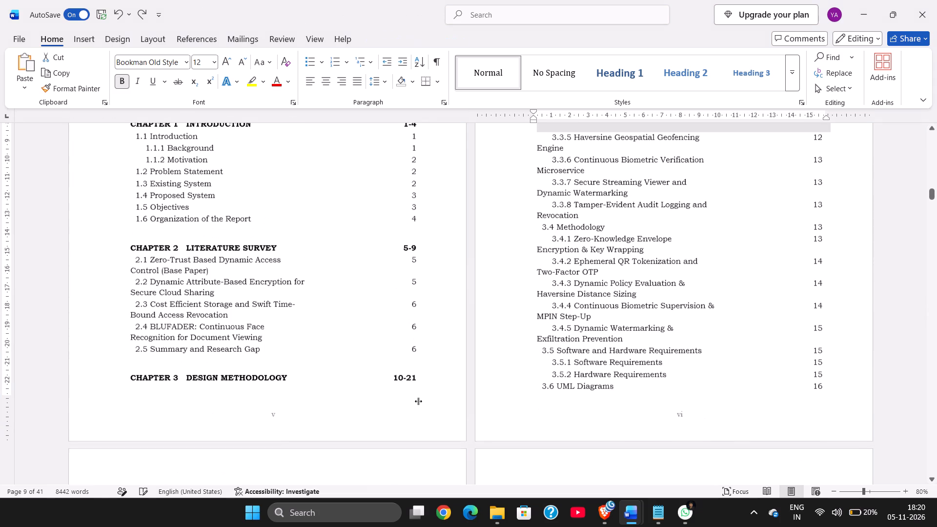
pyautogui.hotkey('ctrl', 'z')
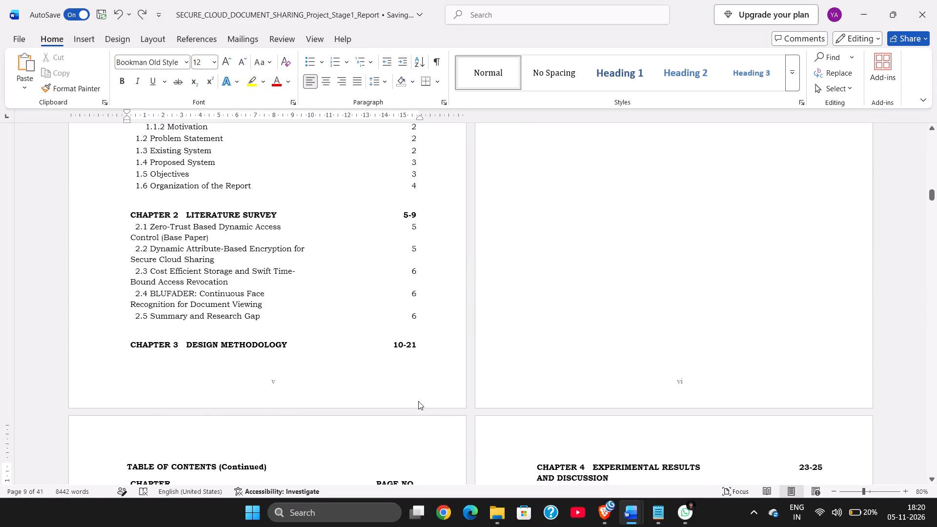
# Cut the "TABLE OF CONTENTS (Continued)" heading from above the CHAPTER / PAGE NO. row that precedes entry 3.3.5.
pyautogui.scroll(-2, 418, 401)
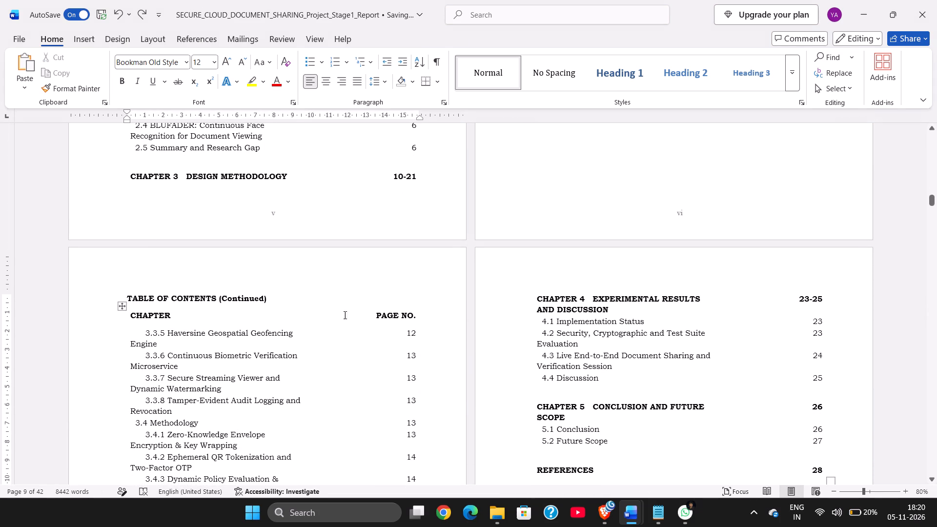
pyautogui.moveTo(270, 297); pyautogui.dragTo(138, 299)
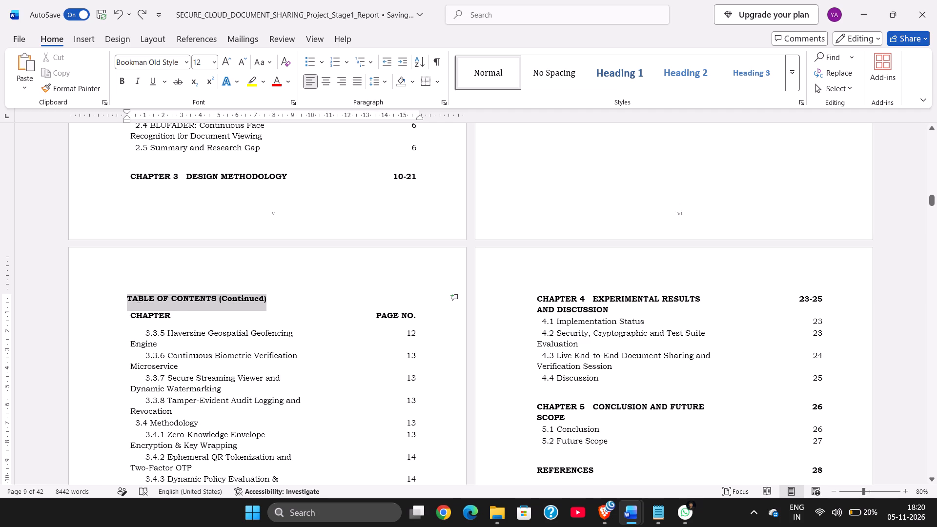
pyautogui.moveTo(138, 299); pyautogui.dragTo(137, 299)
pyautogui.hotkey('ctrl', 'x')
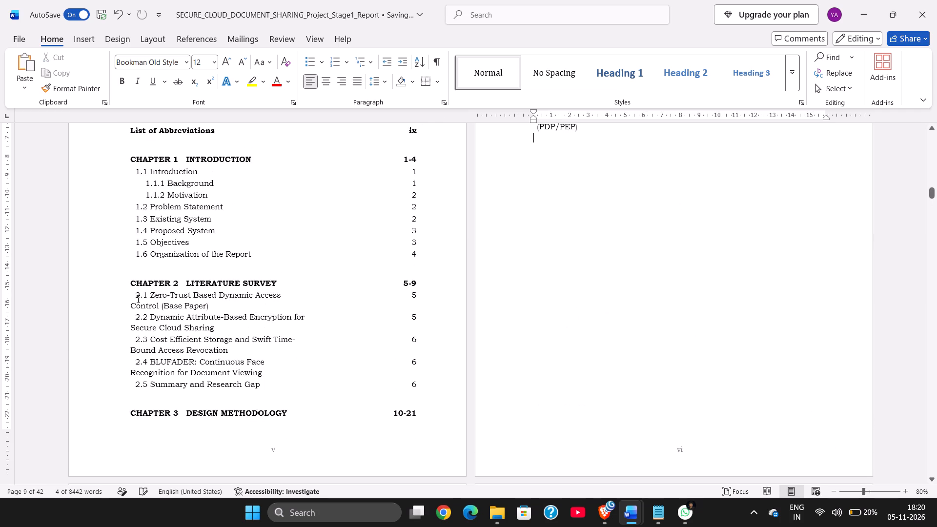
# Check how the table of contents flows across its pages without the continued heading.
pyautogui.scroll(5, 137, 299)
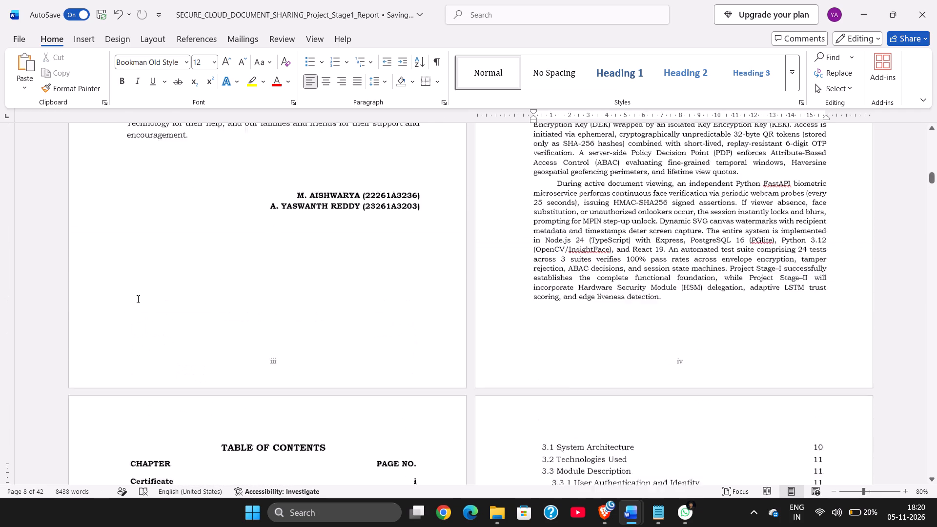
pyautogui.scroll(4, 137, 299)
pyautogui.scroll(-3, 137, 299)
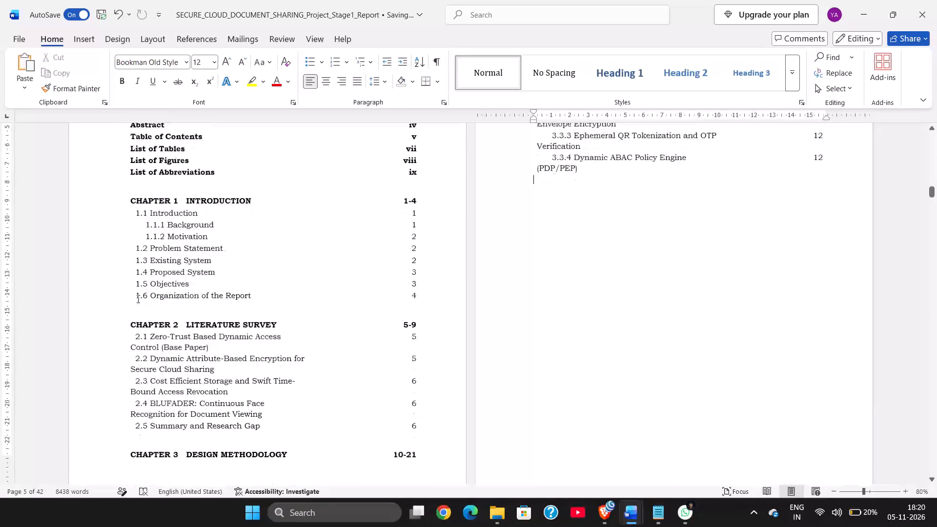
pyautogui.scroll(-4, 137, 299)
pyautogui.scroll(2, 137, 299)
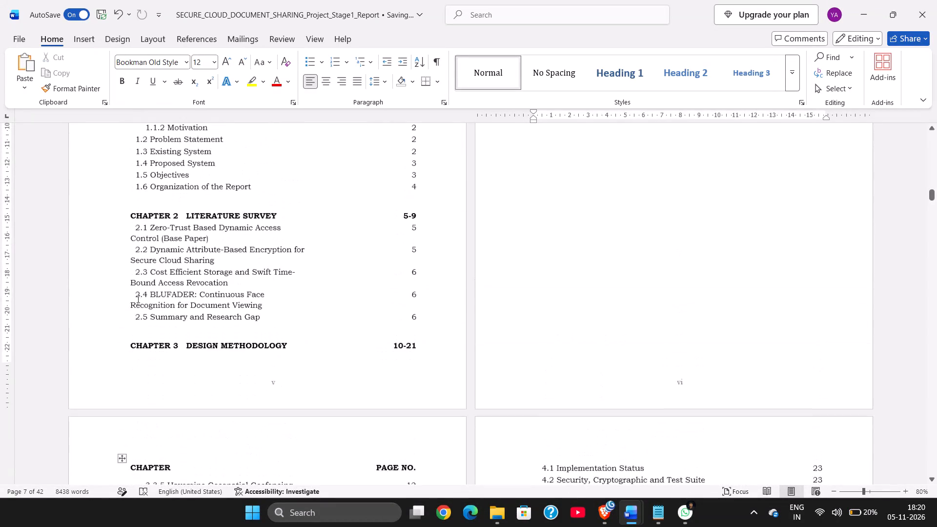
pyautogui.scroll(2, 137, 299)
pyautogui.scroll(-4, 137, 299)
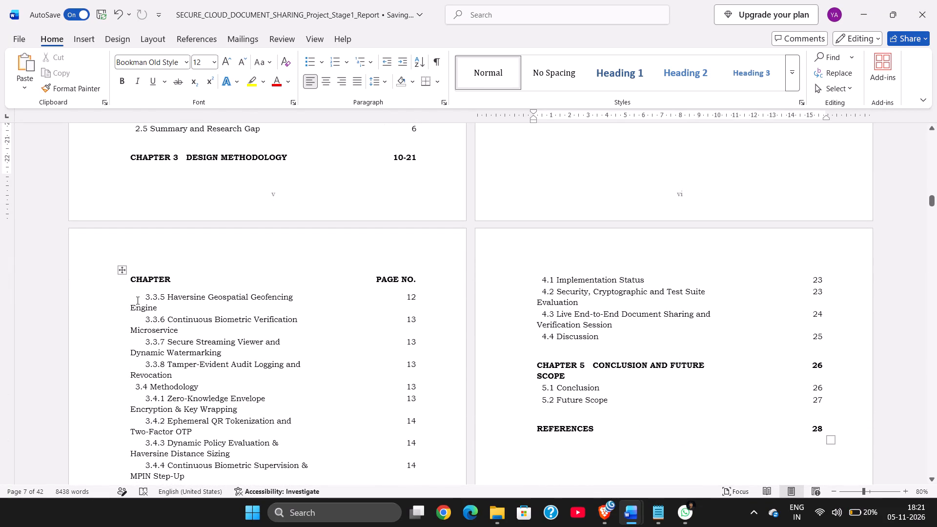
# Delete leading spaces before contents entry 3.3.5 Haversine Geospatial Geofencing Engine, and undo the last of those deletions.
pyautogui.click(137, 300)
pyautogui.press('BackSpace')
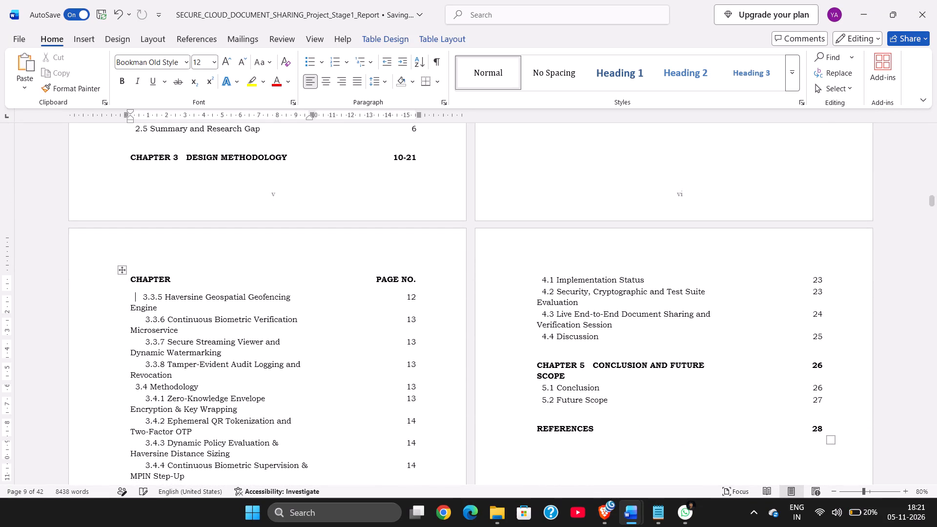
pyautogui.press('BackSpace')
pyautogui.press('BackSpace')
pyautogui.press('BackSpace')
pyautogui.press('BackSpace')
pyautogui.press('BackSpace')
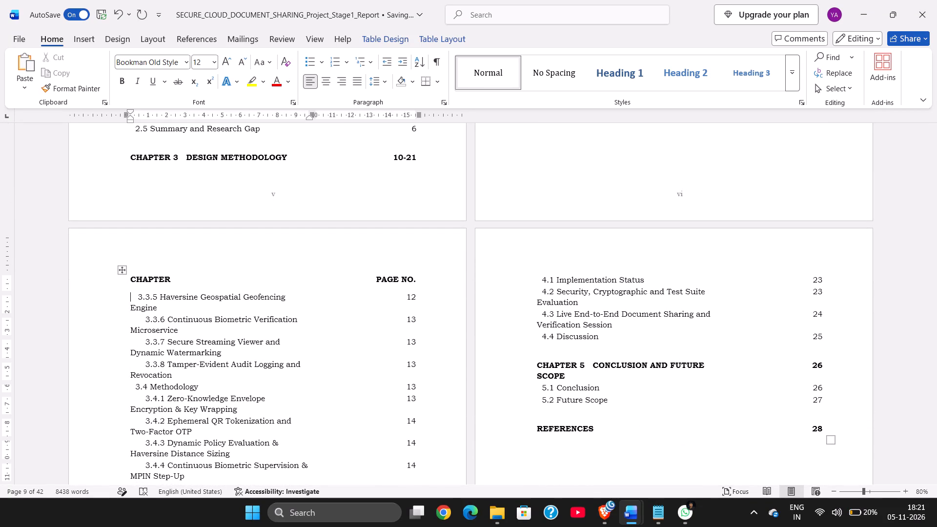
pyautogui.hotkey('ctrl', 'z')
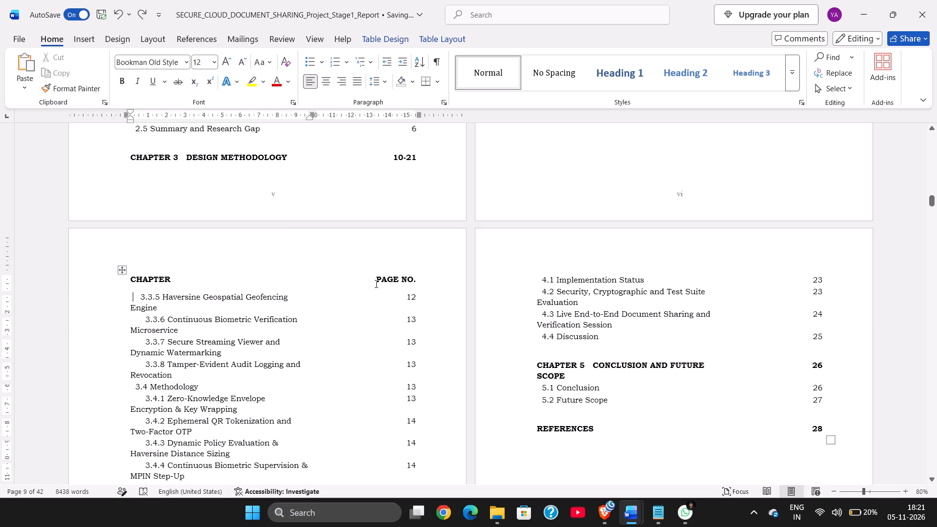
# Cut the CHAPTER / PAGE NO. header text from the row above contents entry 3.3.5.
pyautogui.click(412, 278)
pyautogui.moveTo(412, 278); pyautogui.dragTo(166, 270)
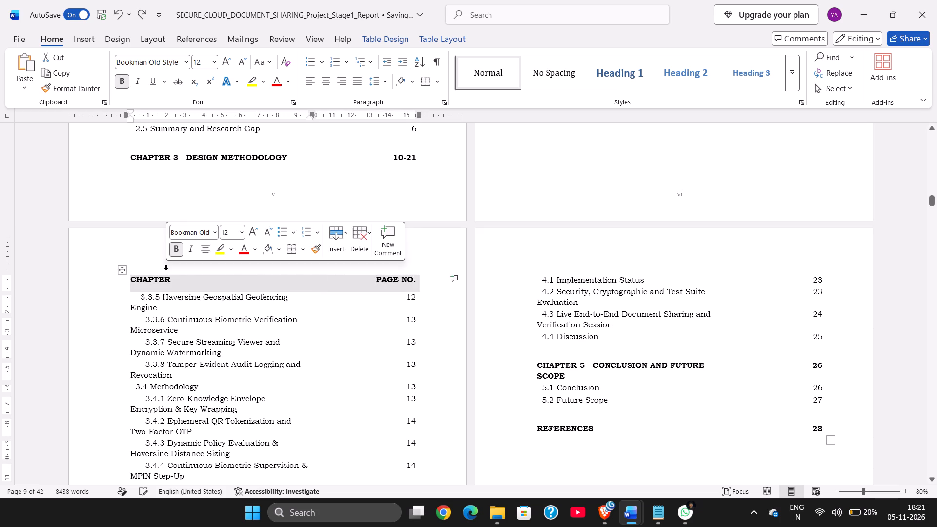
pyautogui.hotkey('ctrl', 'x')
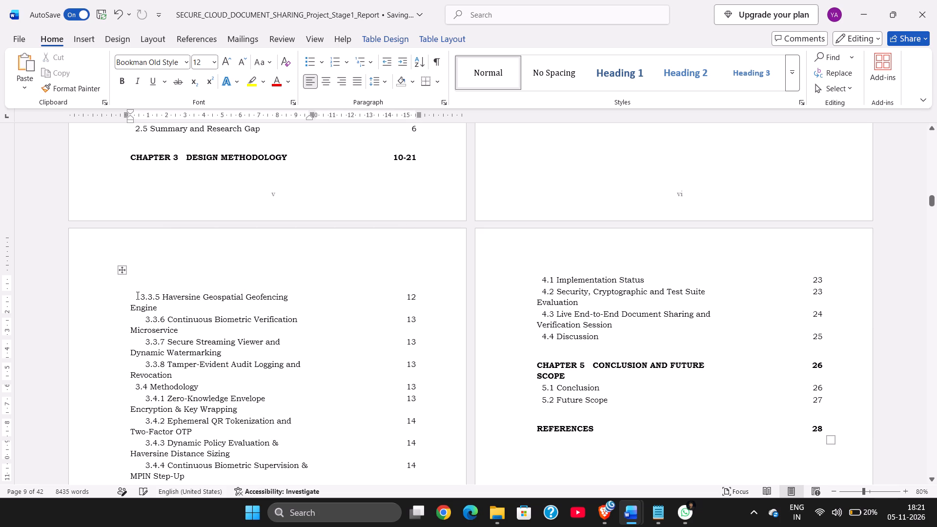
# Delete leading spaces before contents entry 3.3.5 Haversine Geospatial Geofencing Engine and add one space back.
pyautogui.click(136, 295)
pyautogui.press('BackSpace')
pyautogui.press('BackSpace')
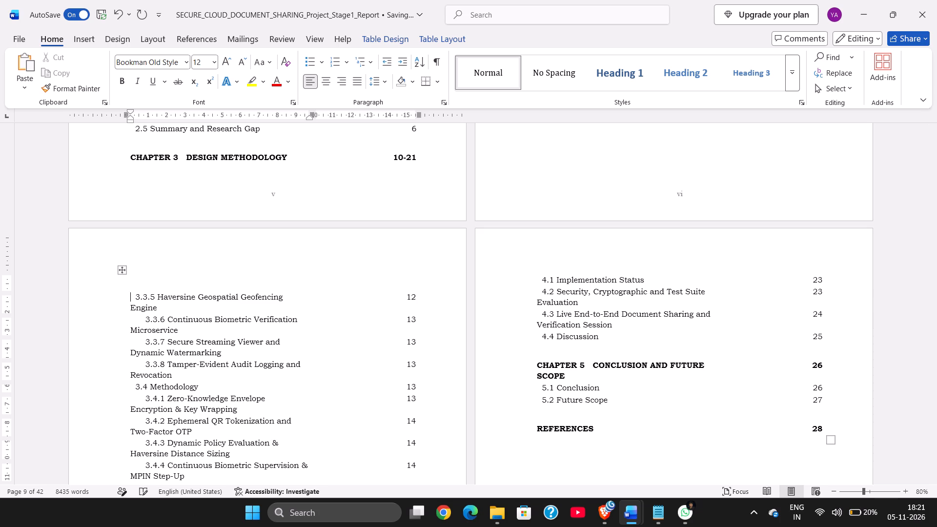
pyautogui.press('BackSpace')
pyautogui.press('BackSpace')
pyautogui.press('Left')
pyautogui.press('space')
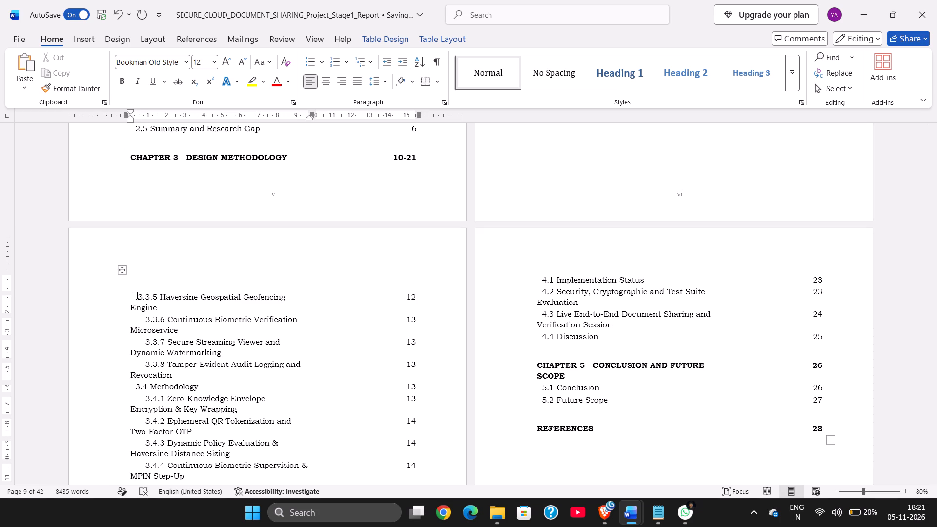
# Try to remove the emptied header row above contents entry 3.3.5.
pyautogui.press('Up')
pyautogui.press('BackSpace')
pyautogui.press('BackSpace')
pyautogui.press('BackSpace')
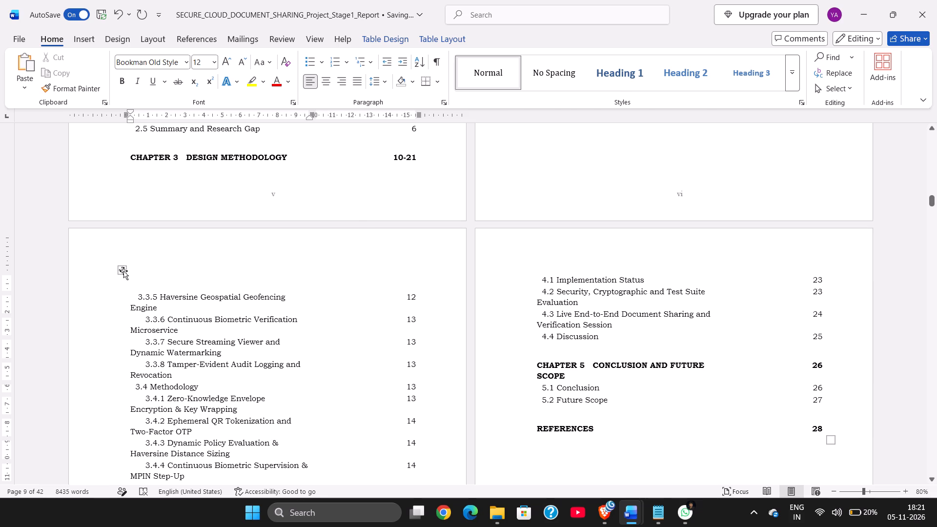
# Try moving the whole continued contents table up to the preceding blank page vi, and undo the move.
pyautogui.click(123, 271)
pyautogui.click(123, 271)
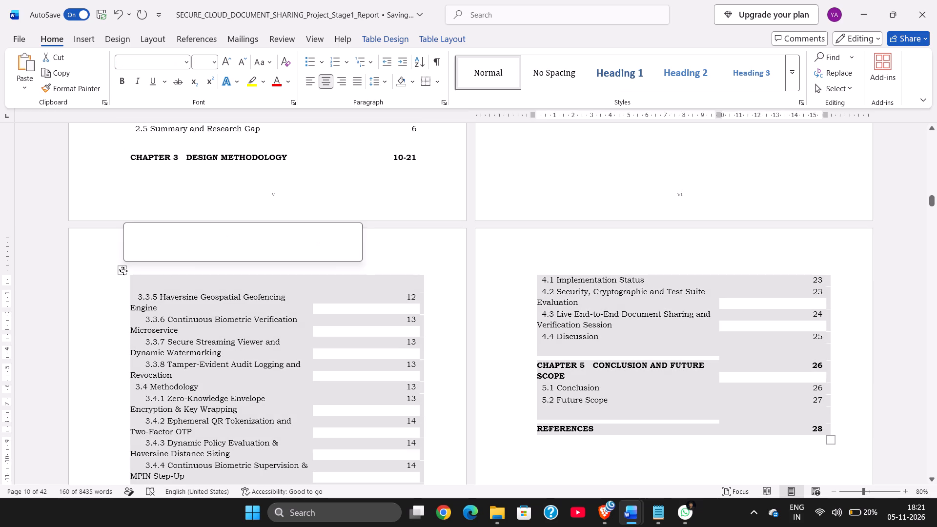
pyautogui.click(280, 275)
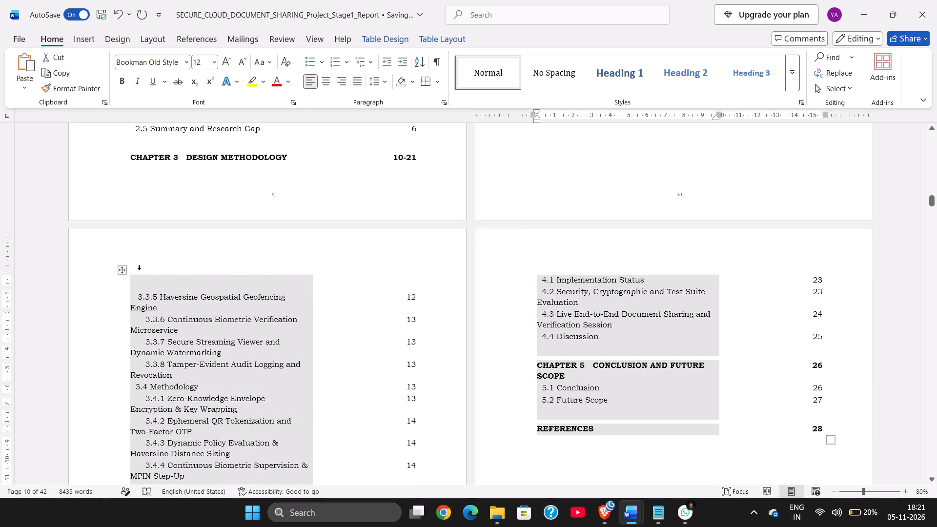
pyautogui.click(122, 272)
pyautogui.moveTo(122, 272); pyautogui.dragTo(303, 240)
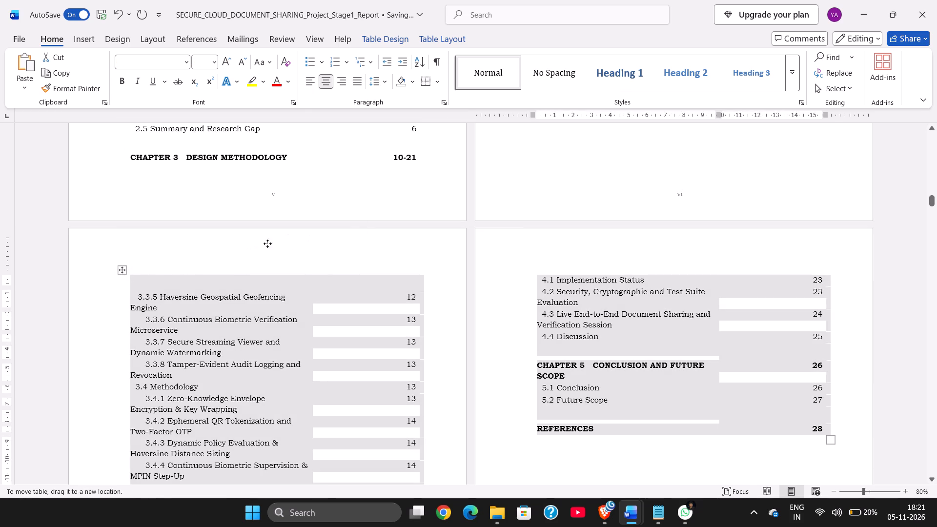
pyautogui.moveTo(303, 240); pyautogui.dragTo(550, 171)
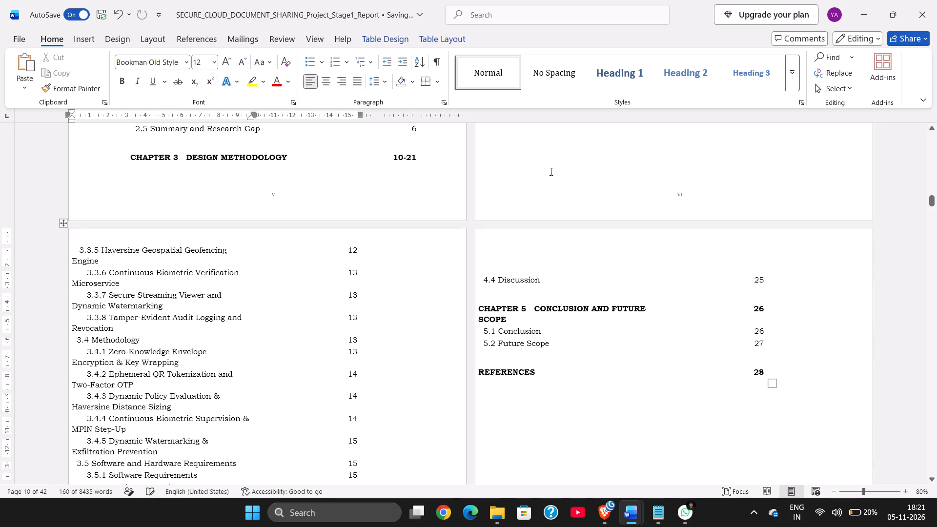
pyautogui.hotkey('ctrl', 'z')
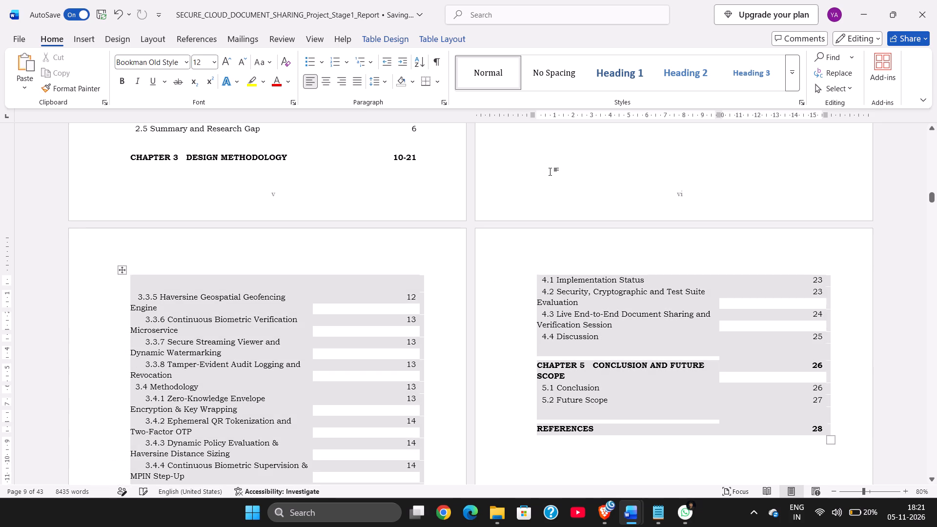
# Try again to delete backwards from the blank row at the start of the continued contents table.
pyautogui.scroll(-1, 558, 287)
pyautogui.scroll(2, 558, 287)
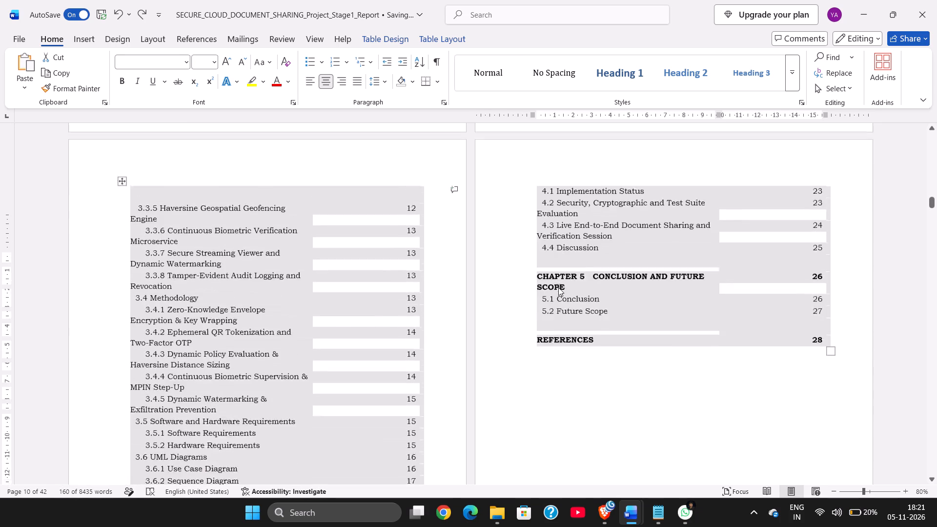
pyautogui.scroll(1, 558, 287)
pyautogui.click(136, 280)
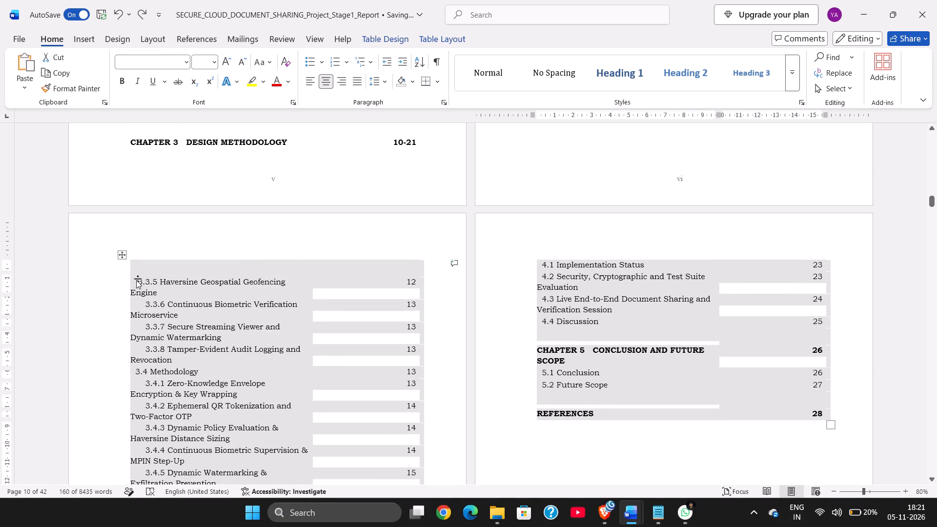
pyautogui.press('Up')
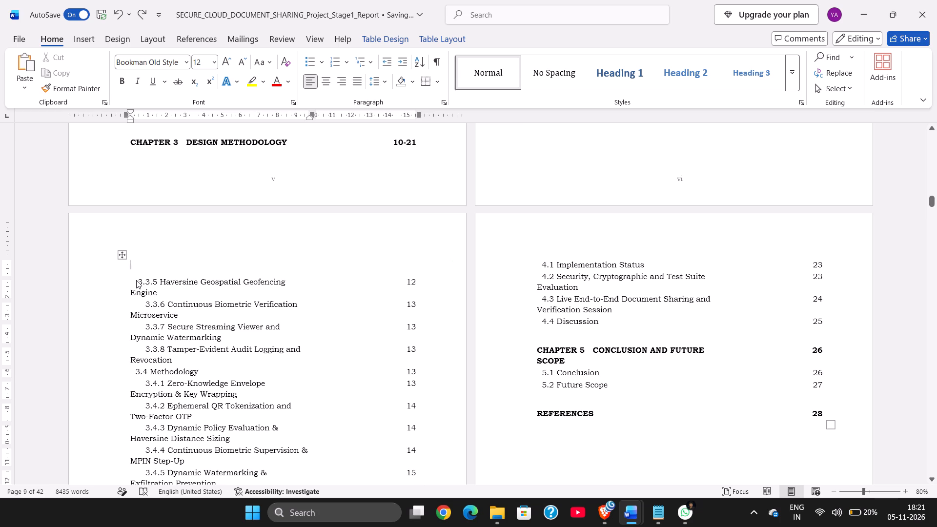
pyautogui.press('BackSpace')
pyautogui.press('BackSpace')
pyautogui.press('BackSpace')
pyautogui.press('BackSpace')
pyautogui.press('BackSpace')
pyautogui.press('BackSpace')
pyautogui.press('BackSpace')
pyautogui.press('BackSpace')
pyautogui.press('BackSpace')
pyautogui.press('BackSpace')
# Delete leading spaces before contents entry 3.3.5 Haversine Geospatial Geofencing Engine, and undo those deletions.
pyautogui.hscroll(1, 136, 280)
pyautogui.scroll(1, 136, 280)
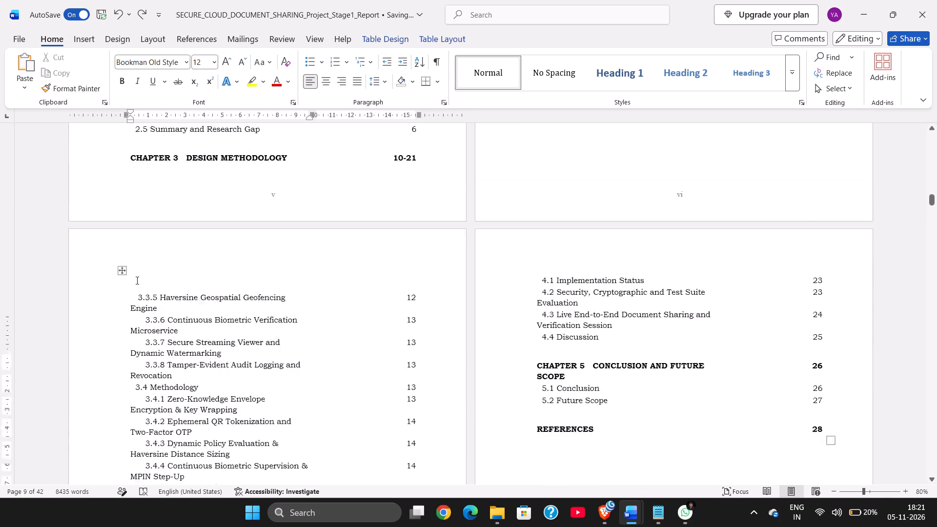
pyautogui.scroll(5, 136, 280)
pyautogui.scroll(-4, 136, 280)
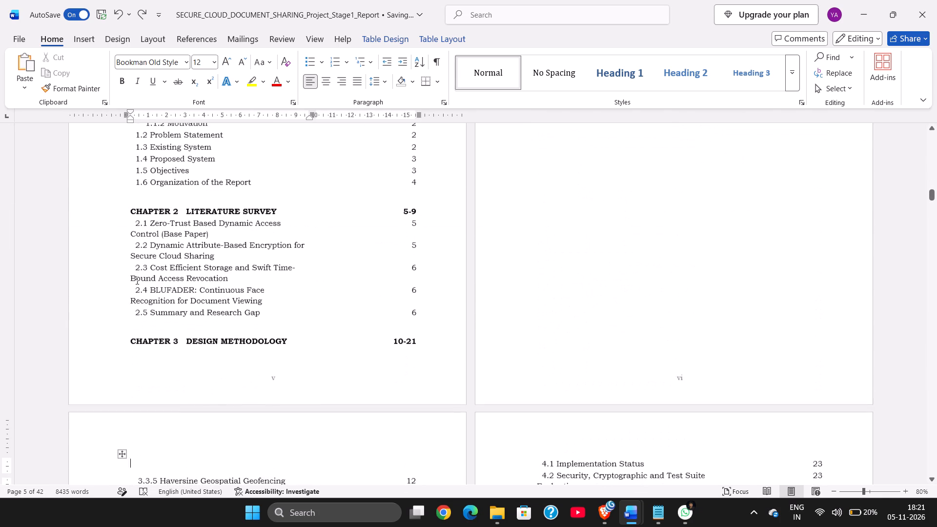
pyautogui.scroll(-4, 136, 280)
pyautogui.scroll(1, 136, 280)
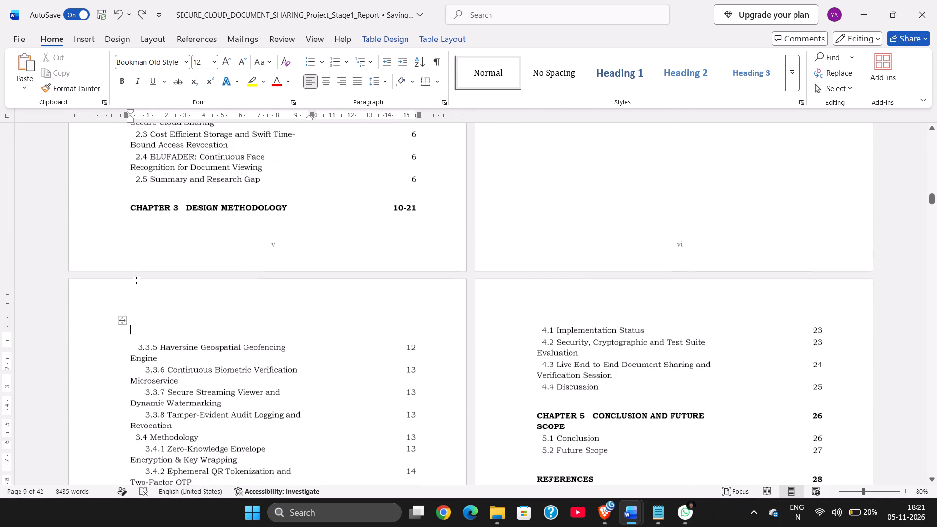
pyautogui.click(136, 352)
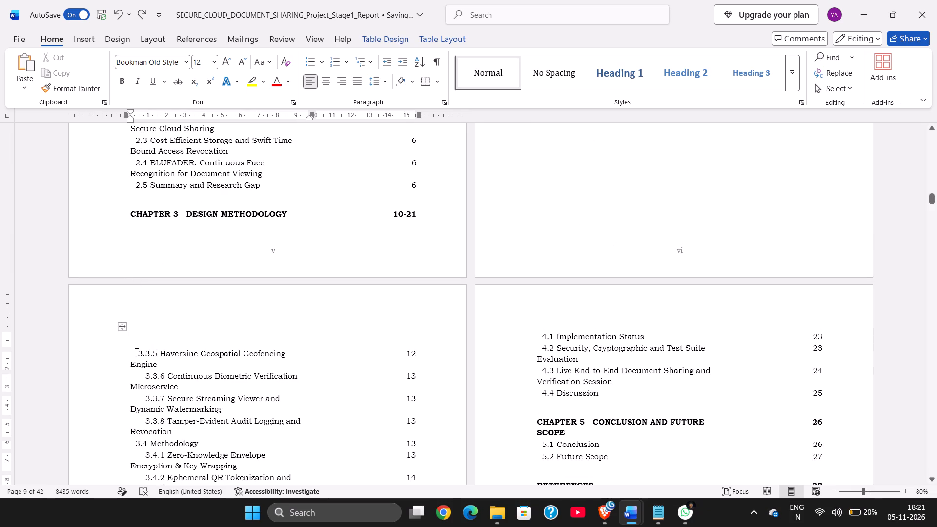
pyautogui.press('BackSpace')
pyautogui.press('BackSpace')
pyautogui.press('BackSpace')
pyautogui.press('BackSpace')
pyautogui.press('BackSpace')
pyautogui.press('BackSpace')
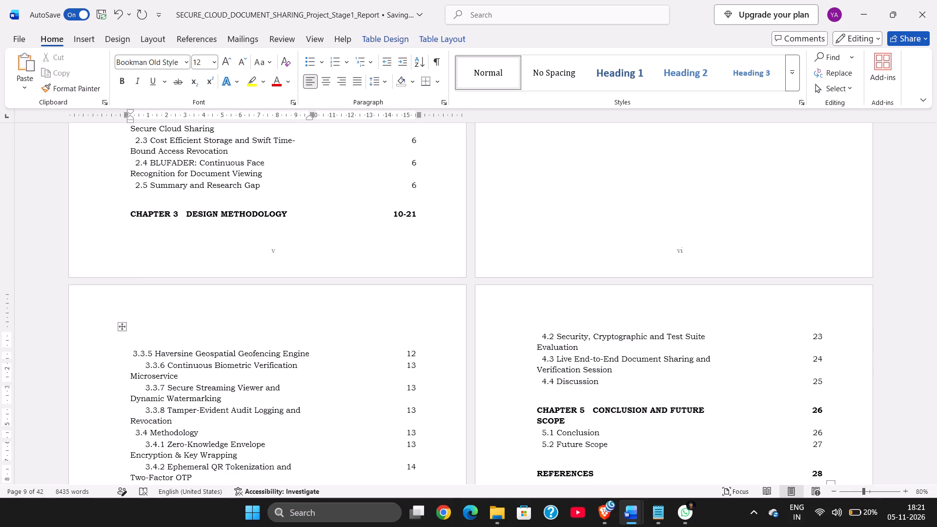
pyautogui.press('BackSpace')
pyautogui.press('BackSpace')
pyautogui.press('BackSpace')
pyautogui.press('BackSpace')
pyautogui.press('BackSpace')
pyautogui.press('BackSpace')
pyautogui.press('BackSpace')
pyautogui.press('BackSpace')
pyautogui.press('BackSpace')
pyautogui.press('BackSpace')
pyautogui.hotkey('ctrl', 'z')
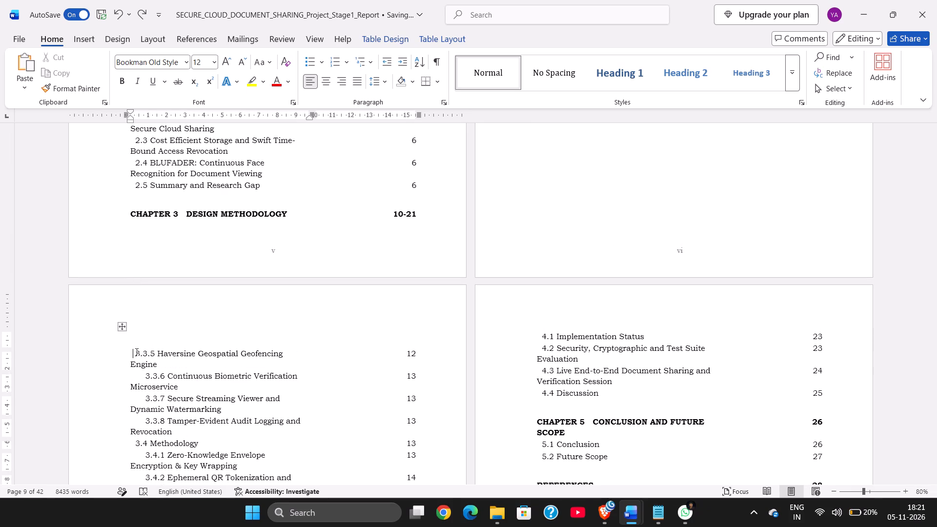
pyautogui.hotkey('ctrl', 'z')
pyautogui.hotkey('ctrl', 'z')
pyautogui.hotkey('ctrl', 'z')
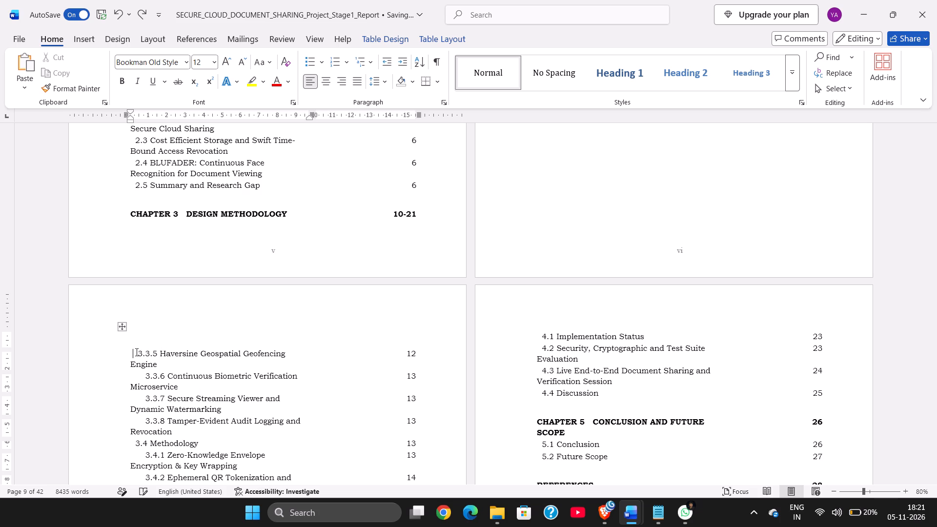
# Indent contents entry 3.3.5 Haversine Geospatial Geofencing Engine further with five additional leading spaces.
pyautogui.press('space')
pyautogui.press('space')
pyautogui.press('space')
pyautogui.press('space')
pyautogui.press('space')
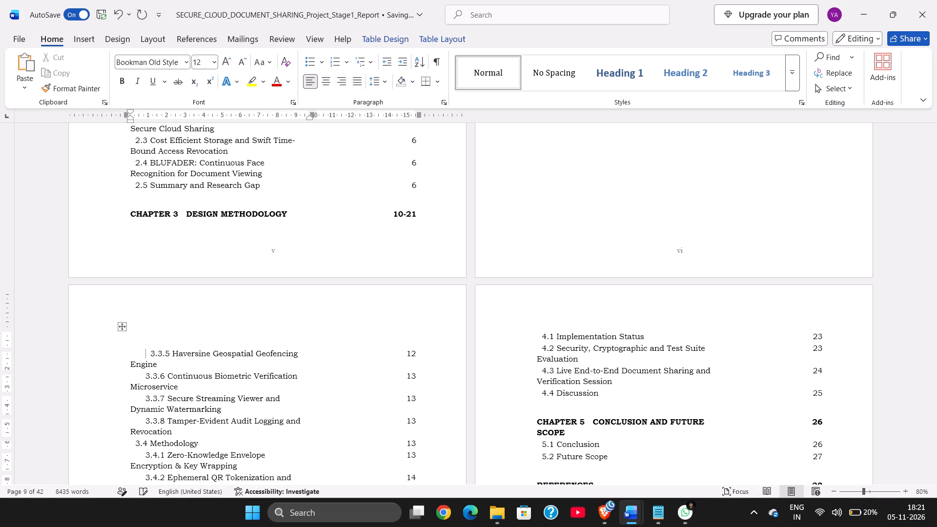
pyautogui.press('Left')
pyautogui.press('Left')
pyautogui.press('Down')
# Check how the continued contents table runs across its pages up to the lists of tables and figures.
pyautogui.click(118, 324)
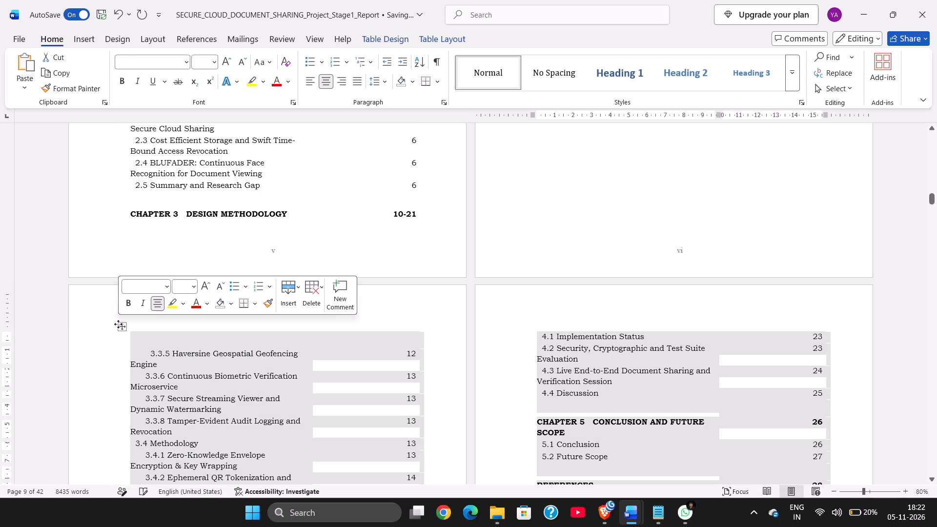
pyautogui.click(414, 313)
pyautogui.scroll(-2, 484, 401)
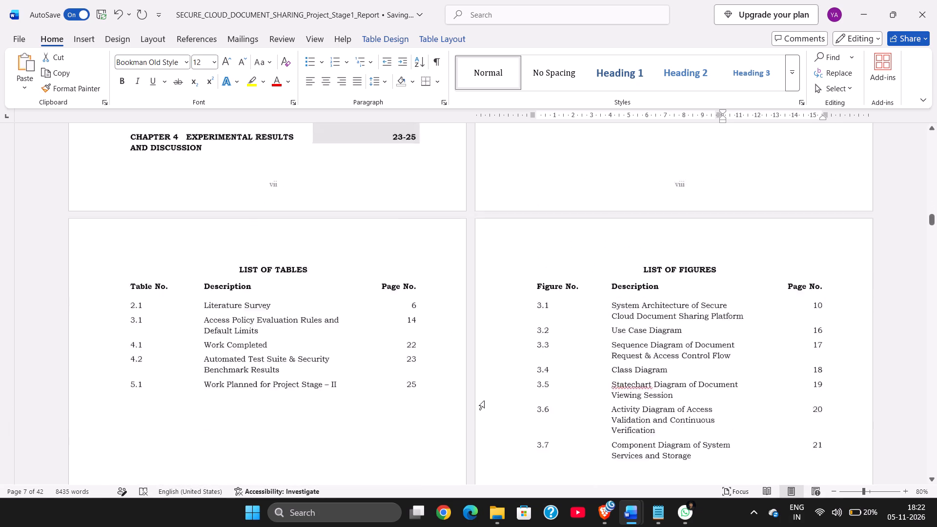
pyautogui.scroll(4, 484, 401)
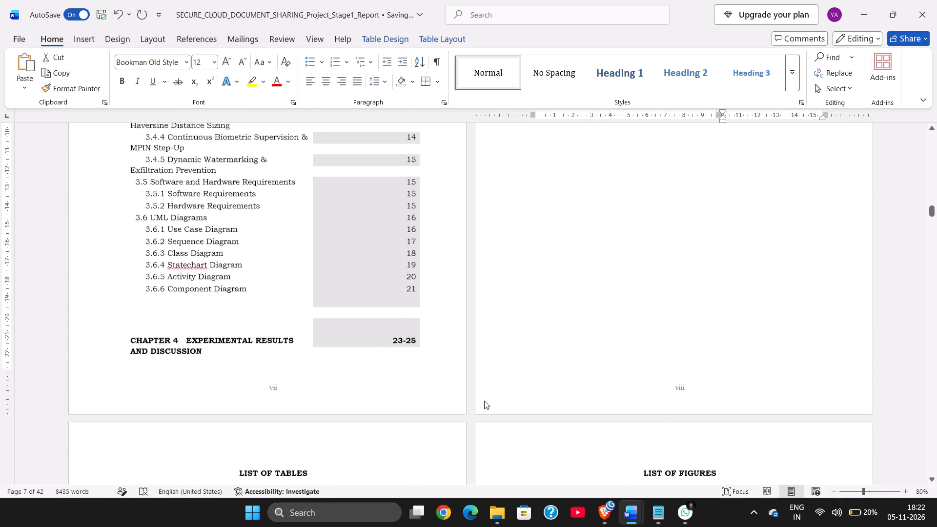
pyautogui.scroll(3, 484, 401)
pyautogui.scroll(-2, 484, 401)
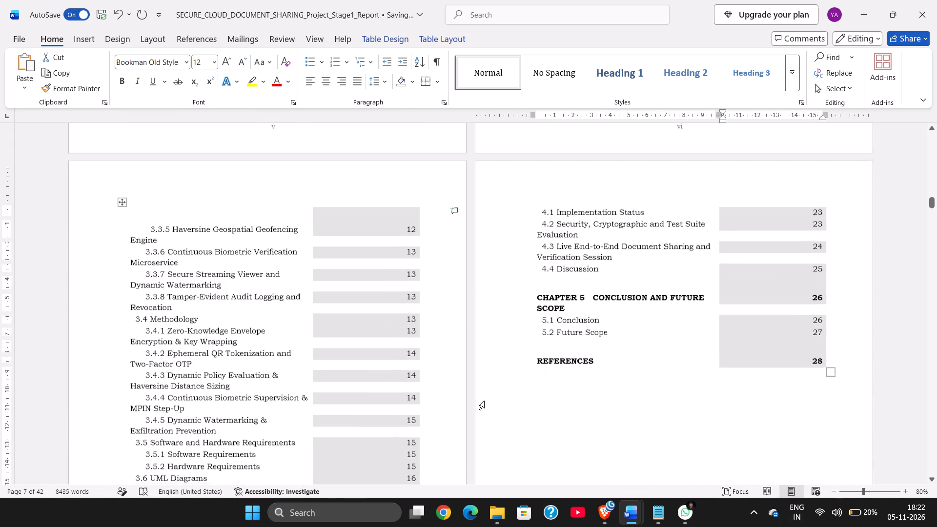
pyautogui.scroll(1, 484, 401)
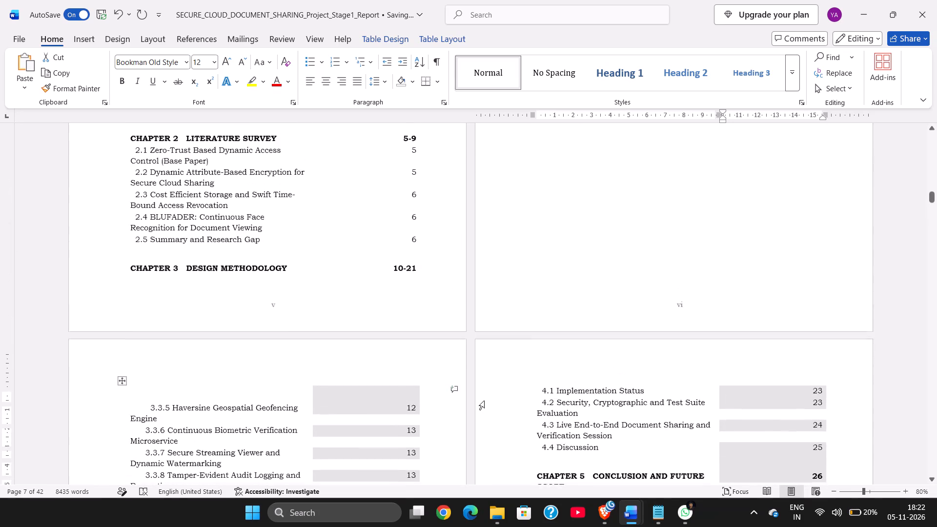
pyautogui.scroll(1, 484, 401)
pyautogui.scroll(-4, 484, 401)
pyautogui.scroll(1, 484, 401)
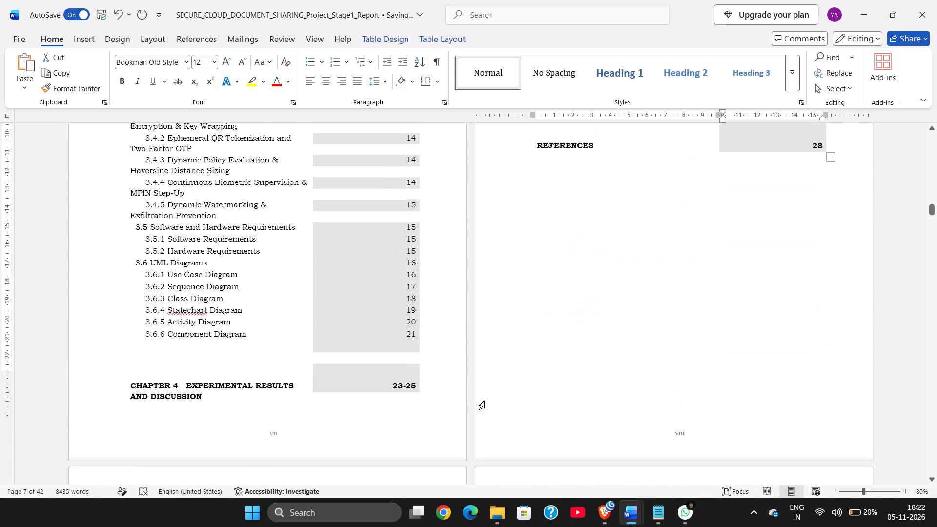
pyautogui.scroll(1, 484, 401)
pyautogui.scroll(1, 254, 302)
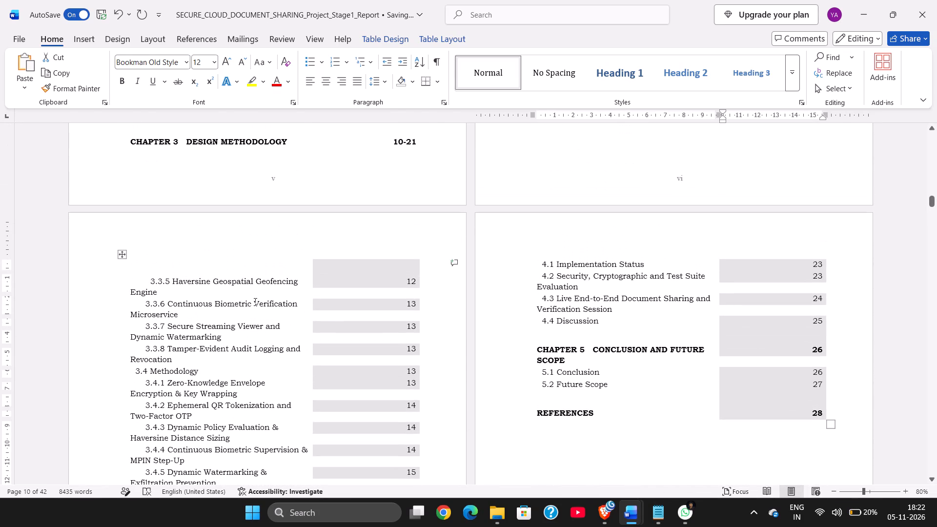
# Undo the recent contents edits back past the cut "TABLE OF CONTENTS (Continued)" heading and into the page-number edit of entry 4.4 Discussion.
pyautogui.hotkey('ctrl', 'z')
pyautogui.hotkey('ctrl', 'z')
pyautogui.hotkey('ctrl', 'z')
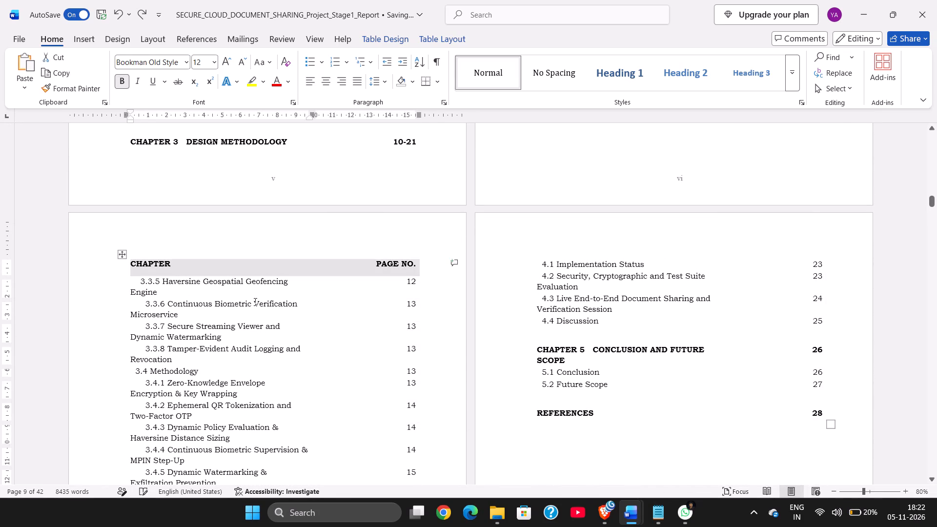
pyautogui.hotkey('ctrl', 'z')
pyautogui.hotkey('ctrl', 'z')
pyautogui.hotkey('ctrl', 'z')
pyautogui.hotkey('ctrl', 'z')
pyautogui.hotkey('ctrl', 'z')
pyautogui.hotkey('ctrl', 'z')
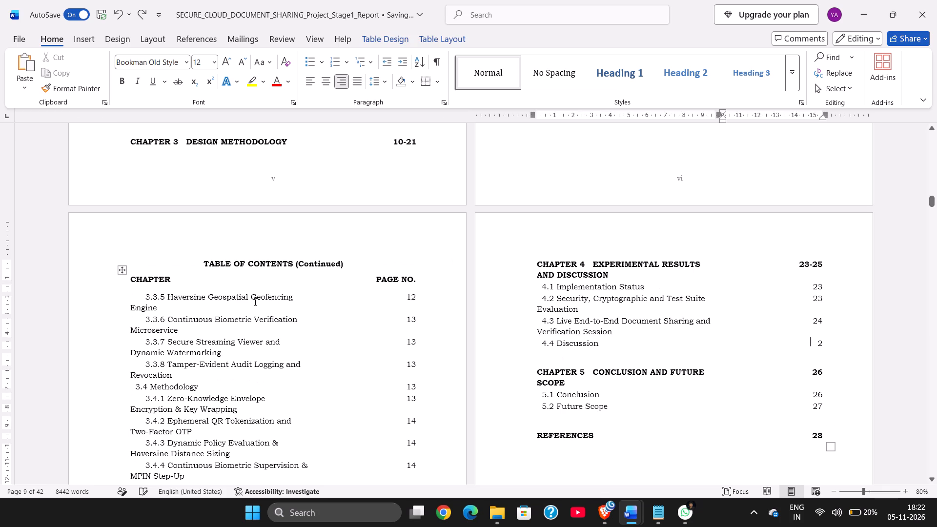
# Undo one more page-number edit on contents entry 4.4 Discussion.
pyautogui.hotkey('ctrl', 'z')
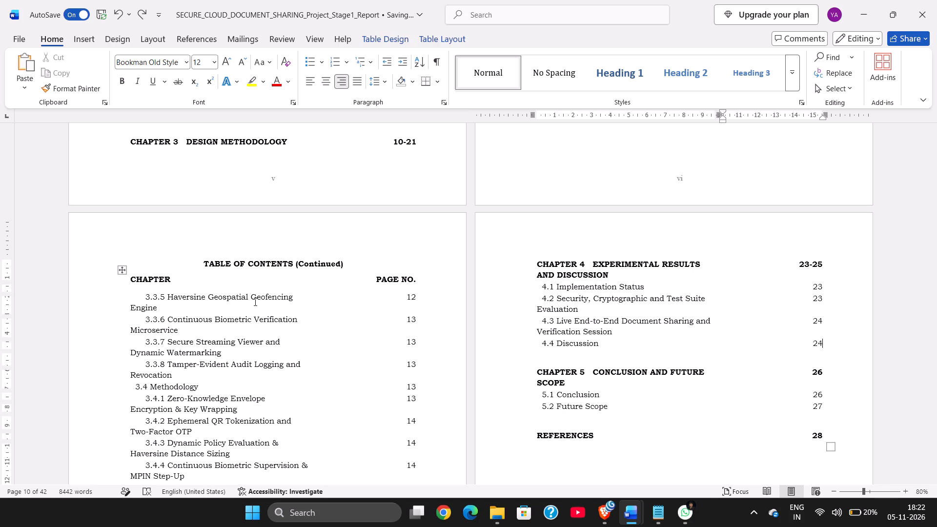
# Look through the report from the contents pages to Chapter 4 and back through the front matter.
pyautogui.scroll(-16, 254, 302)
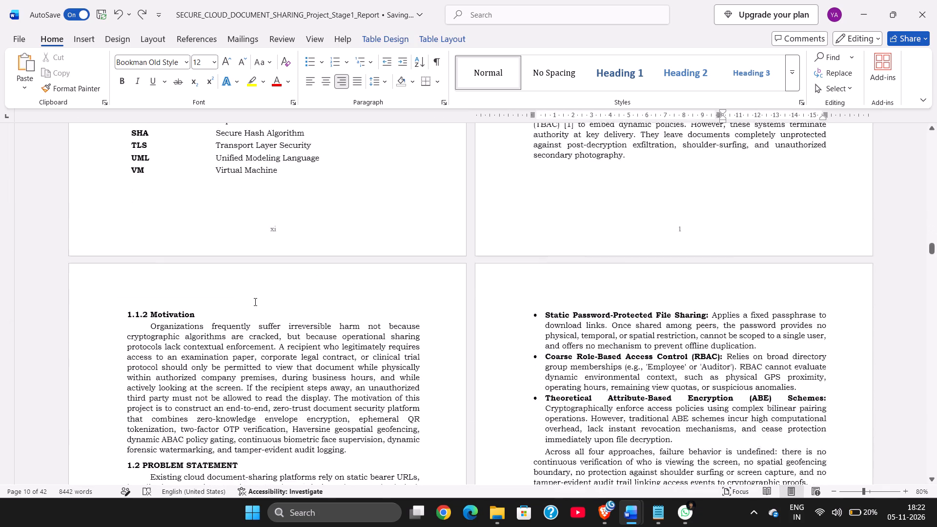
pyautogui.scroll(-20, 254, 302)
pyautogui.scroll(-1, 254, 302)
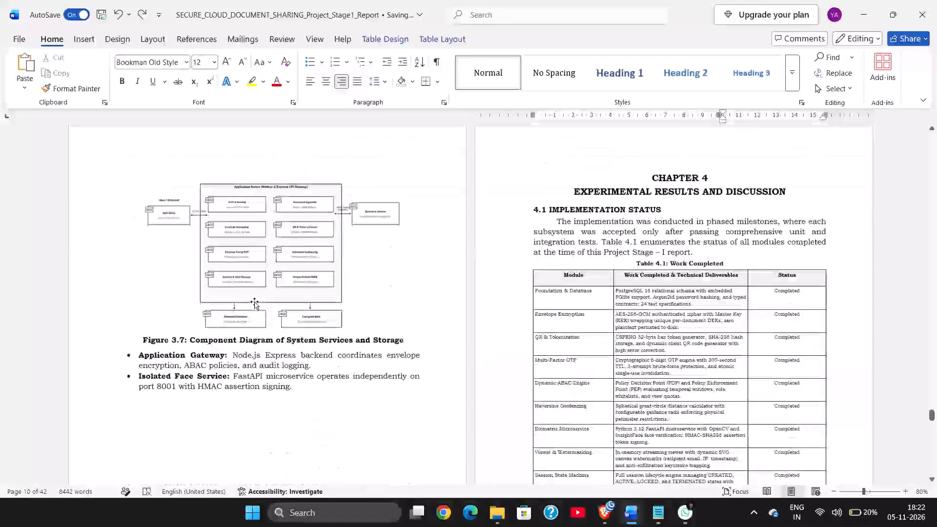
pyautogui.scroll(-8, 254, 302)
pyautogui.scroll(20, 254, 302)
pyautogui.scroll(20, 254, 302)
pyautogui.scroll(10, 254, 302)
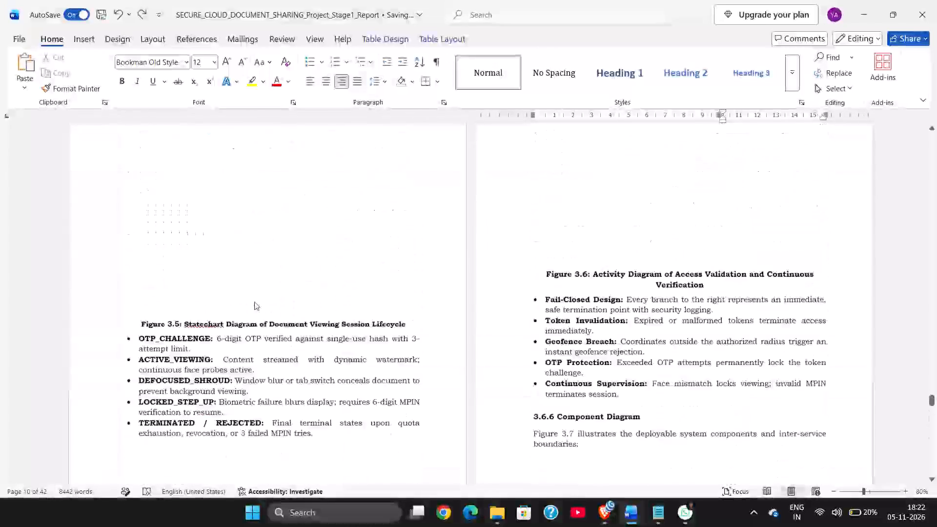
pyautogui.scroll(20, 254, 302)
pyautogui.scroll(20, 254, 302)
pyautogui.scroll(9, 254, 302)
pyautogui.scroll(-1, 254, 302)
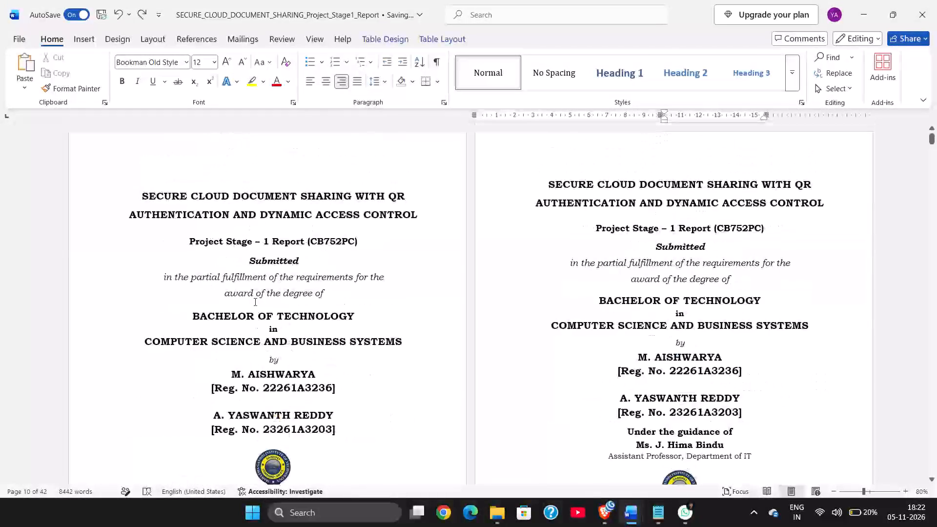
pyautogui.scroll(-5, 254, 302)
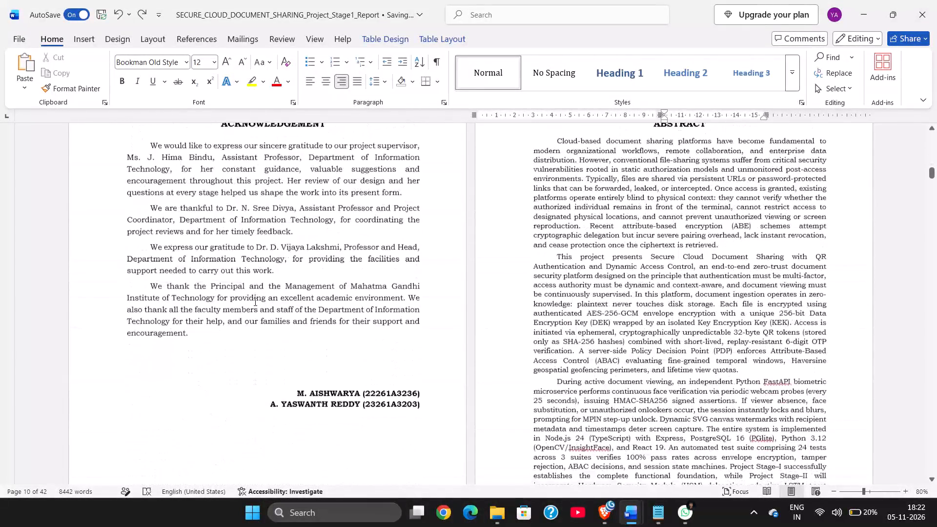
pyautogui.scroll(-3, 254, 302)
# Delete the break before the "TABLE OF CONTENTS (Continued)" heading, pulling the continued section up onto page vi below the preceding entries.
pyautogui.scroll(-2, 254, 302)
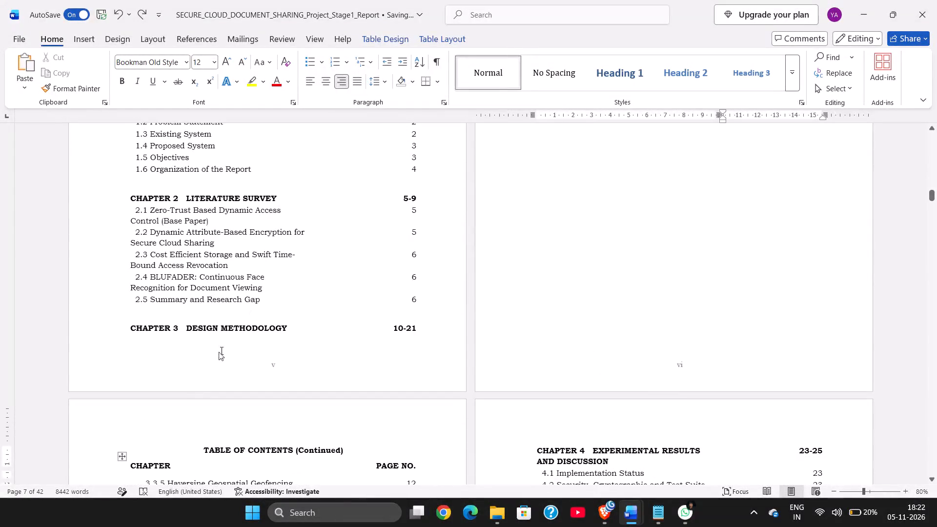
pyautogui.scroll(-1, 427, 461)
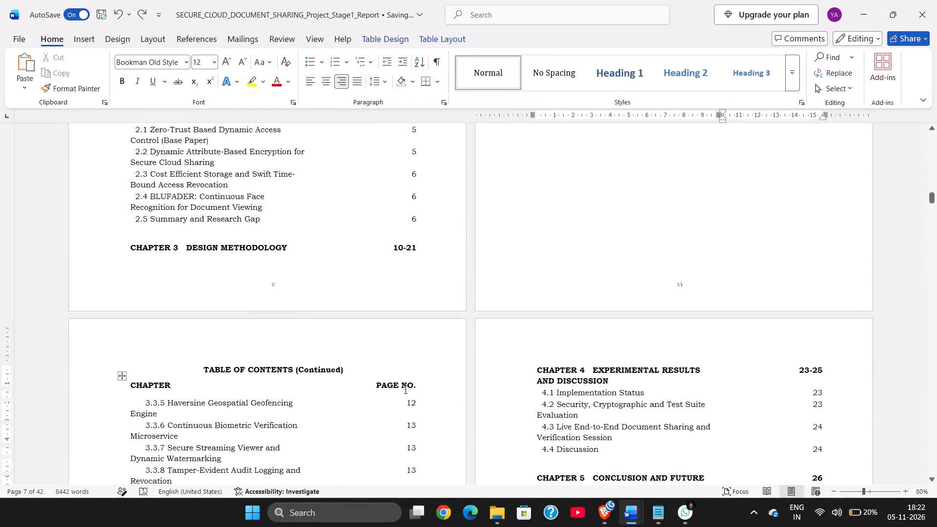
pyautogui.click(204, 366)
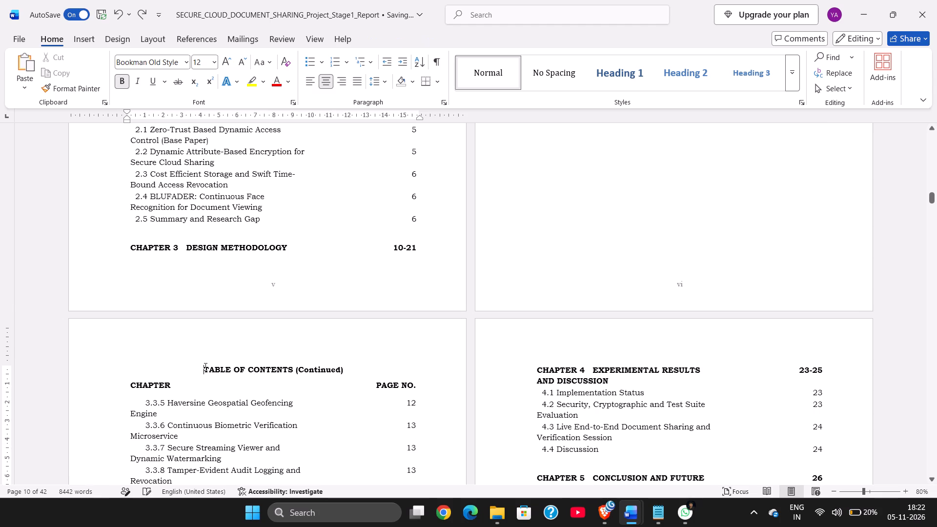
pyautogui.press('Up')
pyautogui.press('Down')
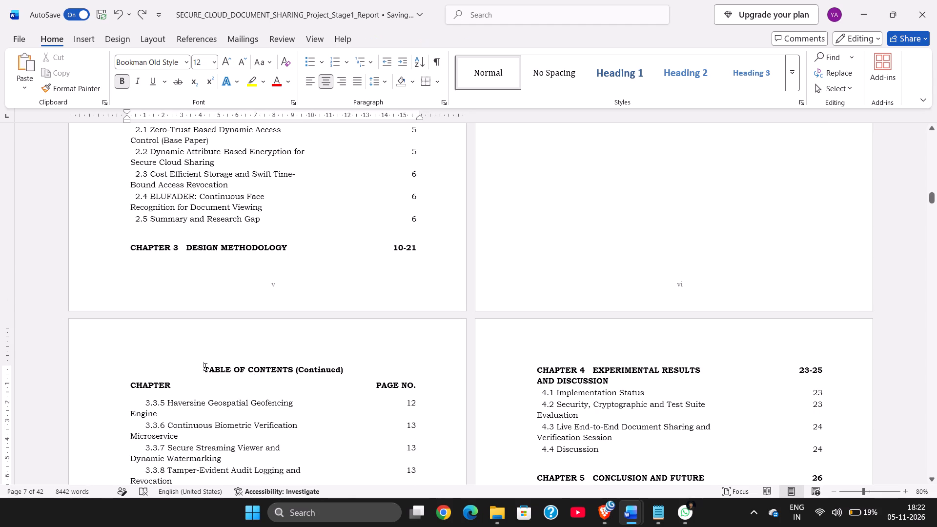
pyautogui.press('BackSpace')
pyautogui.press('BackSpace')
pyautogui.press('BackSpace')
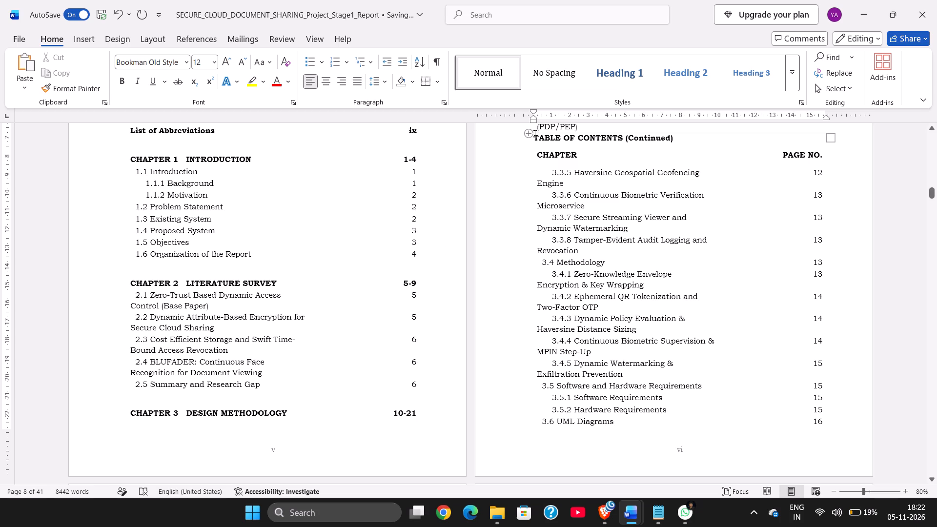
# Cut the "TABLE OF CONTENTS (Continued)" heading together with its CHAPTER and PAGE NO. header row from page vi.
pyautogui.moveTo(533, 135); pyautogui.dragTo(786, 148)
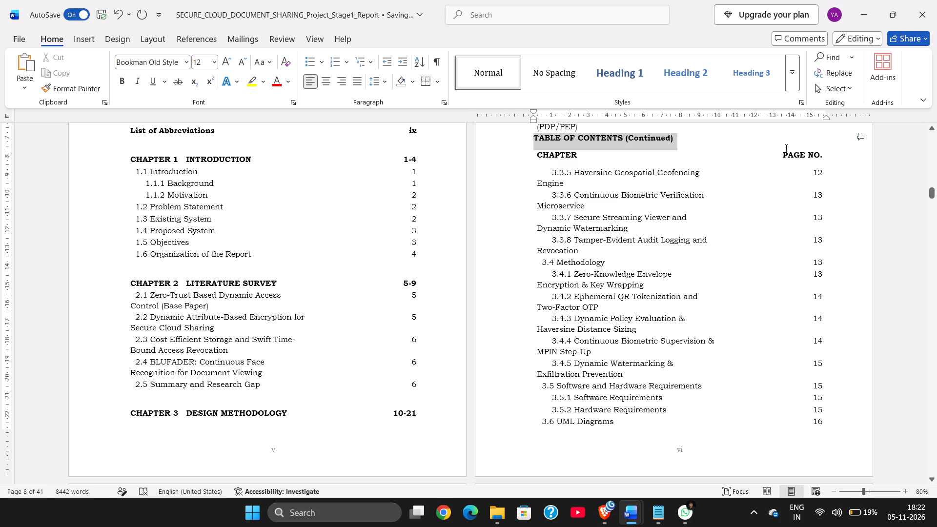
pyautogui.moveTo(786, 148); pyautogui.dragTo(824, 152)
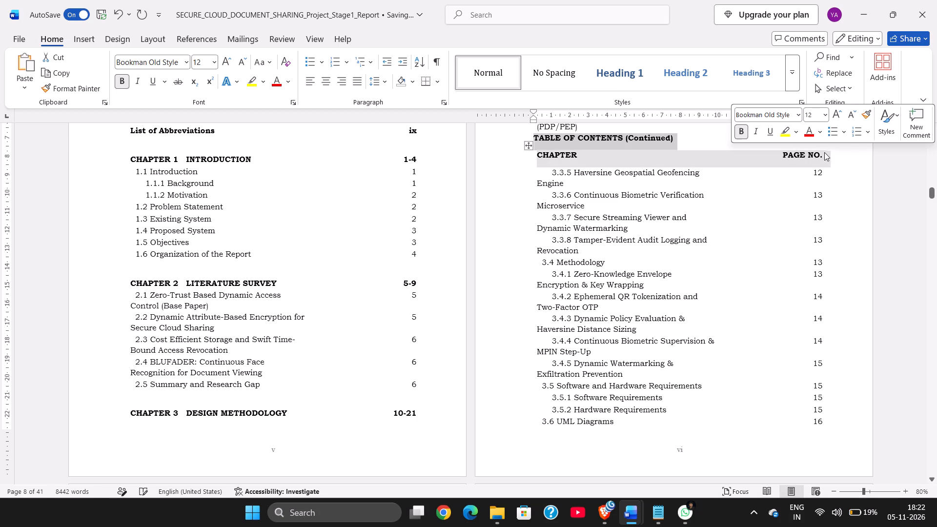
pyautogui.hotkey('ctrl', 'x')
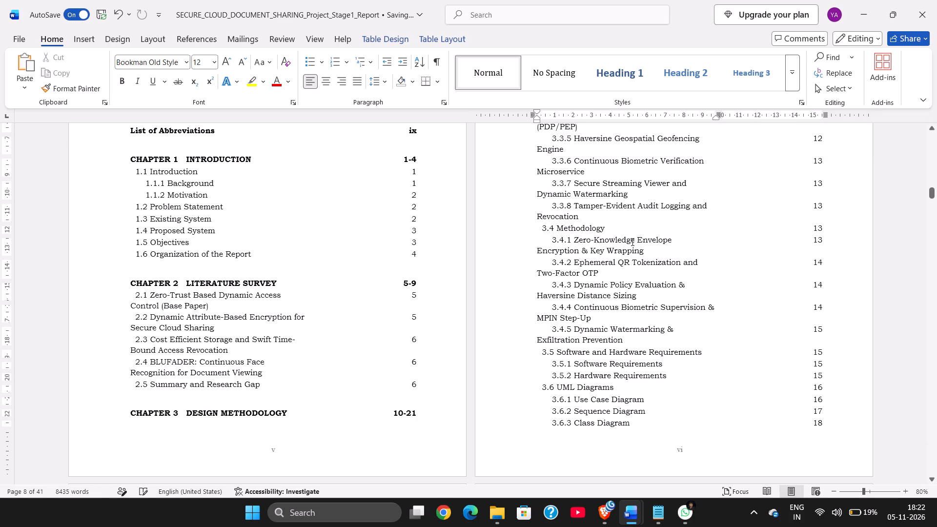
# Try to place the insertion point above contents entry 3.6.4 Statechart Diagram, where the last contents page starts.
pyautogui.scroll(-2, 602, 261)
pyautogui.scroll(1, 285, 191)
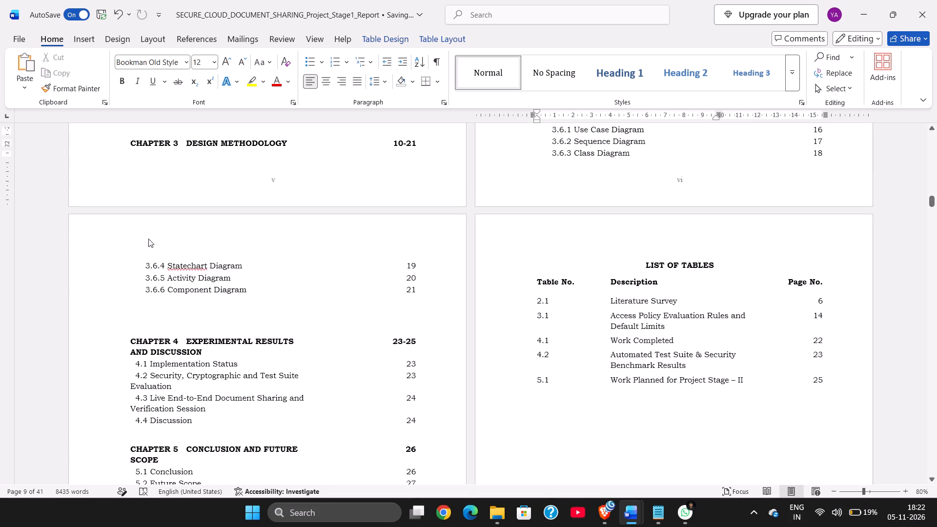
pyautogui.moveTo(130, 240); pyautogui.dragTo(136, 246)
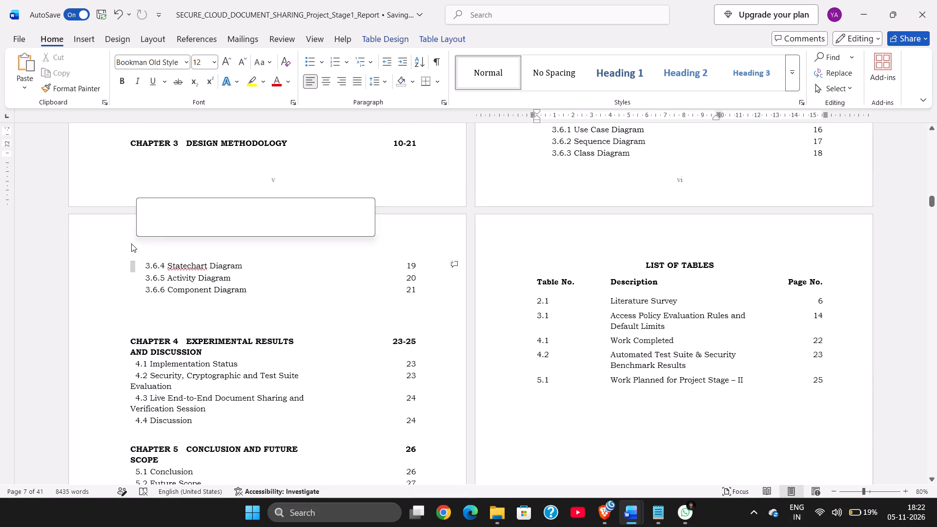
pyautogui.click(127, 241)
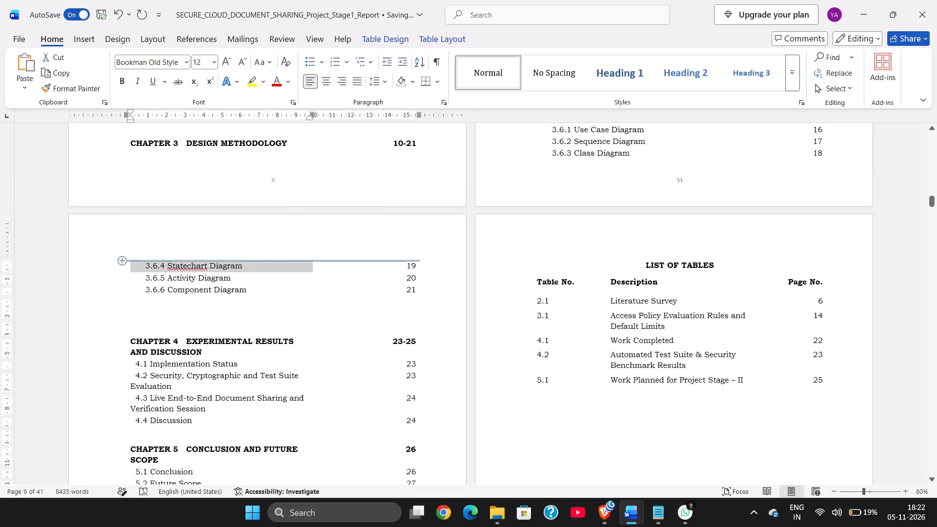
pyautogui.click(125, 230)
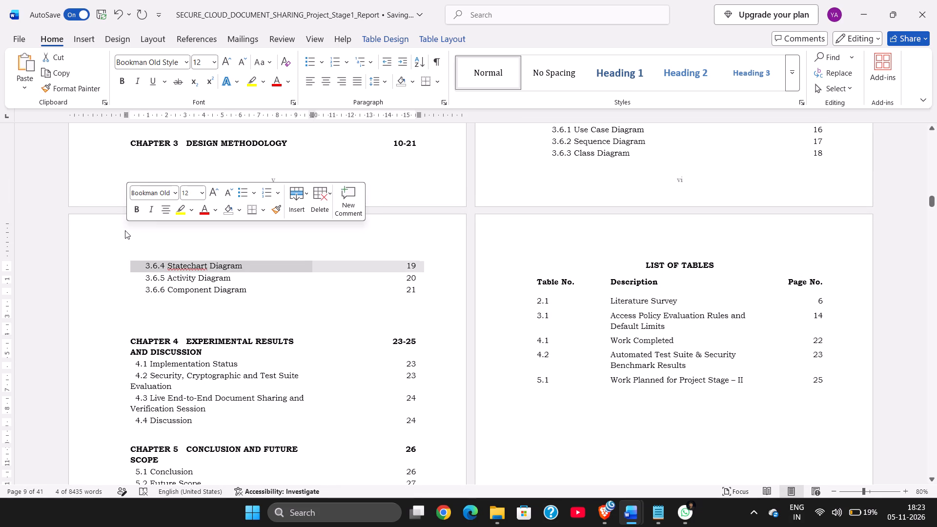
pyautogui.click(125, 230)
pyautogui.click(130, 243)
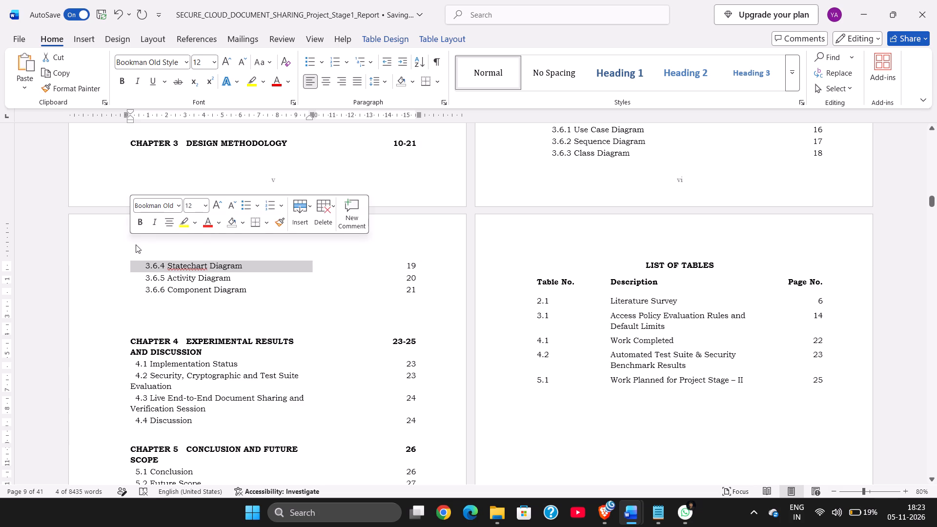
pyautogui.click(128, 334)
# Switch to the final_STOCKPRO_AI_Project_Stage1_Report document and examine the layout of its table of contents.
pyautogui.hotkey('alt', 'Tab')
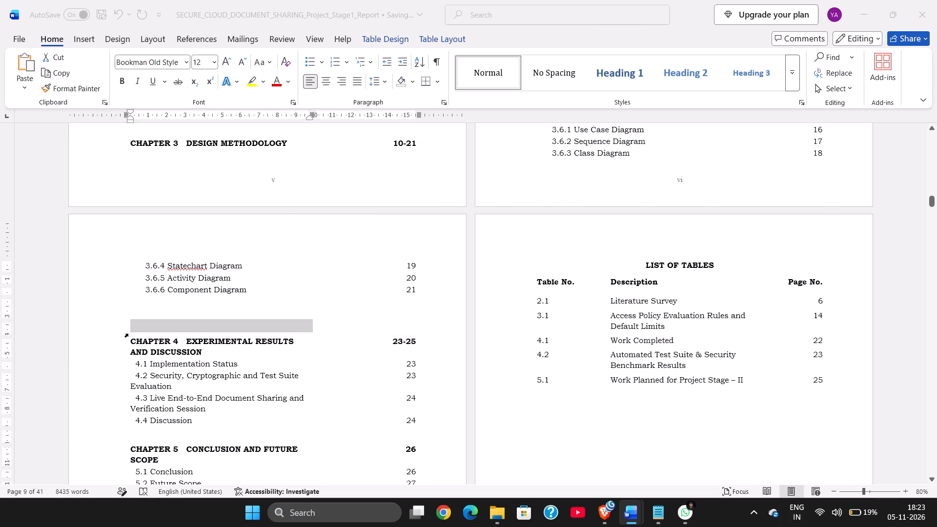
pyautogui.scroll(3, 128, 334)
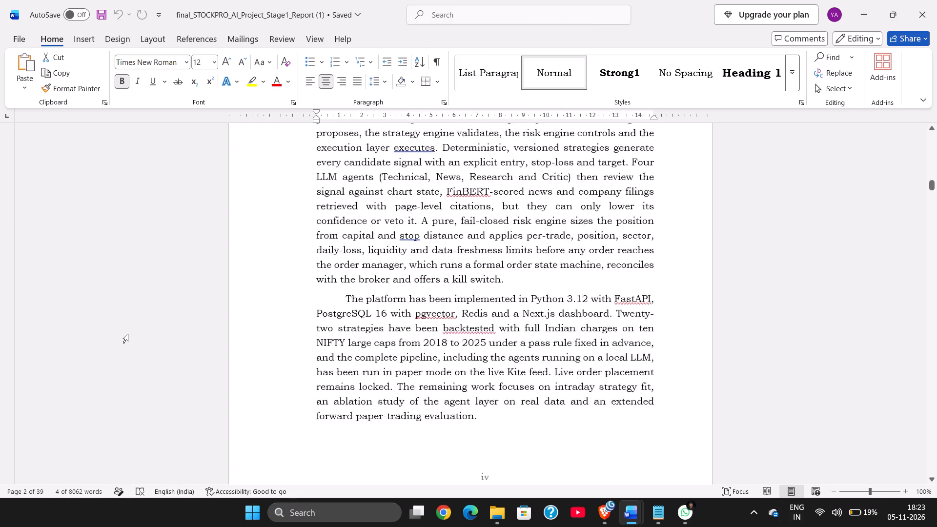
pyautogui.scroll(-3, 128, 334)
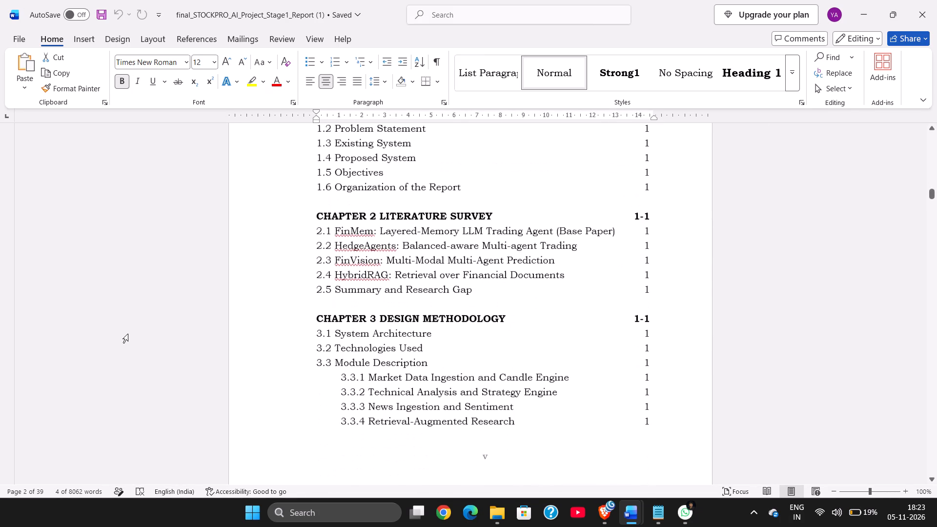
pyautogui.scroll(-4, 128, 334)
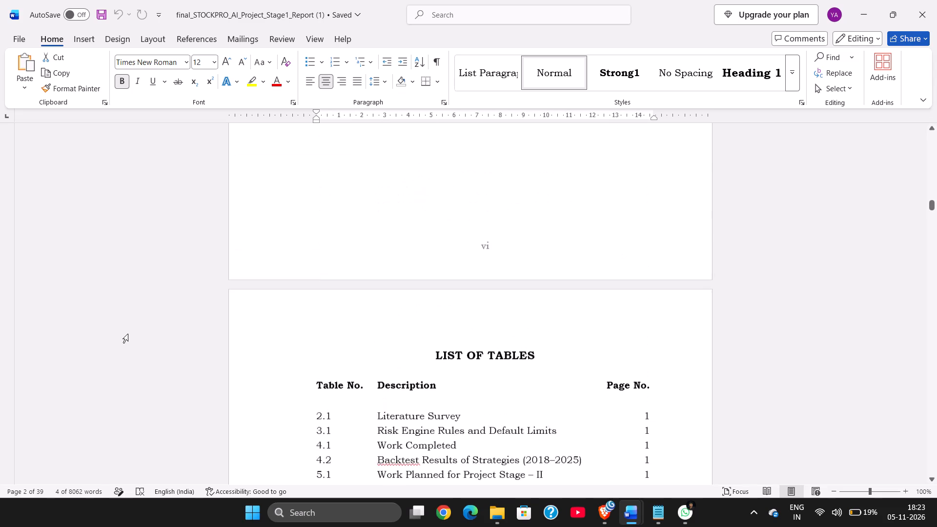
pyautogui.scroll(7, 128, 334)
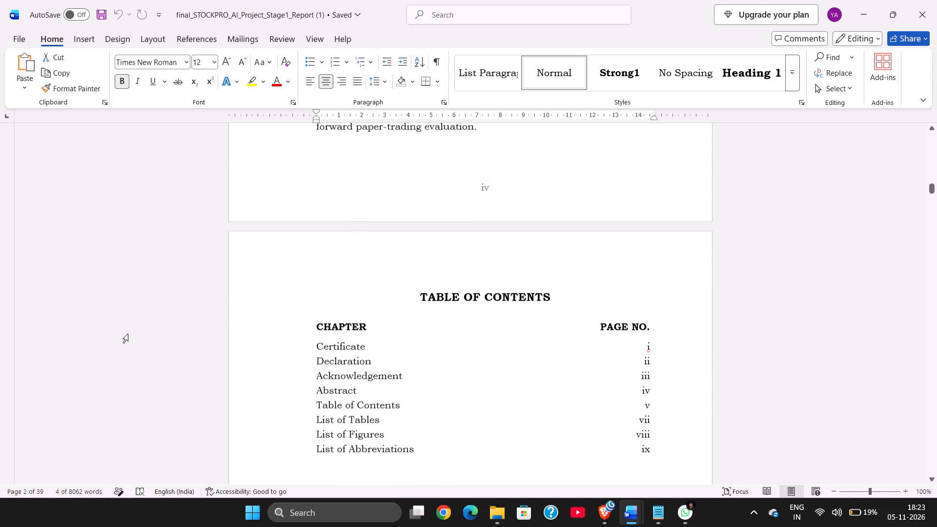
pyautogui.scroll(2, 128, 334)
pyautogui.scroll(-1, 128, 334)
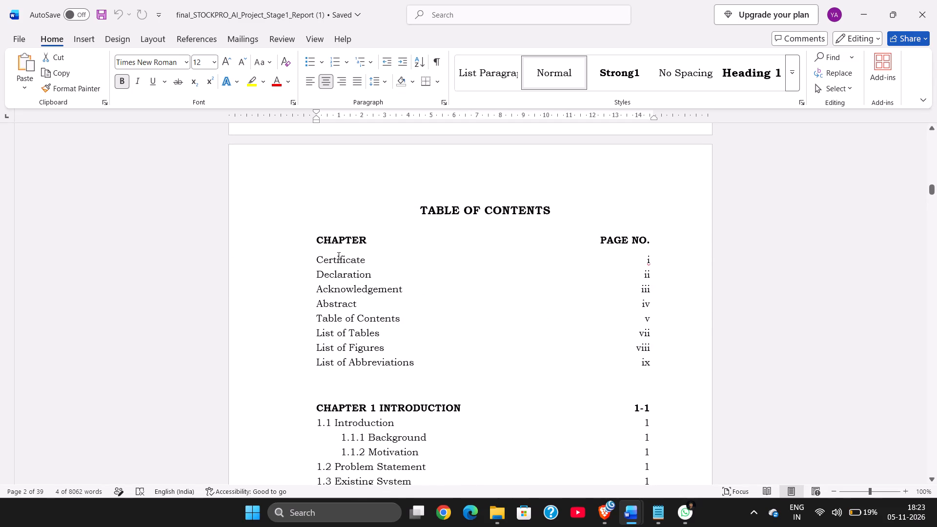
pyautogui.doubleClick(398, 207)
# Examine how the StockPro report's contents continue across pages v and vi, through to its lists of tables and figures.
pyautogui.scroll(-4, 398, 207)
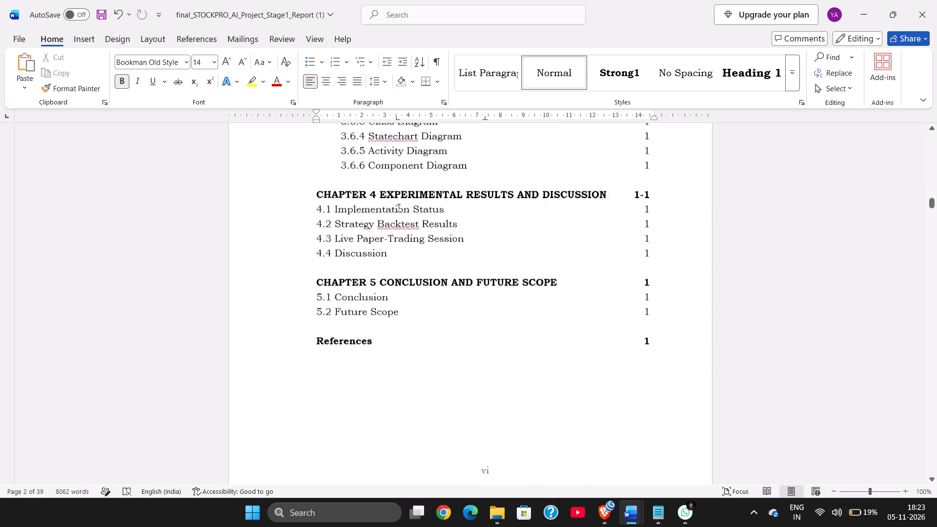
pyautogui.scroll(-3, 398, 207)
pyautogui.scroll(2, 398, 207)
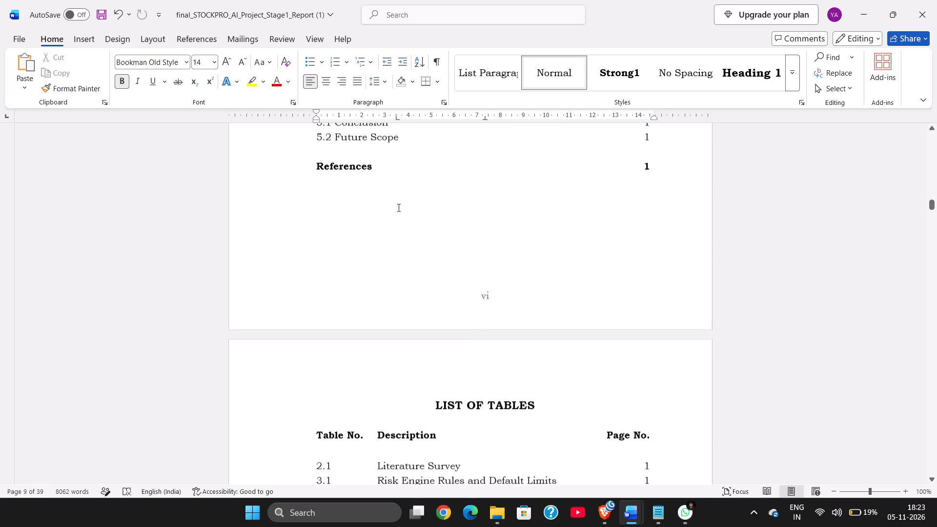
pyautogui.scroll(2, 398, 207)
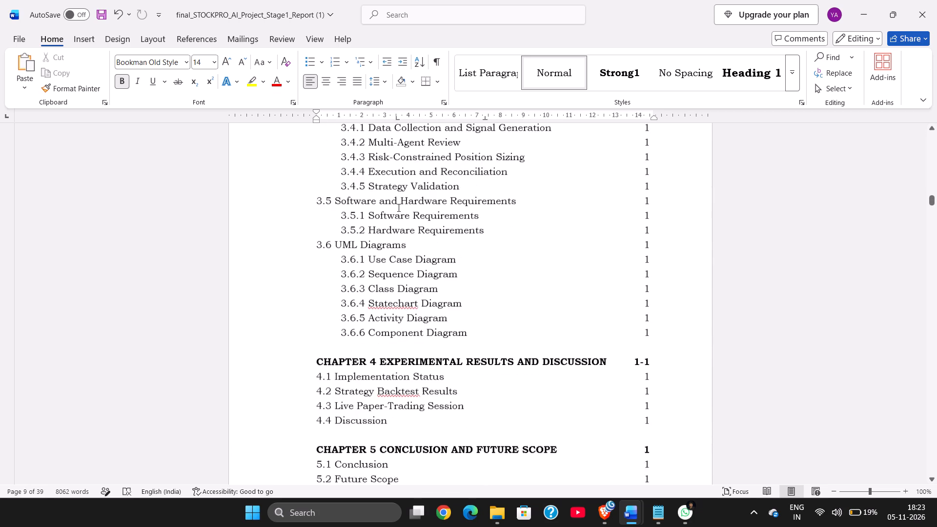
pyautogui.scroll(3, 398, 207)
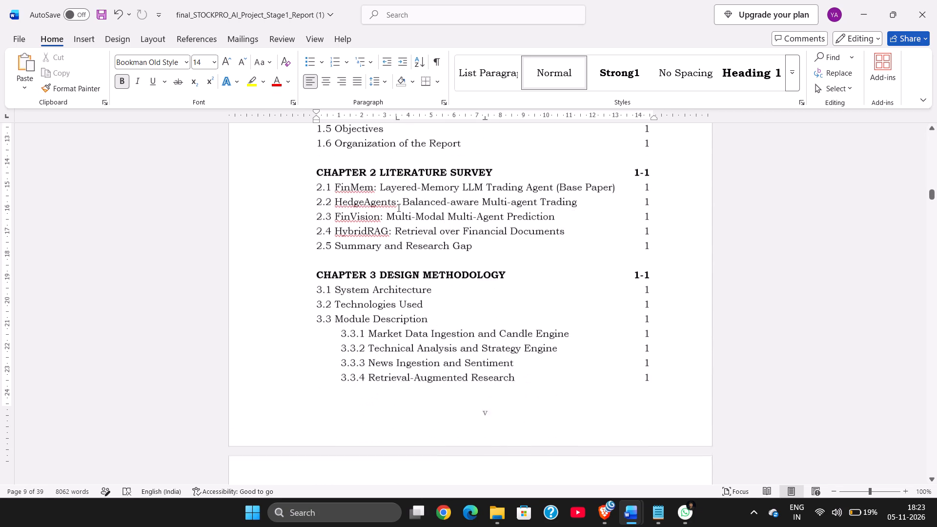
pyautogui.scroll(2, 398, 207)
pyautogui.scroll(-1, 398, 207)
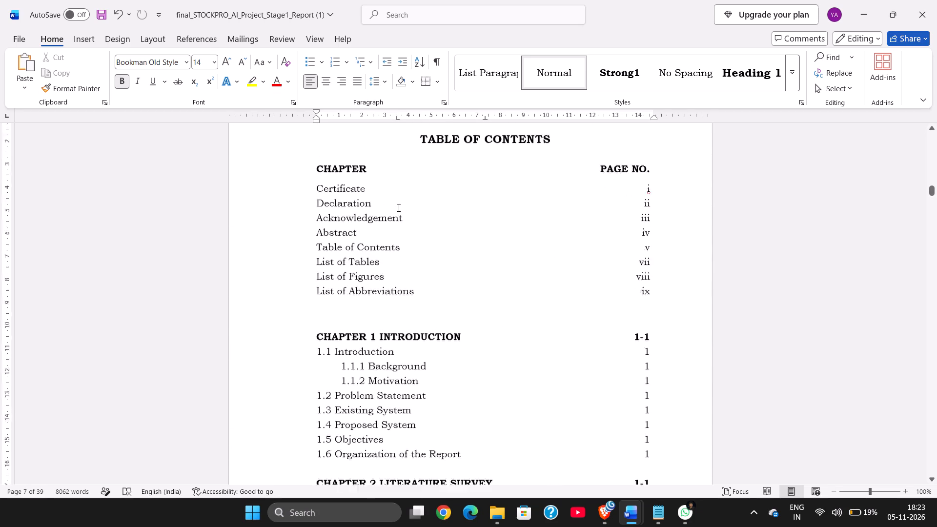
pyautogui.scroll(-3, 398, 207)
pyautogui.scroll(2, 398, 207)
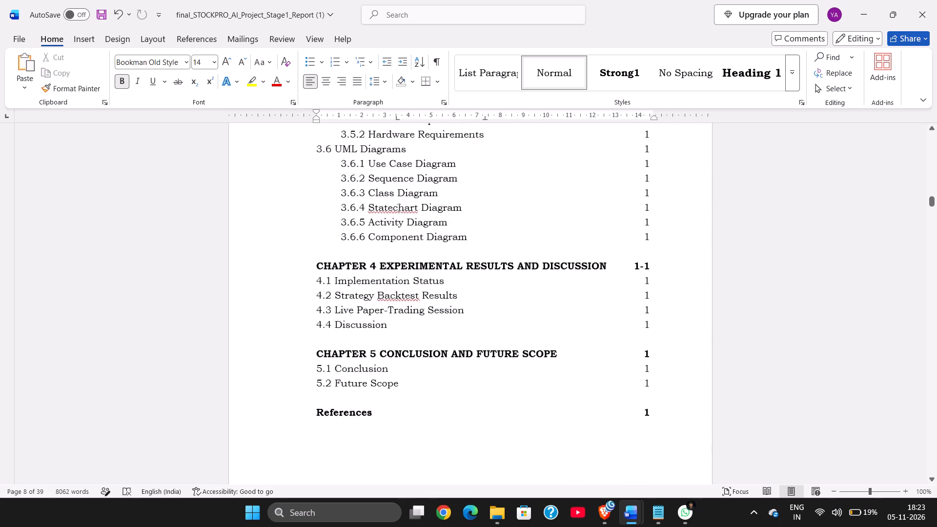
pyautogui.scroll(4, 398, 207)
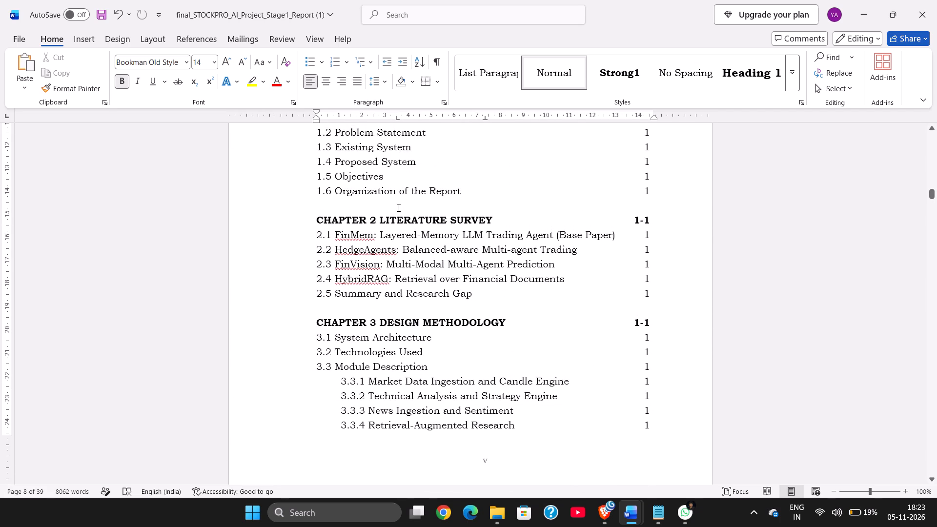
pyautogui.scroll(1, 398, 207)
pyautogui.scroll(-5, 398, 207)
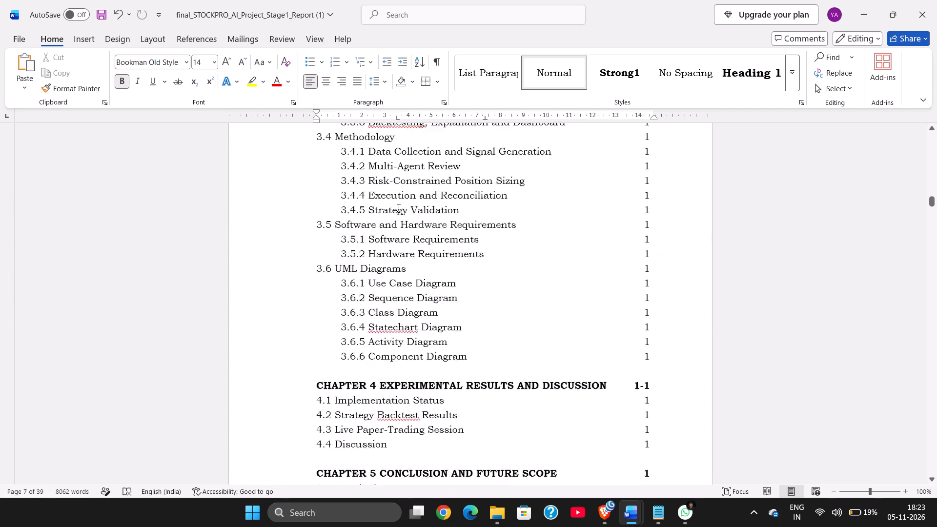
pyautogui.scroll(-11, 398, 207)
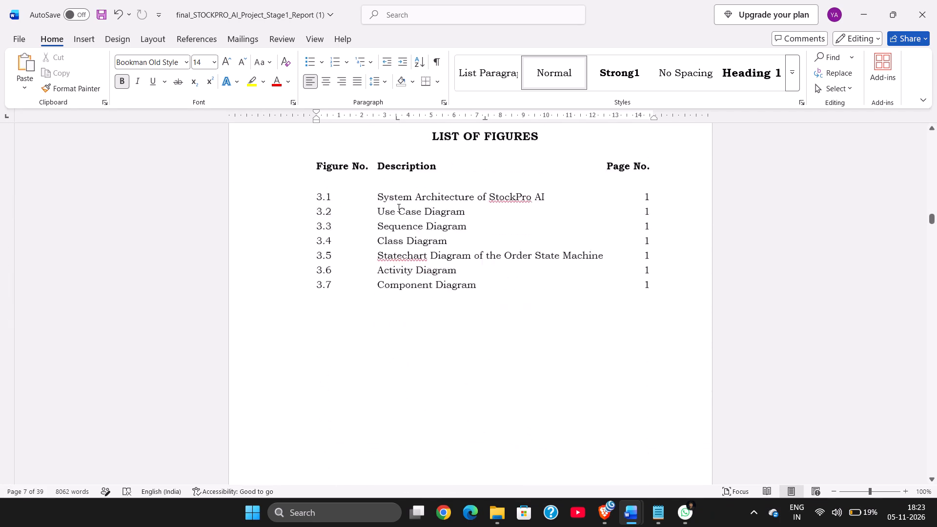
# Skim the StockPro report's lists, chapters and references, and look back over its acknowledgement and contents pages.
pyautogui.scroll(-20, 398, 207)
pyautogui.scroll(-20, 398, 207)
pyautogui.scroll(-20, 398, 207)
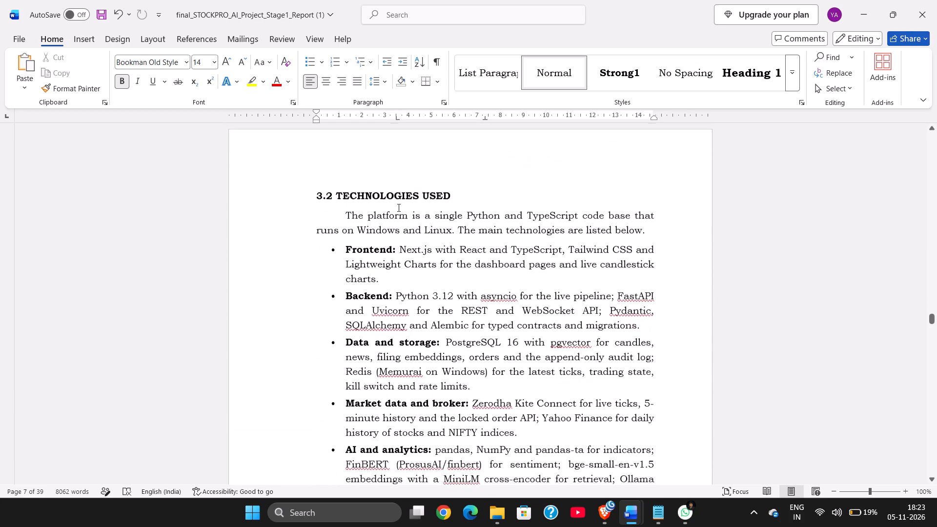
pyautogui.scroll(-20, 398, 207)
pyautogui.scroll(-20, 398, 207)
pyautogui.scroll(-20, 398, 207)
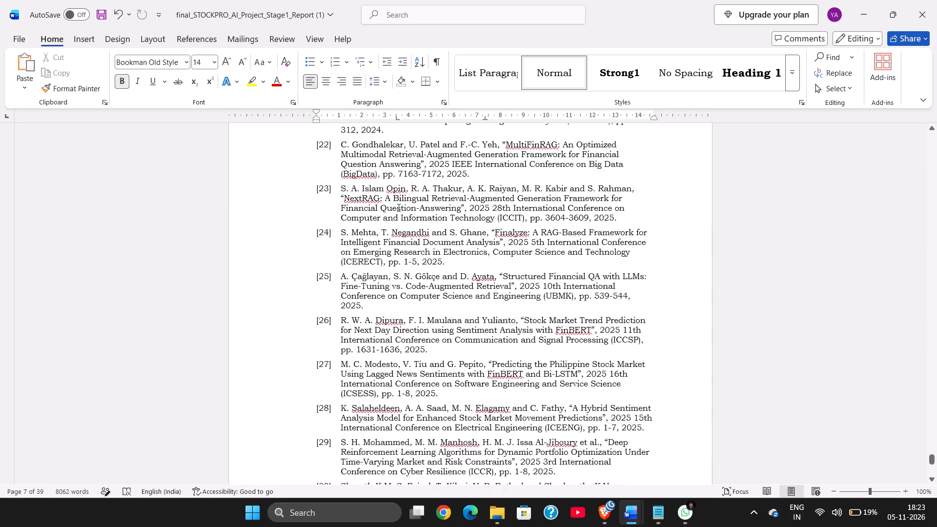
pyautogui.scroll(-16, 398, 207)
pyautogui.scroll(17, 398, 207)
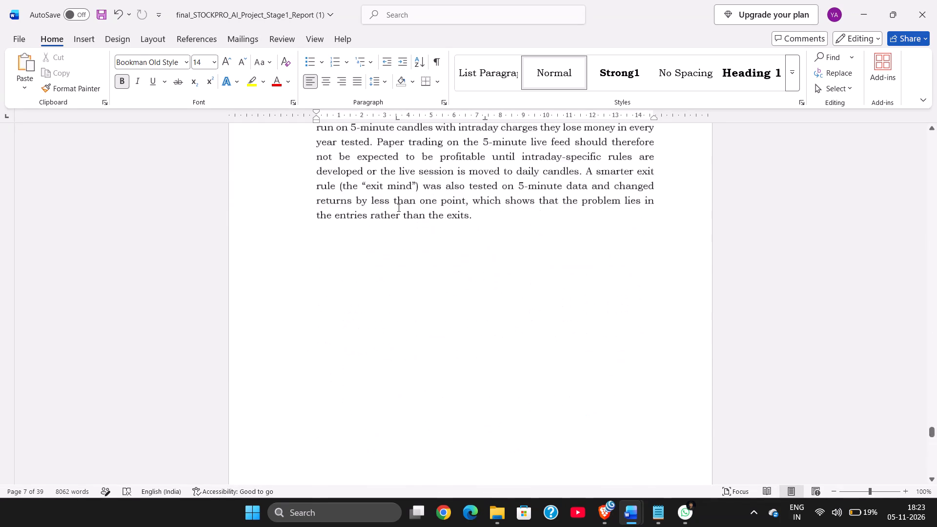
pyautogui.scroll(10, 398, 207)
pyautogui.scroll(20, 398, 207)
pyautogui.scroll(20, 398, 207)
pyautogui.scroll(20, 398, 207)
pyautogui.scroll(-2, 398, 207)
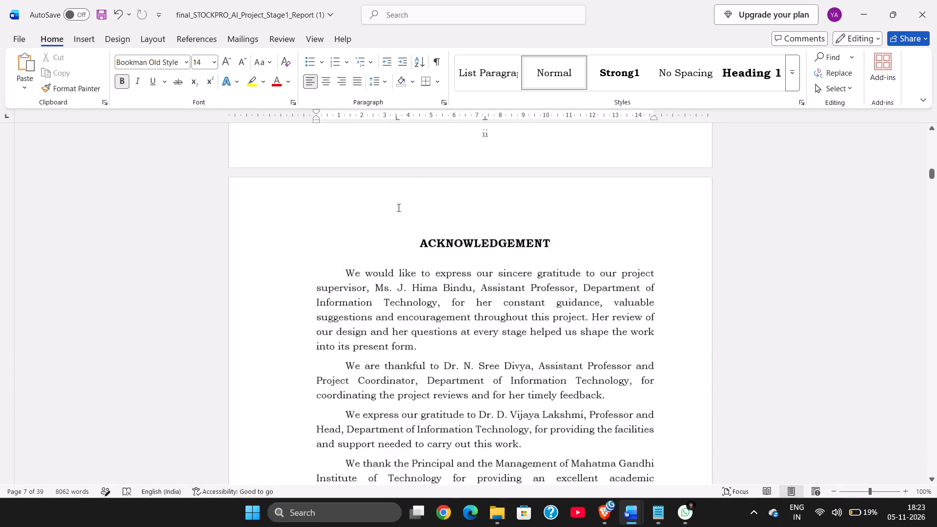
pyautogui.scroll(-9, 398, 207)
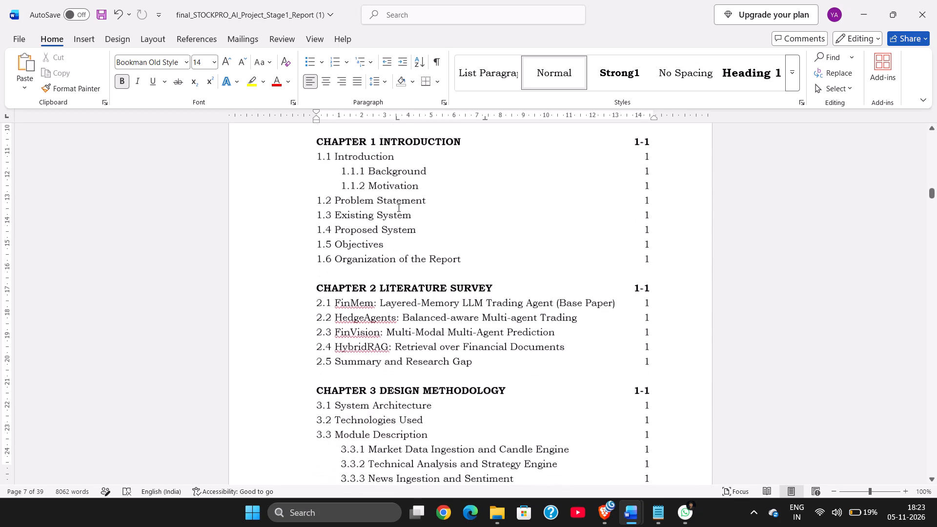
pyautogui.scroll(-9, 398, 207)
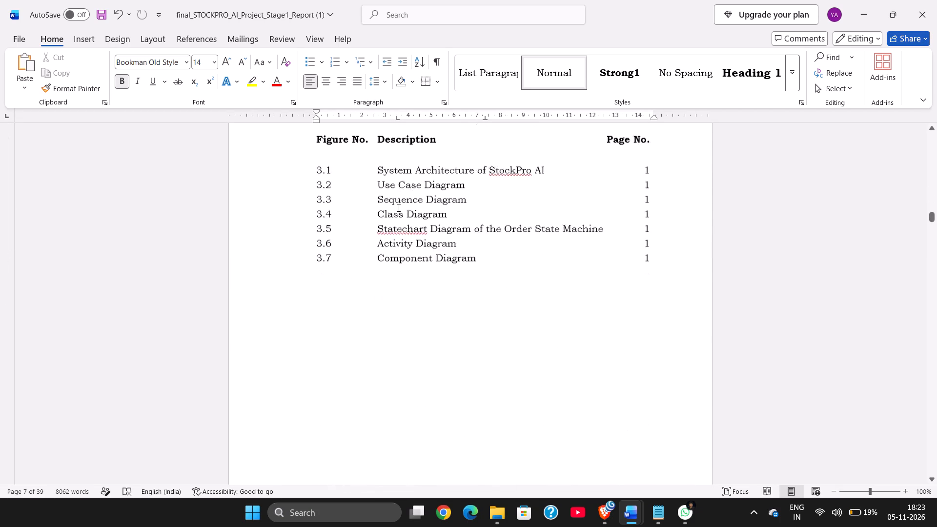
pyautogui.scroll(-9, 398, 207)
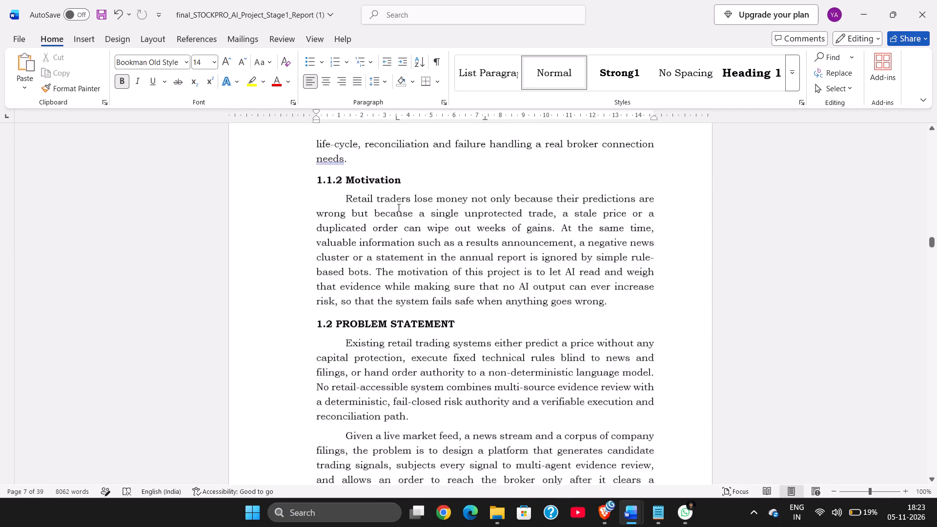
pyautogui.scroll(-6, 398, 207)
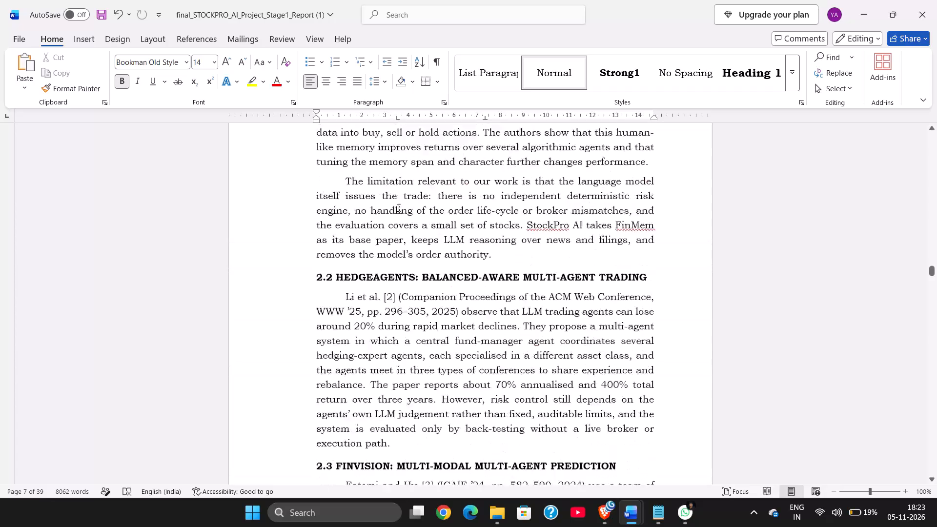
pyautogui.scroll(-4, 398, 207)
# Switch to the SECURE_CLOUD_DOCUMENT_SHARING_Project_Stage1_Report document and review it from the last contents page through to the references.
pyautogui.hotkey('alt', 'Tab')
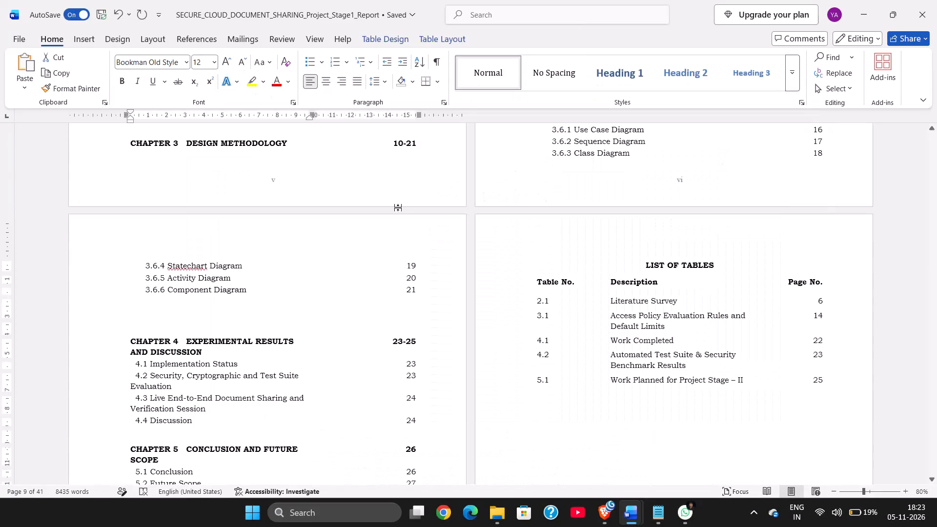
pyautogui.scroll(-5, 398, 207)
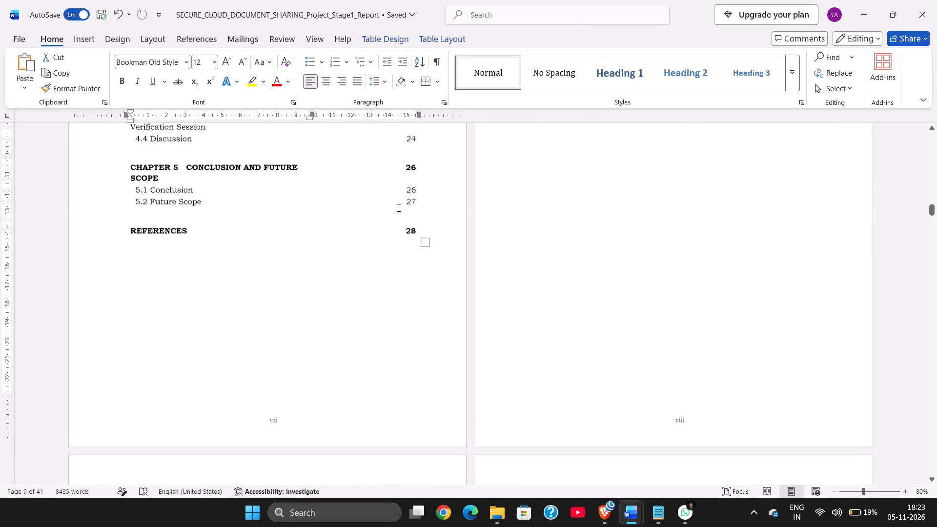
pyautogui.scroll(-3, 398, 207)
pyautogui.scroll(1, 398, 207)
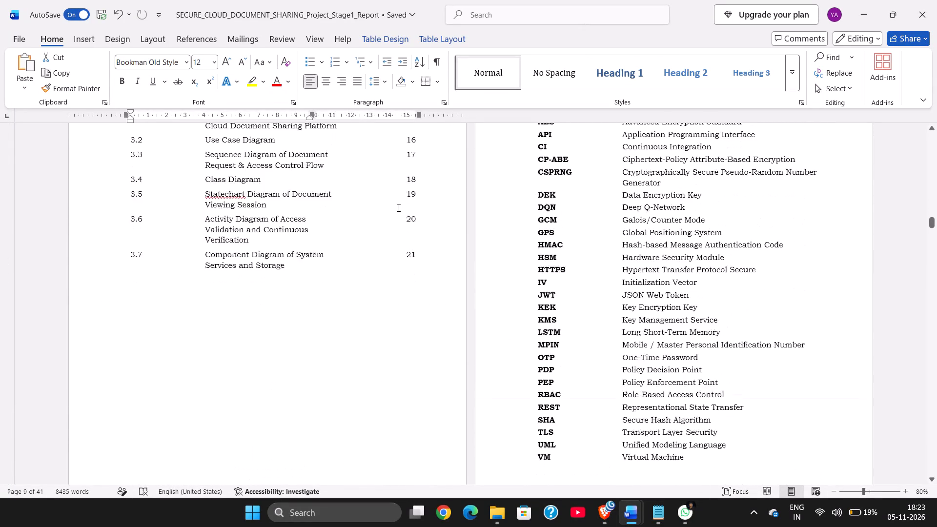
pyautogui.scroll(-7, 398, 207)
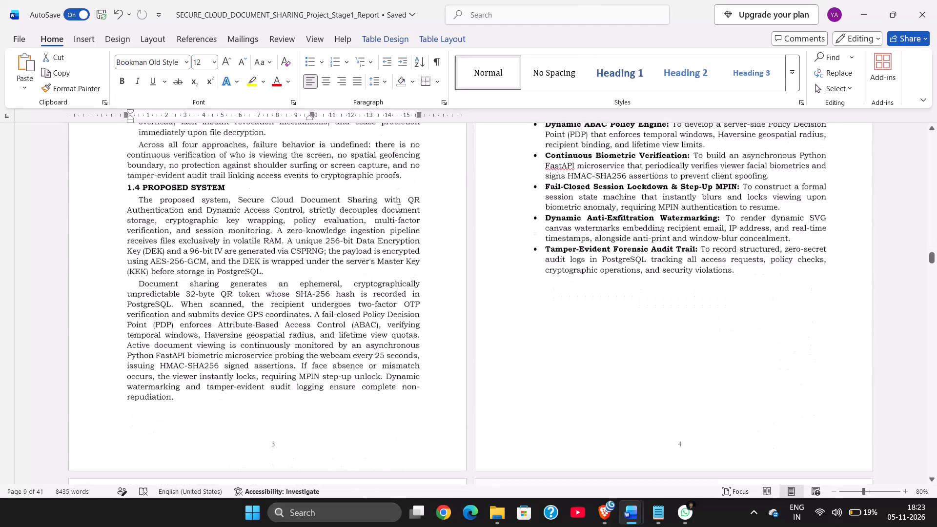
pyautogui.scroll(-7, 398, 207)
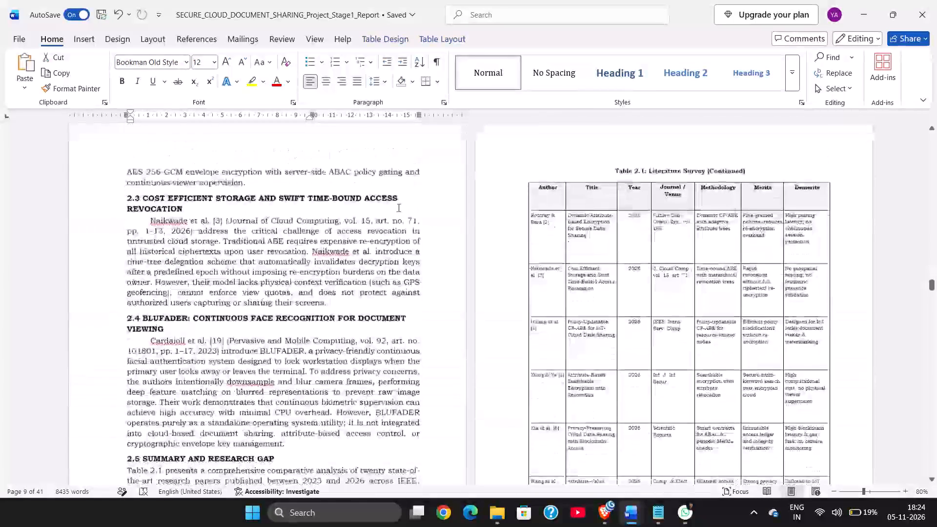
pyautogui.scroll(-10, 398, 207)
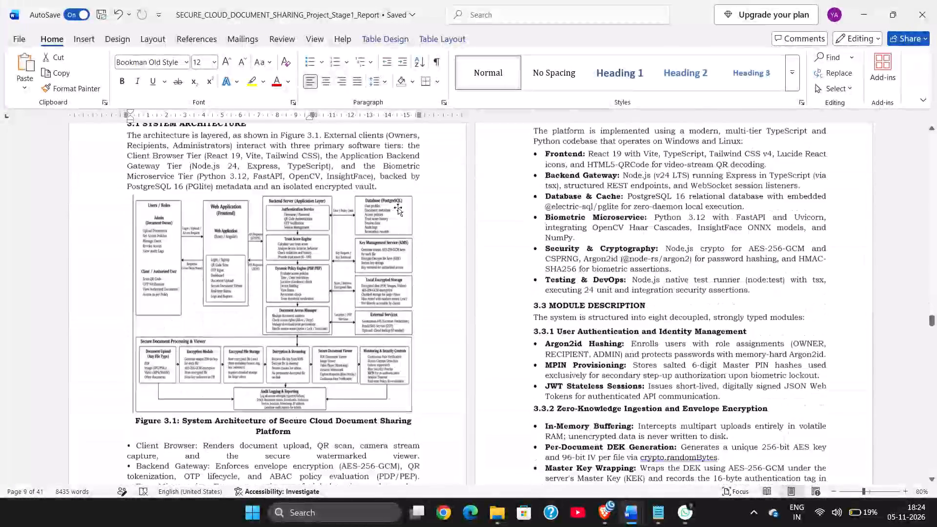
pyautogui.scroll(-6, 398, 207)
pyautogui.scroll(-20, 398, 207)
pyautogui.scroll(-20, 398, 207)
pyautogui.scroll(-11, 398, 207)
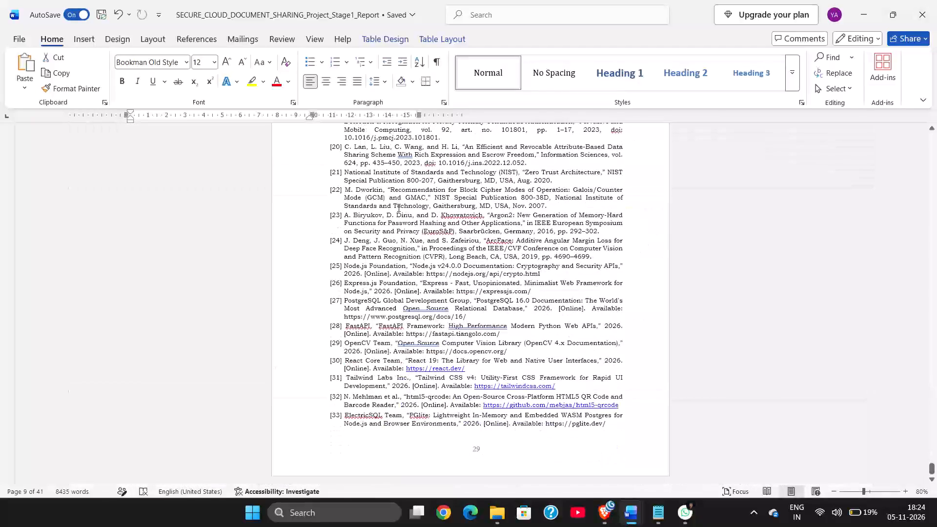
pyautogui.scroll(-5, 398, 207)
# Review the Secure Cloud report's front matter from the title pages, certificate and declaration through to the contents and List of Tables.
pyautogui.scroll(20, 398, 207)
pyautogui.scroll(20, 398, 207)
pyautogui.scroll(20, 398, 207)
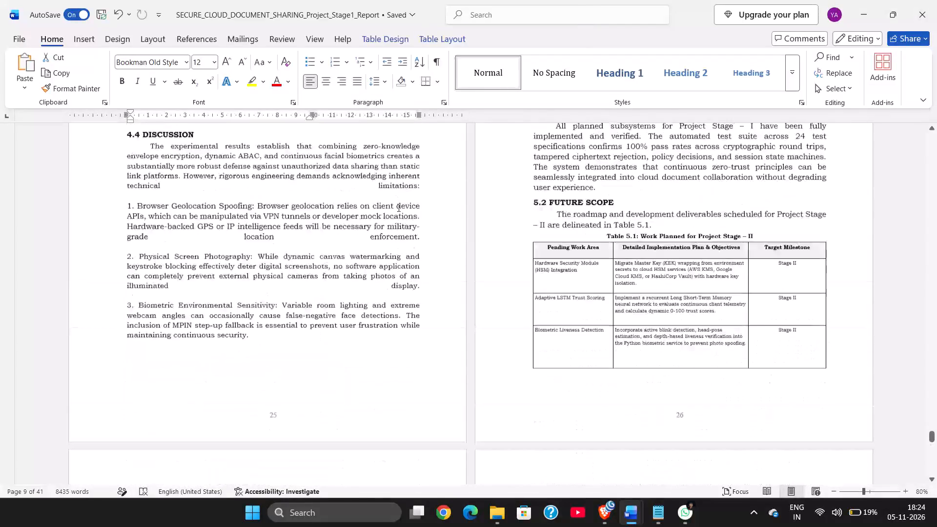
pyautogui.scroll(20, 398, 207)
pyautogui.scroll(20, 398, 207)
pyautogui.scroll(20, 398, 207)
pyautogui.scroll(6, 398, 207)
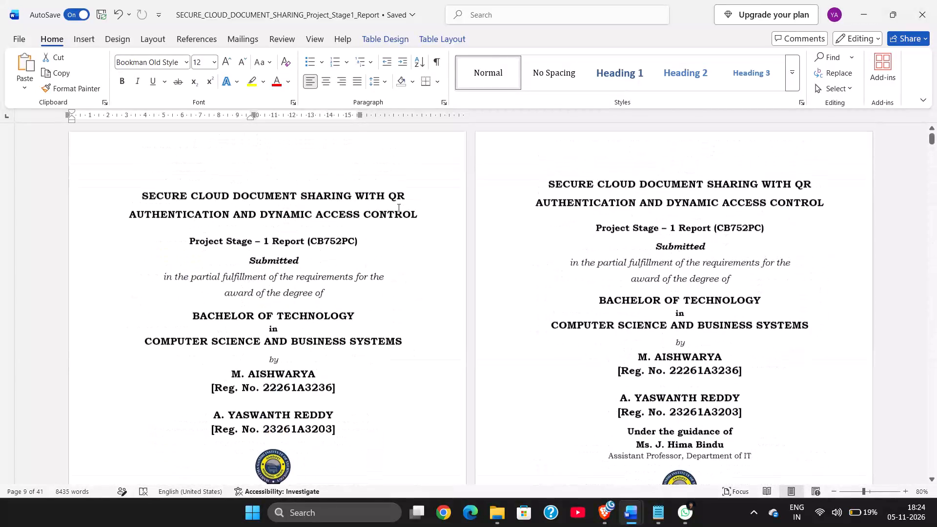
pyautogui.scroll(7, 398, 207)
pyautogui.scroll(-5, 686, 422)
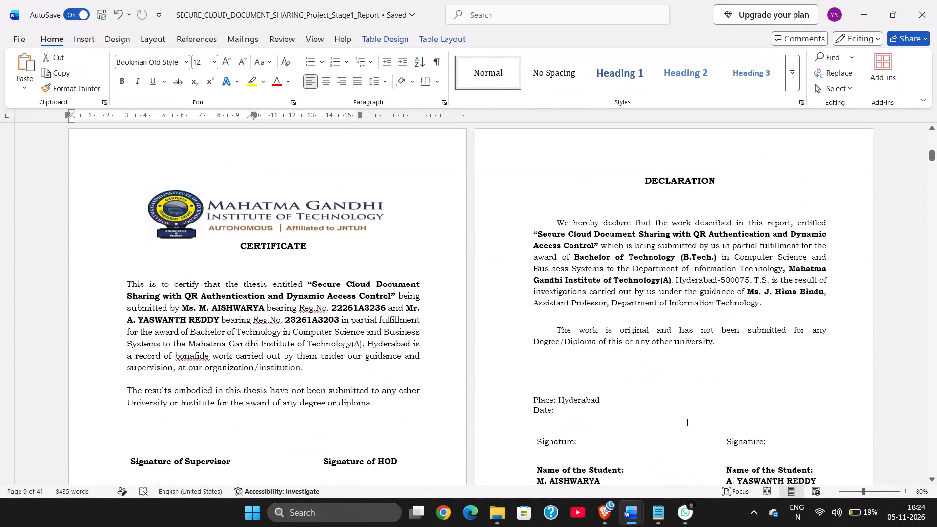
pyautogui.scroll(-8, 686, 422)
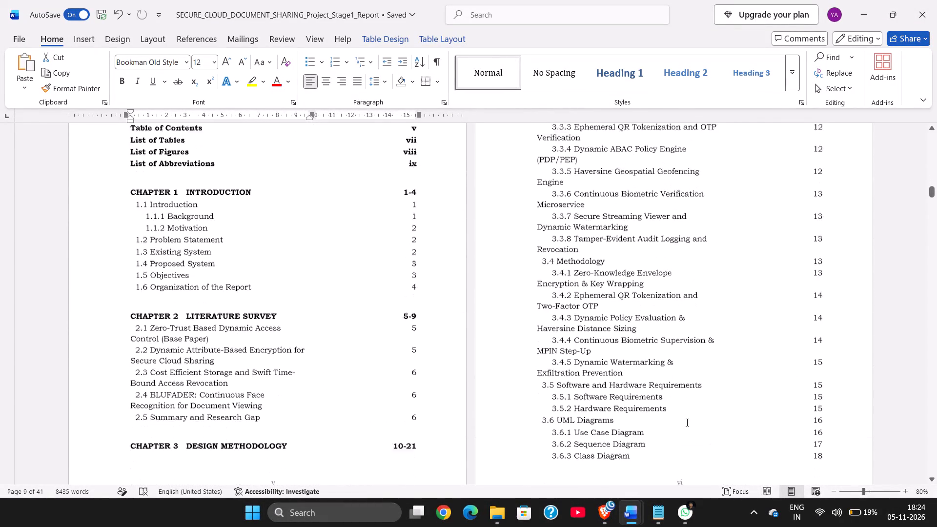
pyautogui.scroll(-3, 686, 422)
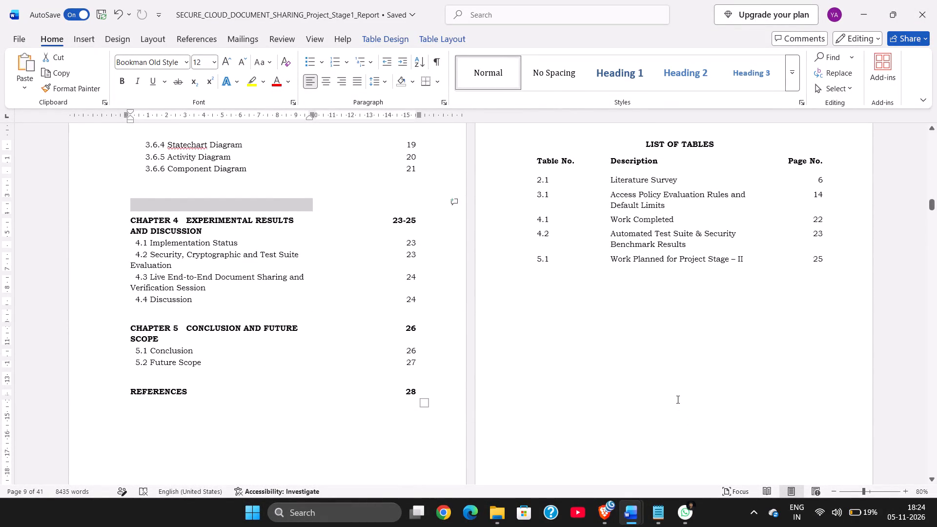
# Check the Secure Cloud report's page flow from the contents and lists through all the chapters to the final reference page.
pyautogui.click(677, 398)
pyautogui.scroll(2, 677, 398)
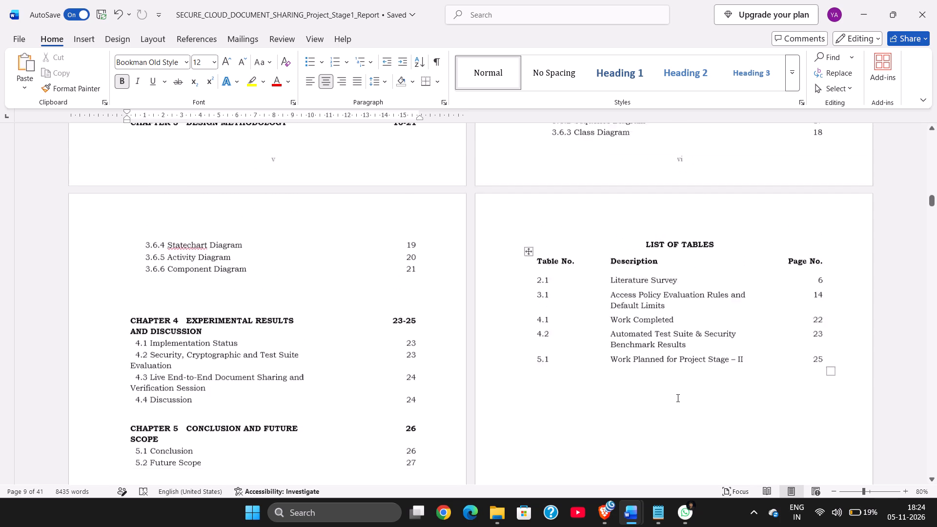
pyautogui.scroll(1, 677, 398)
pyautogui.scroll(-1, 677, 398)
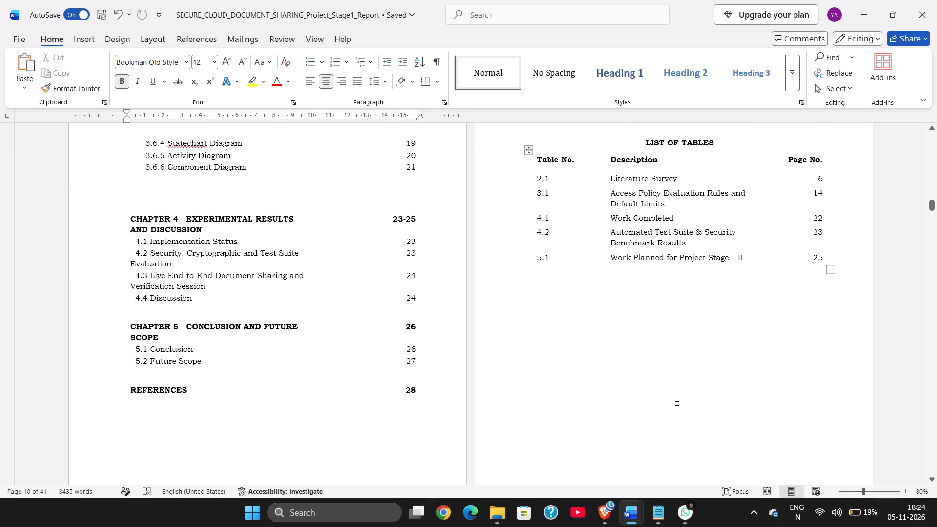
pyautogui.scroll(-5, 677, 398)
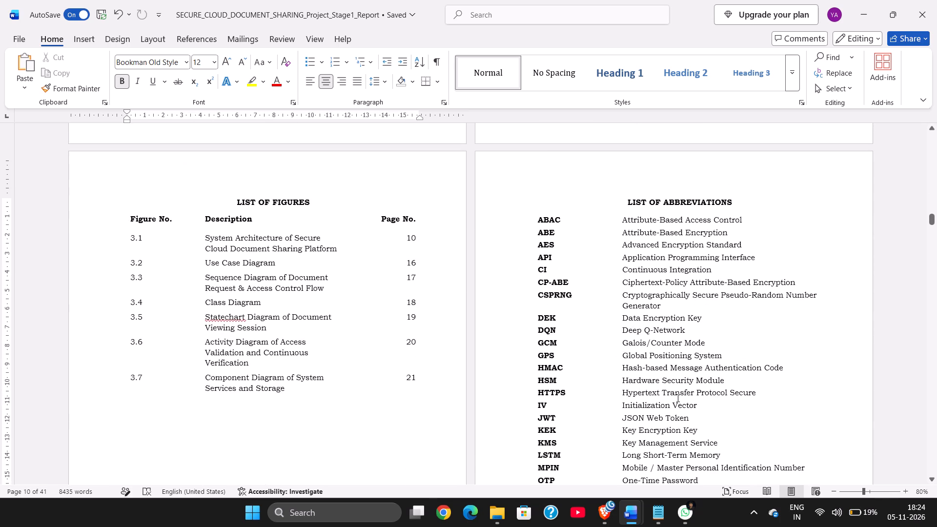
pyautogui.scroll(-2, 677, 398)
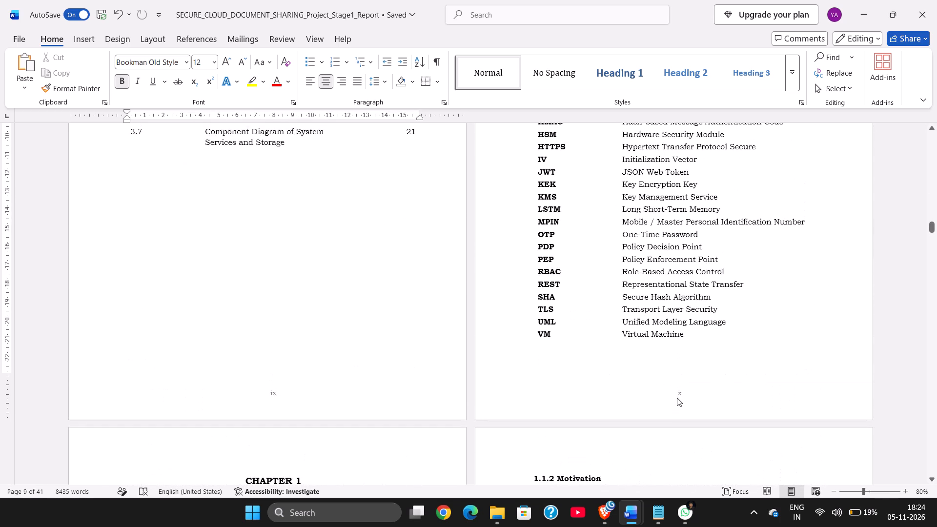
pyautogui.scroll(1, 677, 398)
pyautogui.scroll(-3, 677, 398)
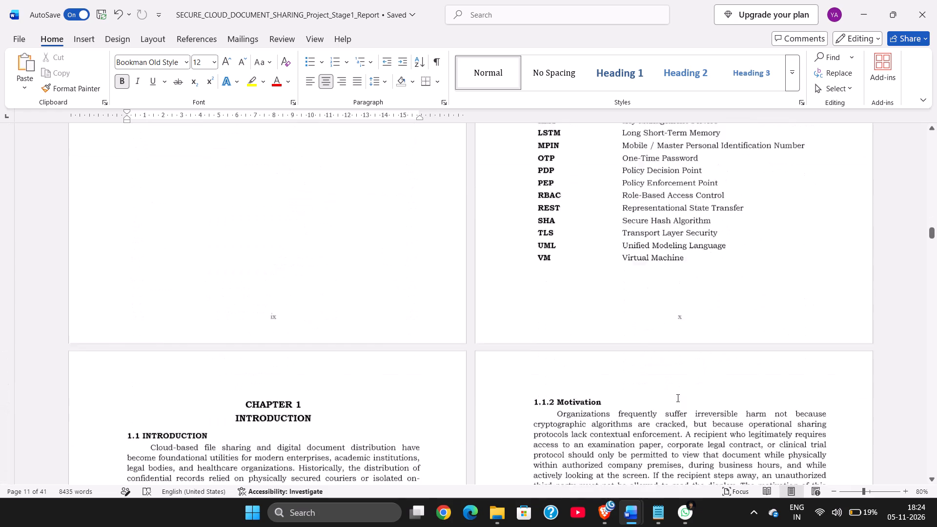
pyautogui.scroll(-18, 677, 398)
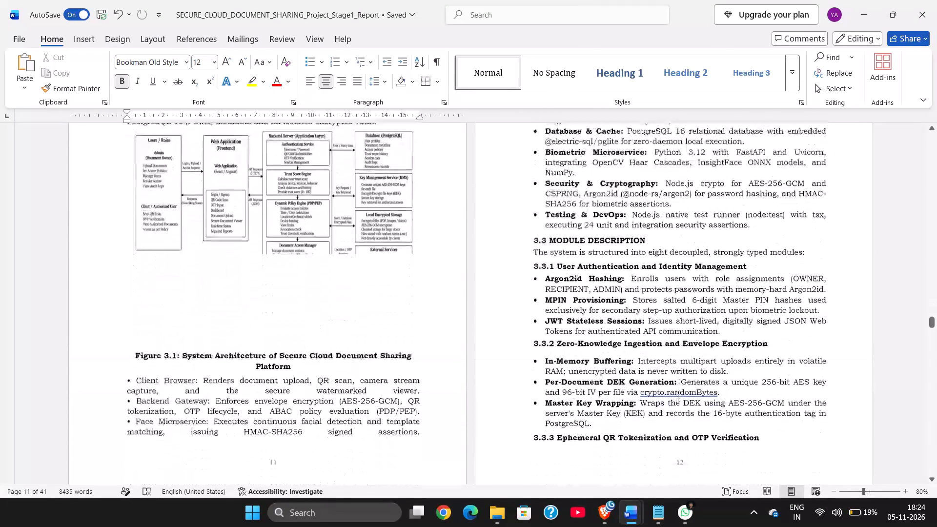
pyautogui.scroll(-11, 677, 398)
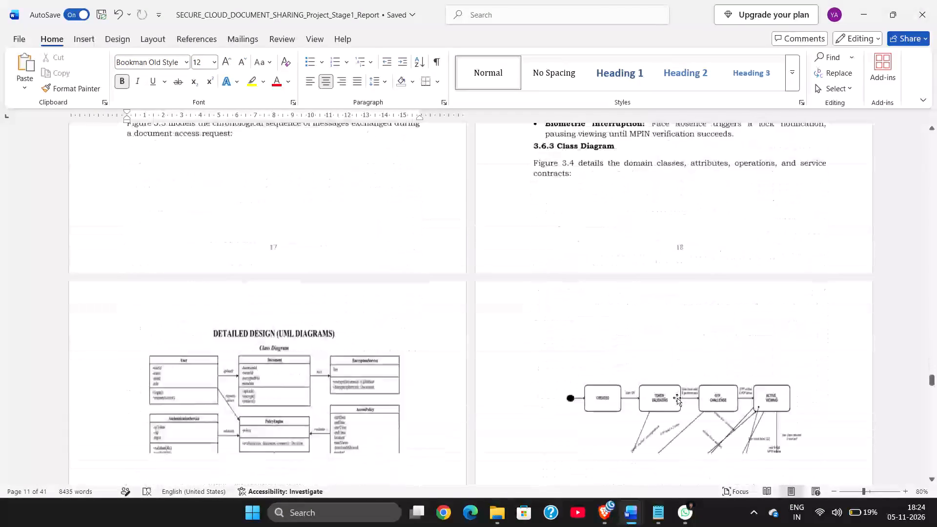
pyautogui.scroll(-13, 677, 398)
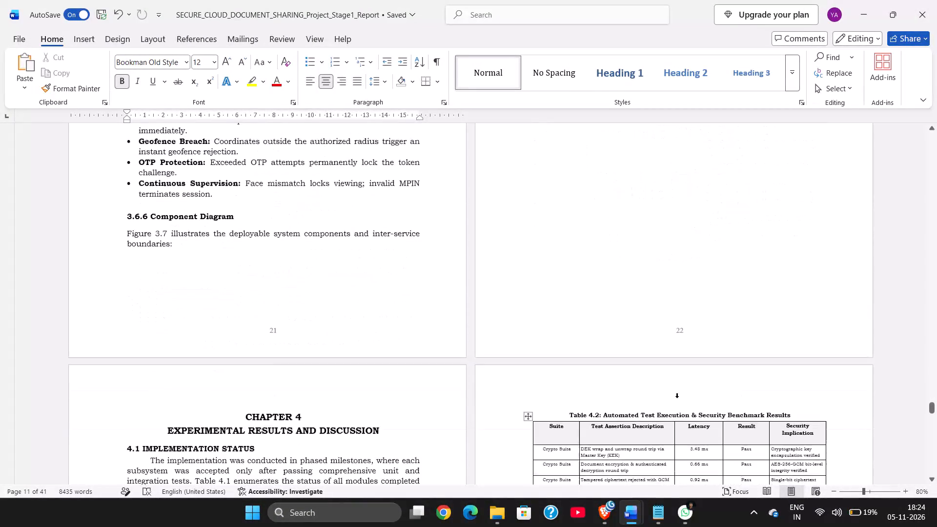
pyautogui.scroll(-12, 677, 398)
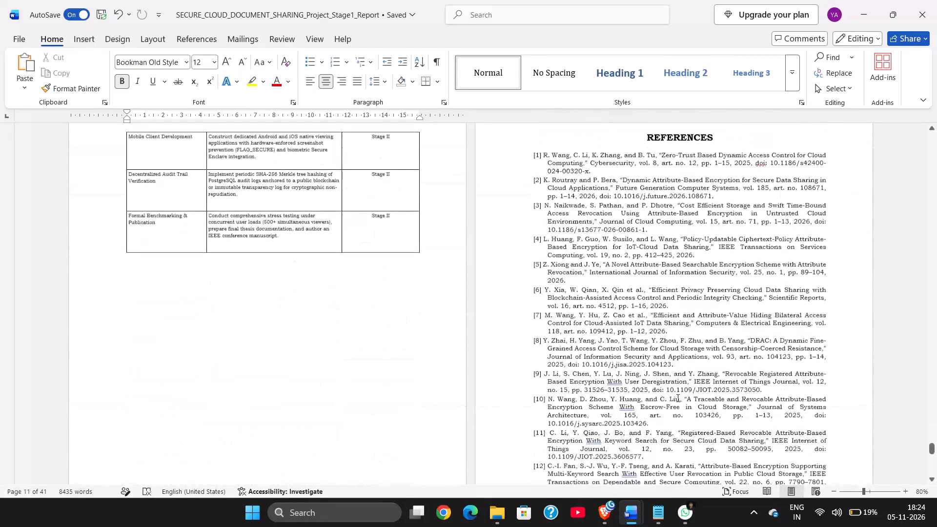
pyautogui.scroll(-8, 677, 398)
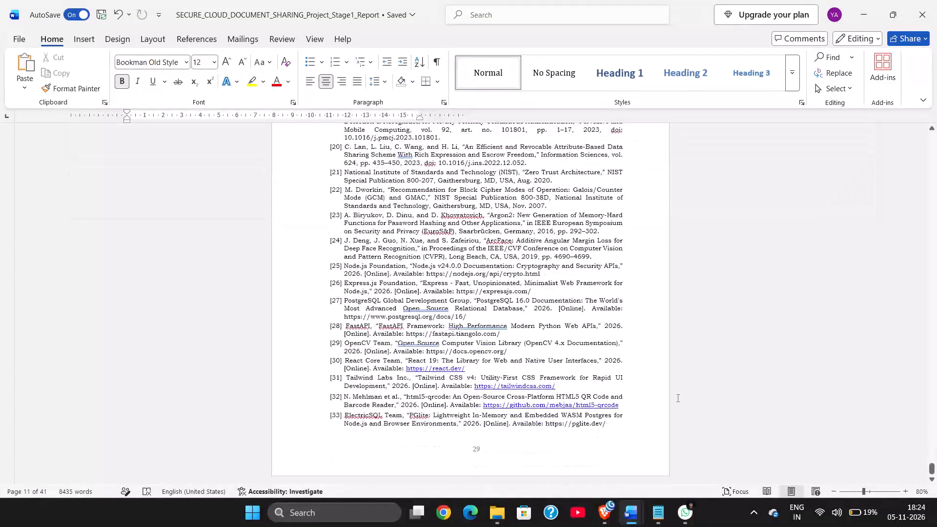
# Save the Secure Cloud Document Sharing report.
pyautogui.hotkey('ctrl', 's')
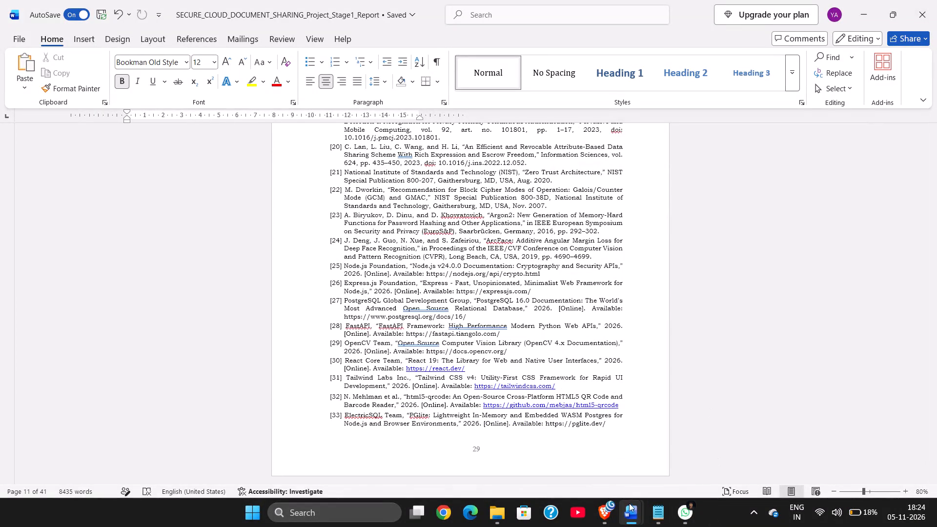
# Export the report as a PDF named SECURE_CLOUD_DOCUMENT_SHARING_Project_Stage1_Report on drive D:, replacing the existing file.
pyautogui.click(22, 31)
pyautogui.click(54, 254)
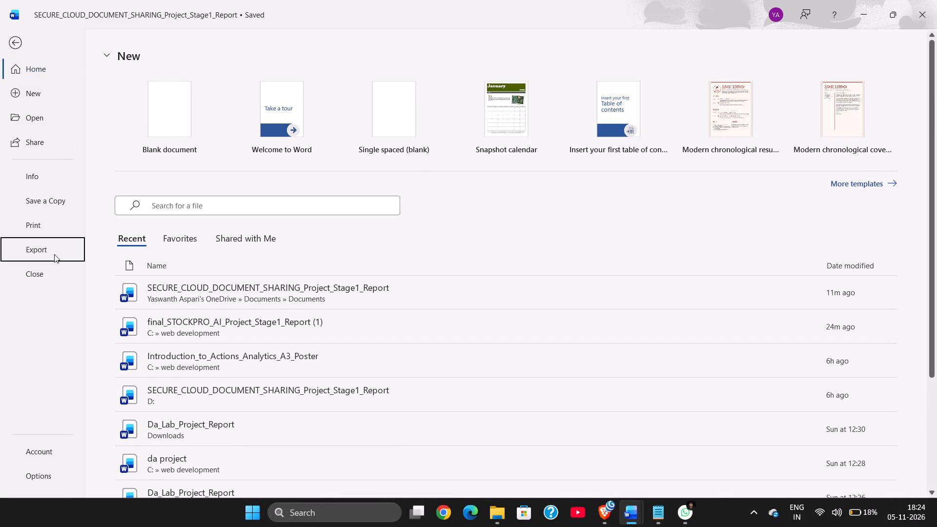
pyautogui.click(362, 165)
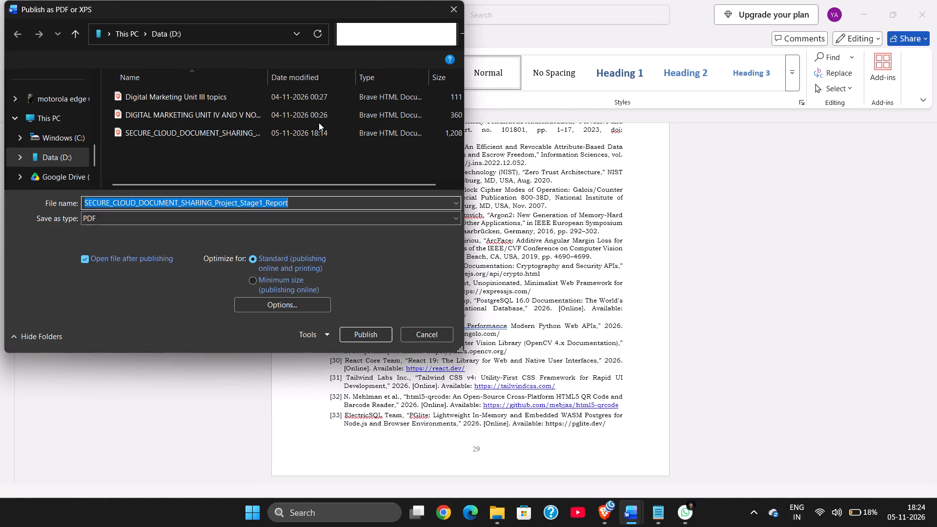
pyautogui.press('Return')
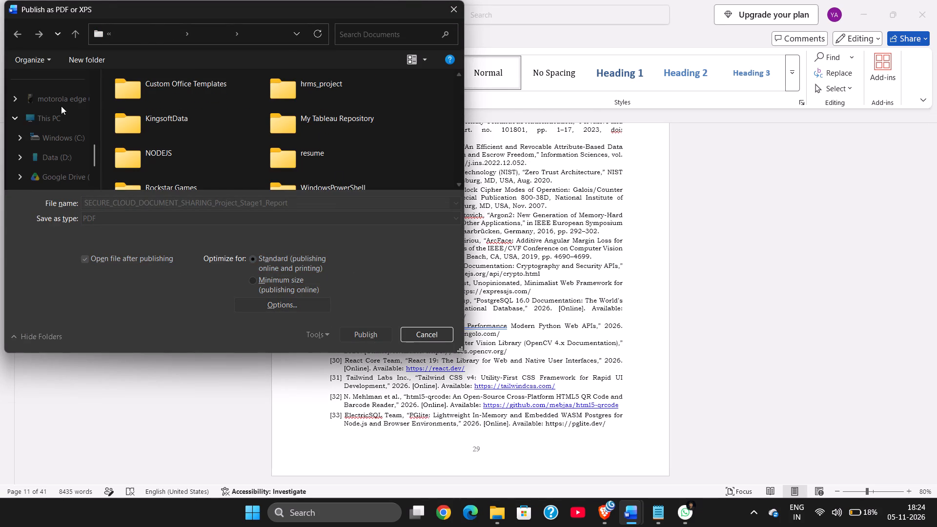
pyautogui.click(51, 148)
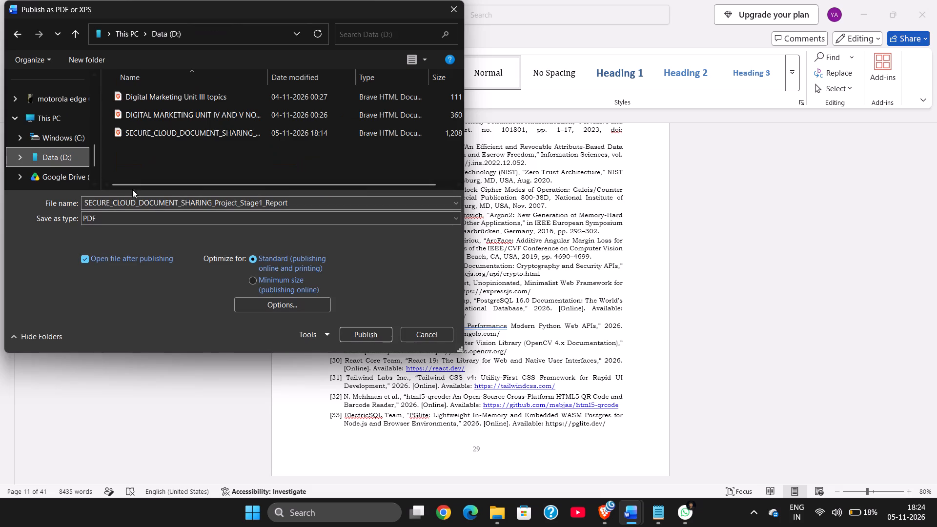
pyautogui.click(364, 331)
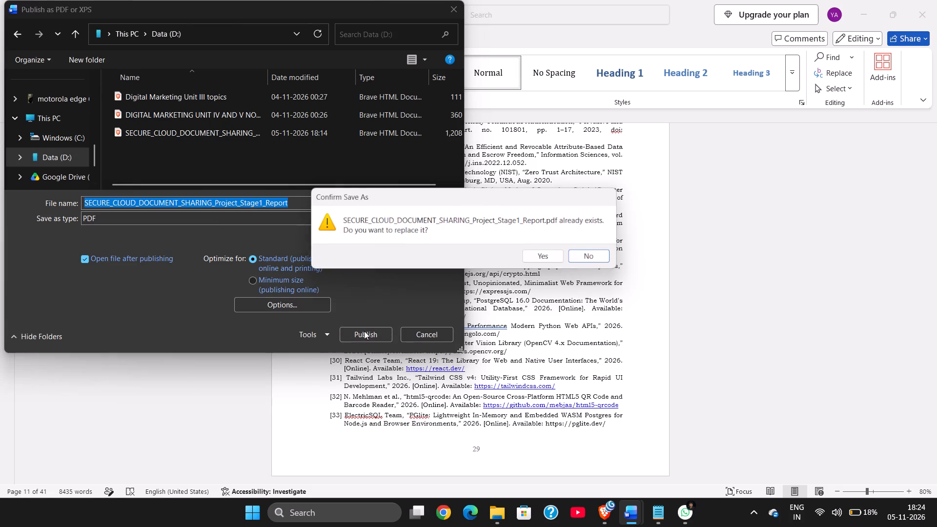
pyautogui.click(541, 256)
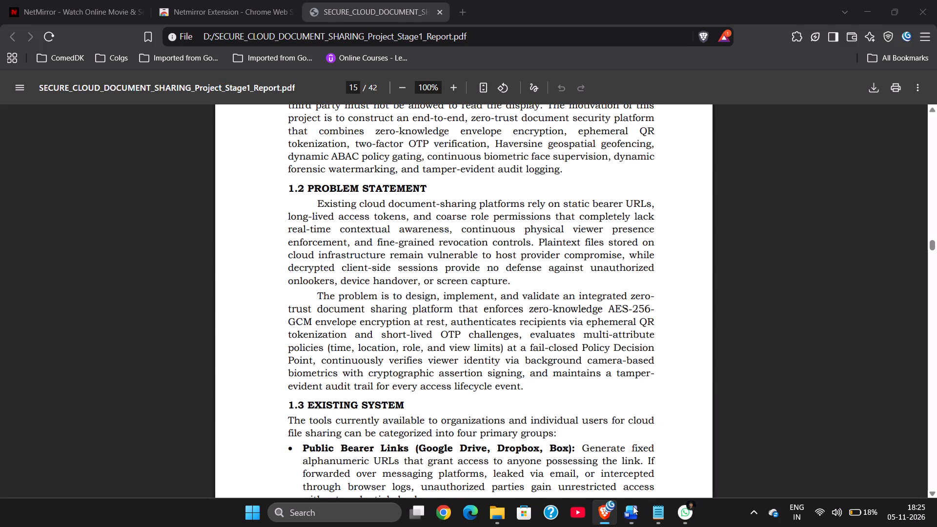
# Review the newly exported PDF in Brave from the title page through the contents, lists and chapters to the references.
pyautogui.scroll(-8, 627, 378)
pyautogui.scroll(3, 627, 378)
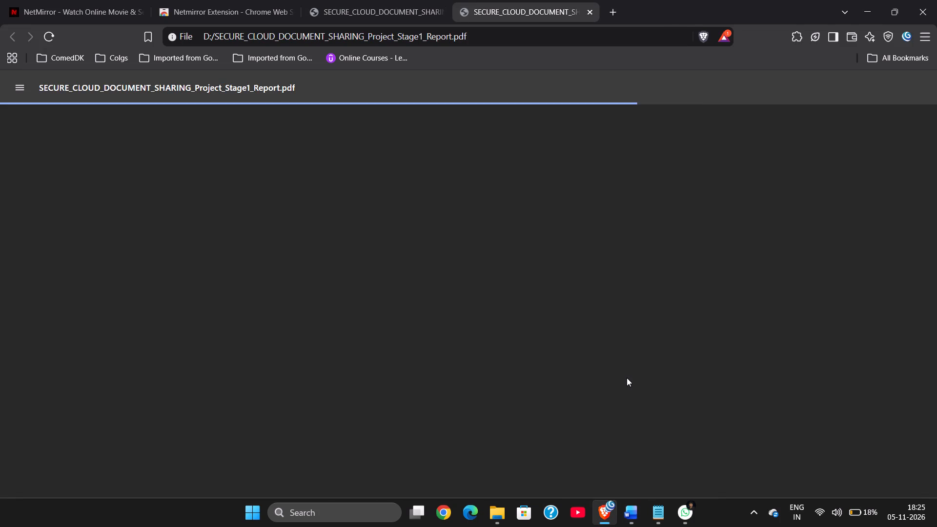
pyautogui.scroll(-2, 615, 334)
pyautogui.scroll(9, 615, 334)
pyautogui.scroll(-2, 615, 334)
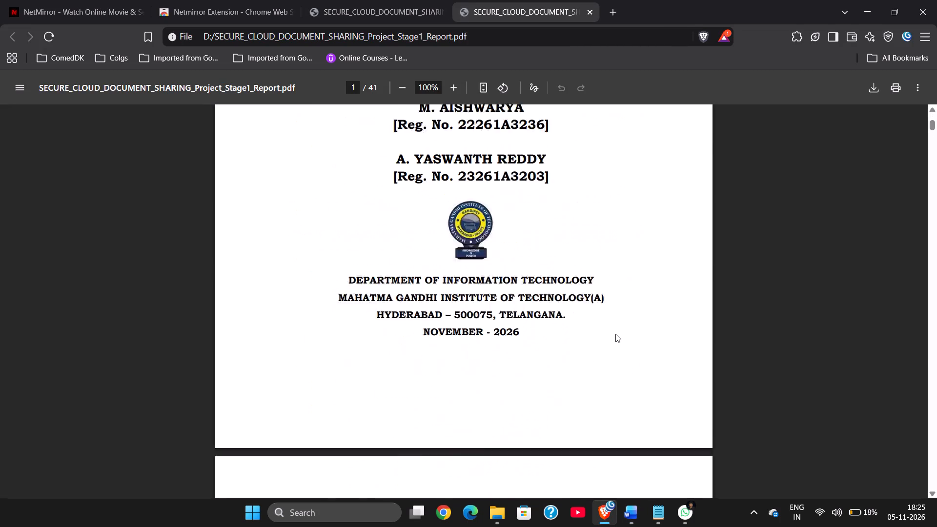
pyautogui.scroll(-15, 615, 334)
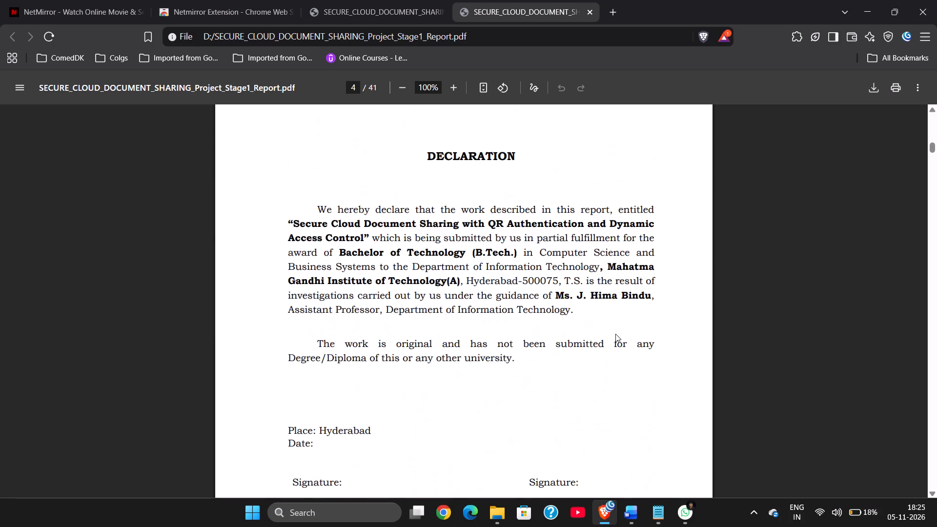
pyautogui.scroll(-15, 615, 334)
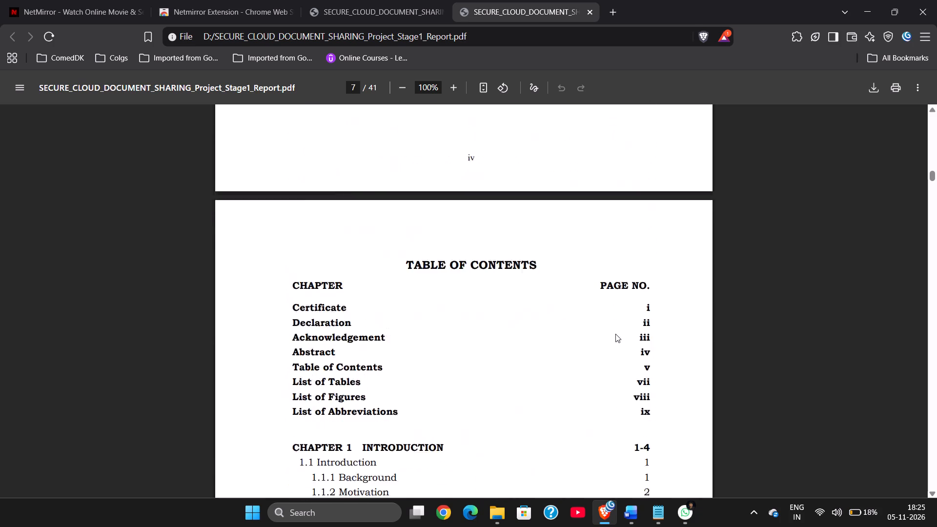
pyautogui.scroll(-4, 615, 334)
pyautogui.scroll(3, 615, 334)
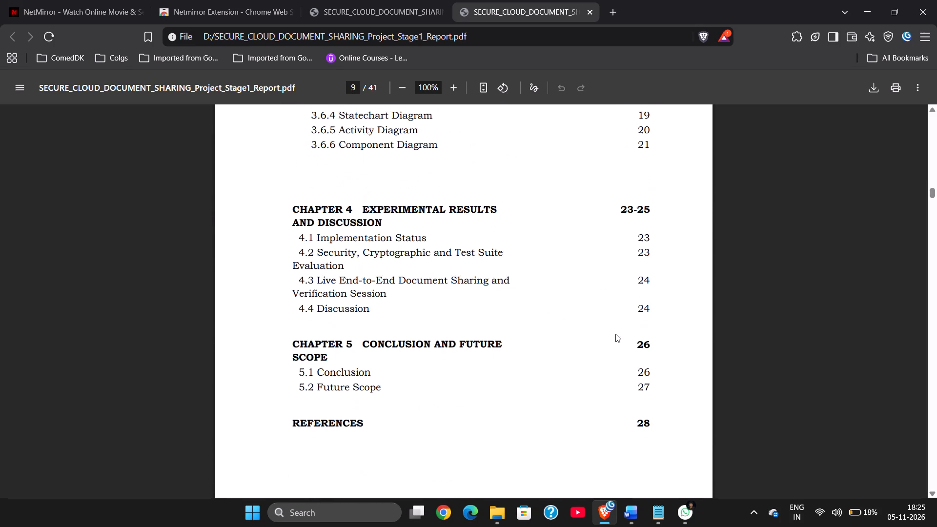
pyautogui.scroll(4, 615, 334)
pyautogui.scroll(-4, 615, 334)
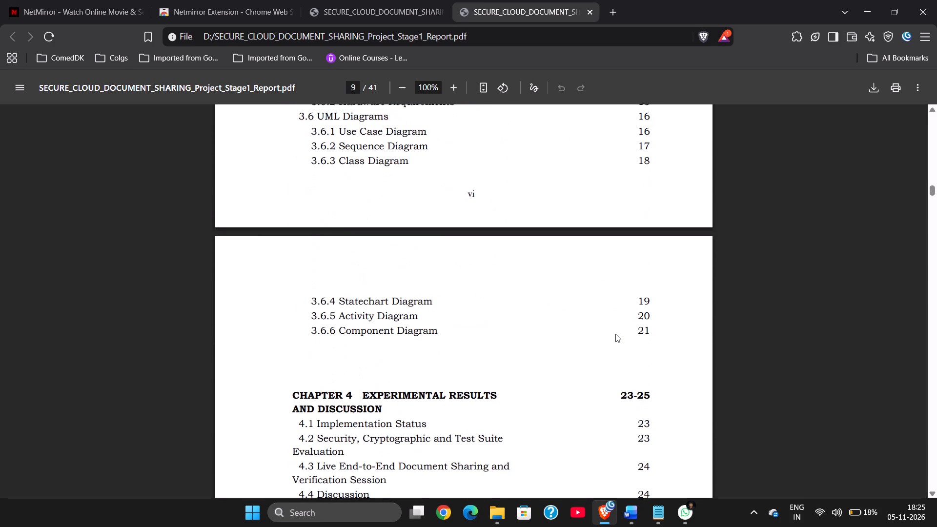
pyautogui.scroll(-20, 615, 334)
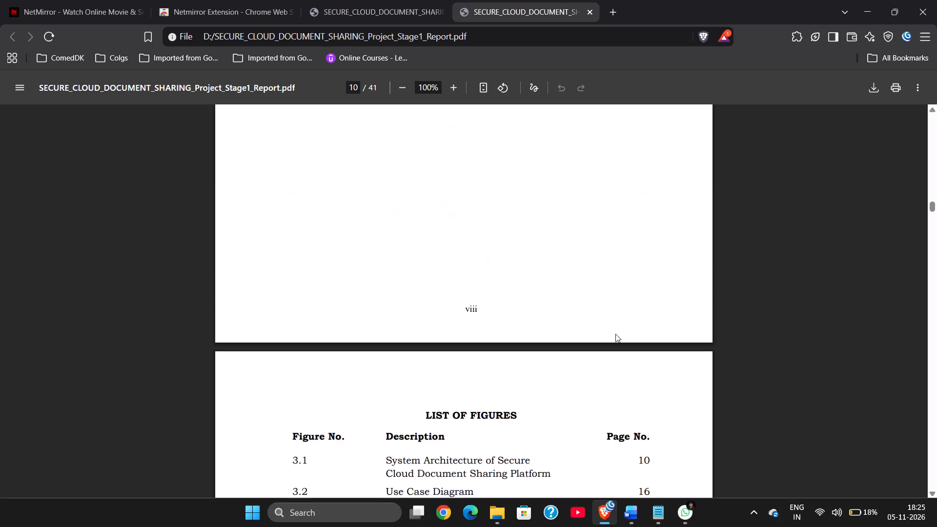
pyautogui.scroll(-20, 615, 334)
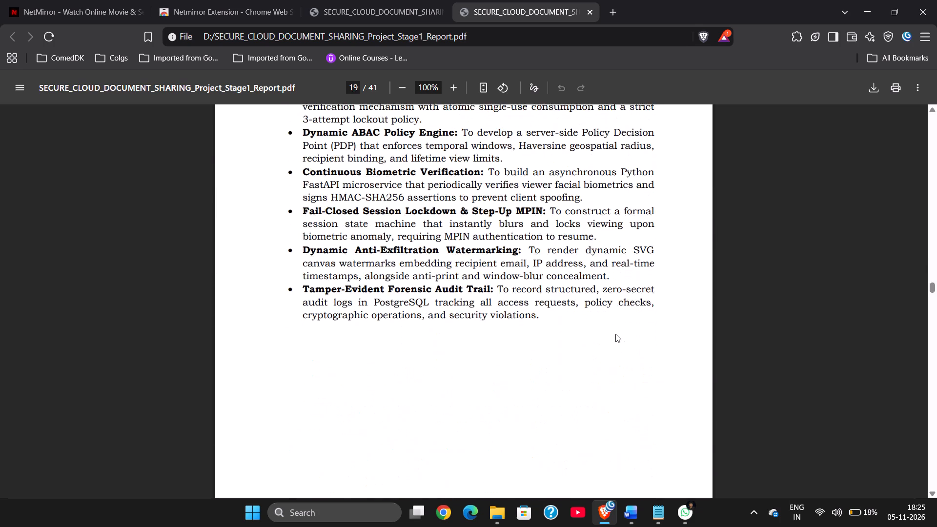
pyautogui.scroll(-19, 615, 334)
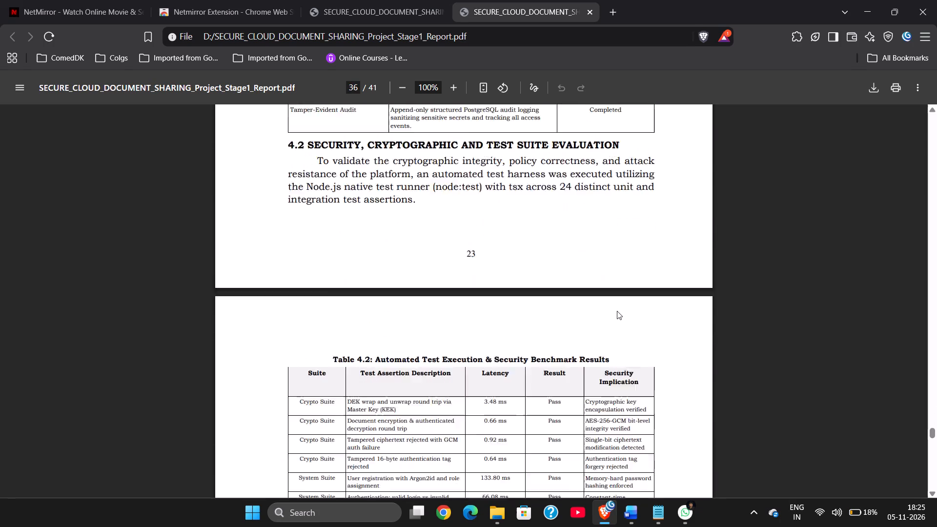
pyautogui.scroll(-6, 617, 311)
pyautogui.scroll(-20, 617, 311)
pyautogui.scroll(-2, 617, 311)
# Check the PDF's closing pages from the references back to the component diagram and the start of Chapter 4.
pyautogui.scroll(4, 617, 311)
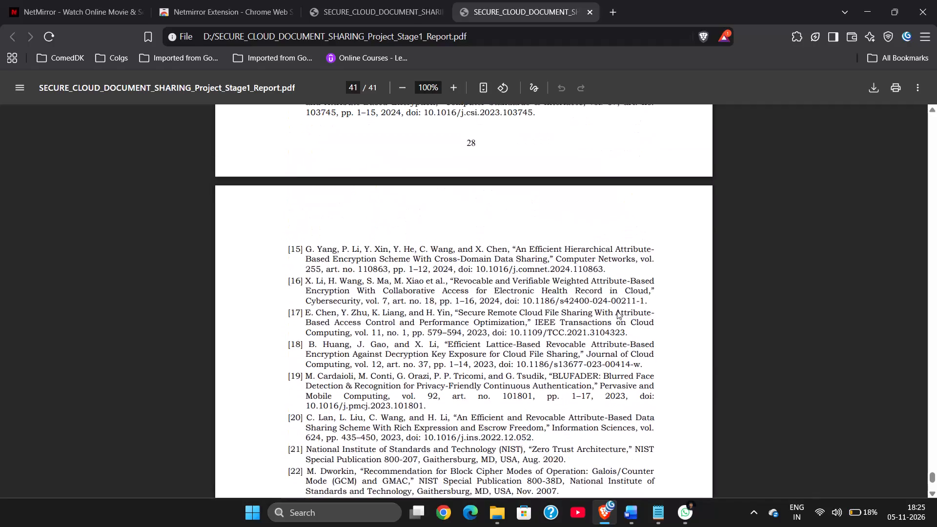
pyautogui.scroll(16, 617, 311)
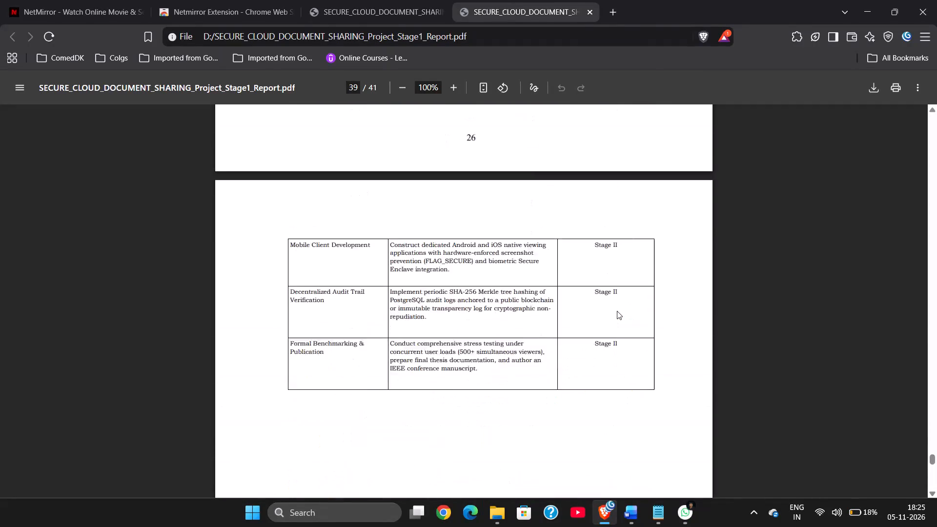
pyautogui.scroll(10, 617, 311)
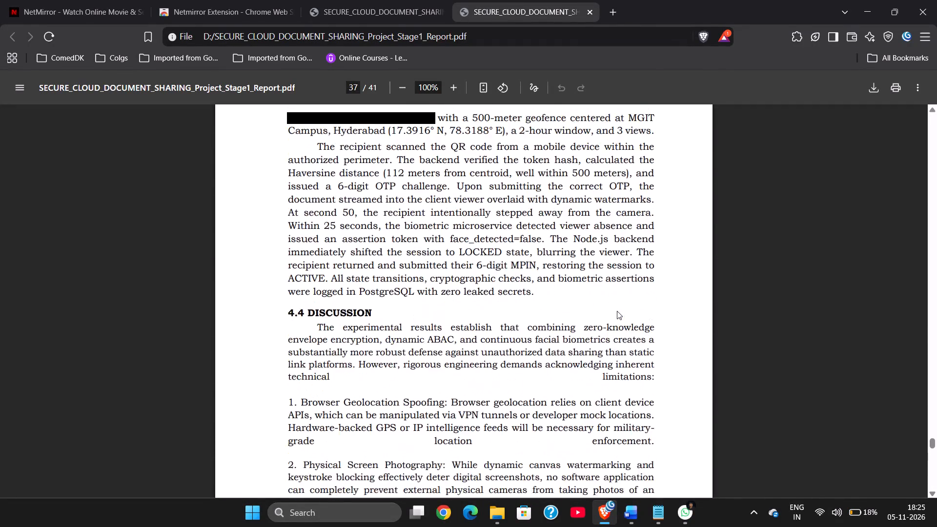
pyautogui.scroll(11, 617, 311)
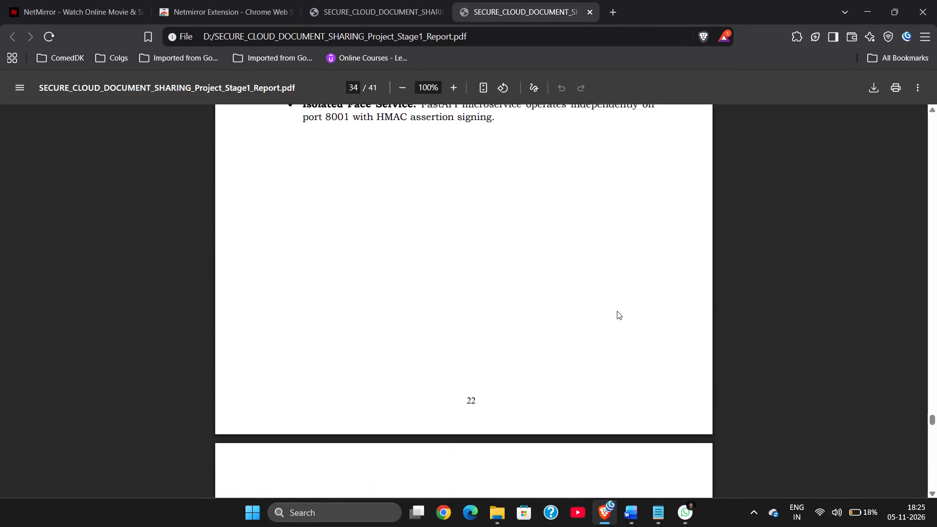
pyautogui.scroll(5, 617, 311)
pyautogui.scroll(-2, 617, 311)
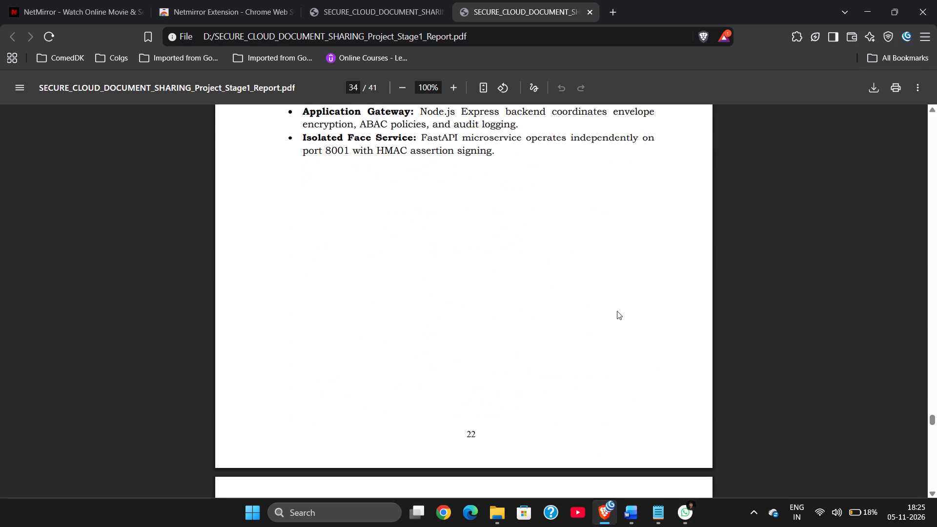
pyautogui.scroll(-1, 617, 311)
pyautogui.scroll(3, 617, 311)
pyautogui.scroll(-1, 617, 311)
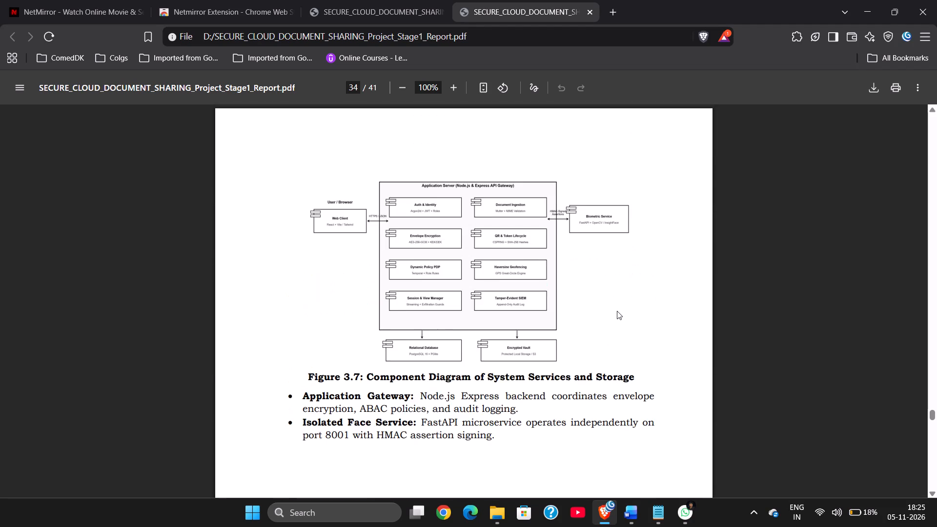
pyautogui.scroll(-2, 617, 311)
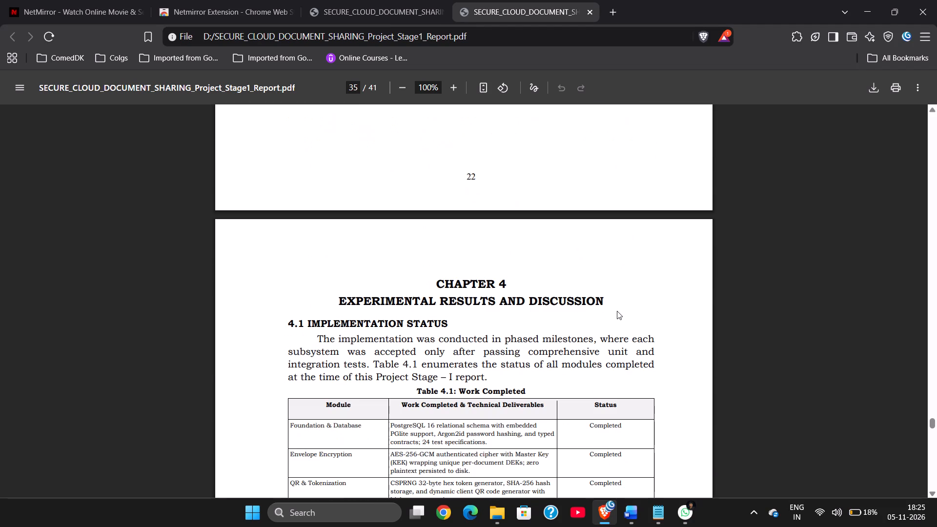
pyautogui.scroll(-3, 617, 311)
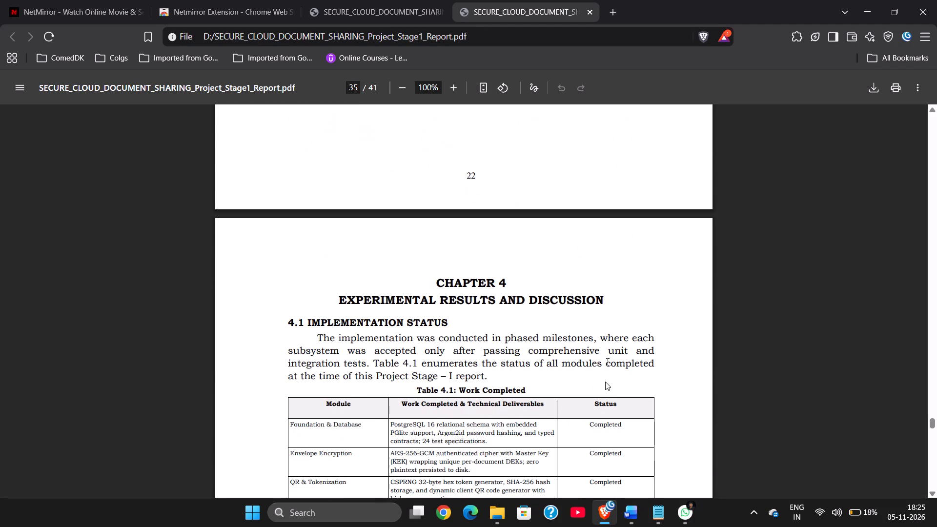
# Switch to Word and check the StockPro AI report's page layout around Chapters 2 and 3 against the Secure Cloud report.
pyautogui.hotkey('alt', 'Tab')
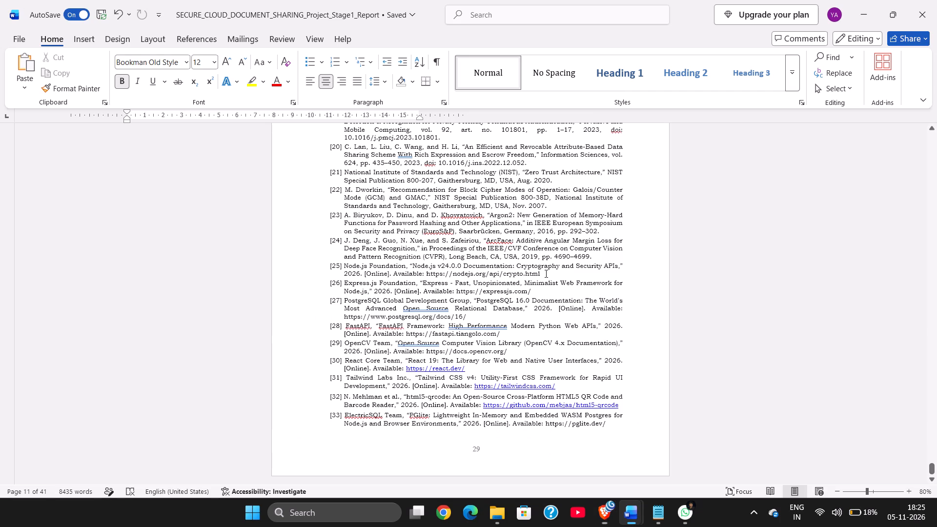
pyautogui.hotkey('alt', 'Tab')
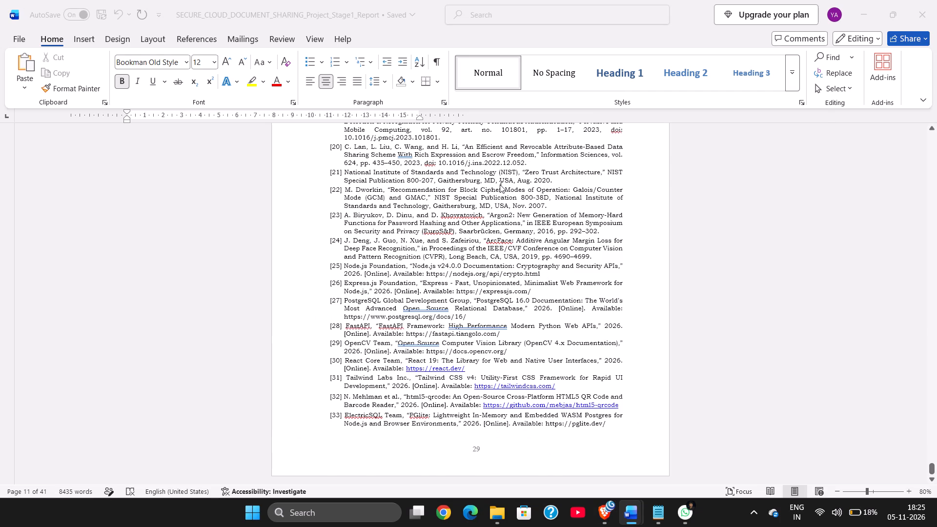
pyautogui.hotkey('alt', 'Tab')
pyautogui.scroll(4, 500, 184)
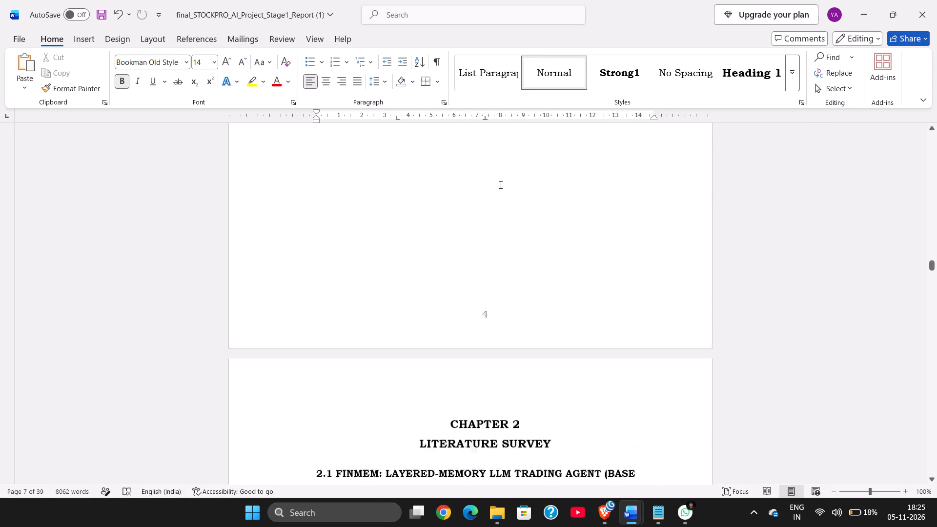
pyautogui.scroll(1, 500, 184)
pyautogui.scroll(-11, 500, 184)
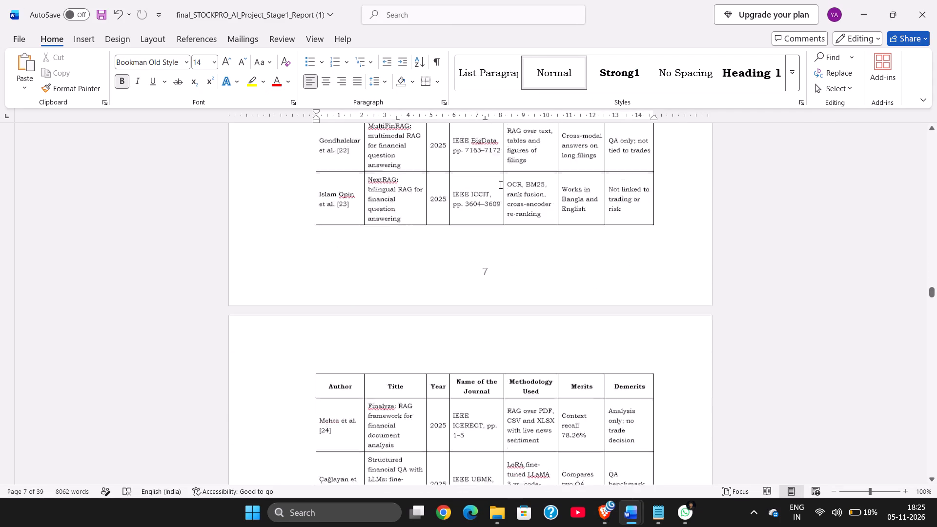
pyautogui.scroll(-12, 500, 184)
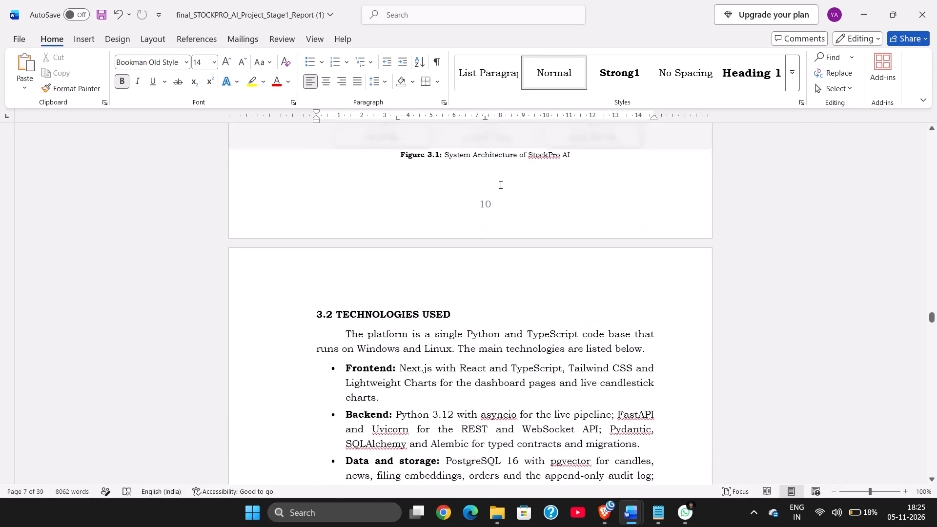
pyautogui.scroll(-2, 500, 184)
pyautogui.hotkey('alt', 'Tab')
pyautogui.scroll(4, 500, 184)
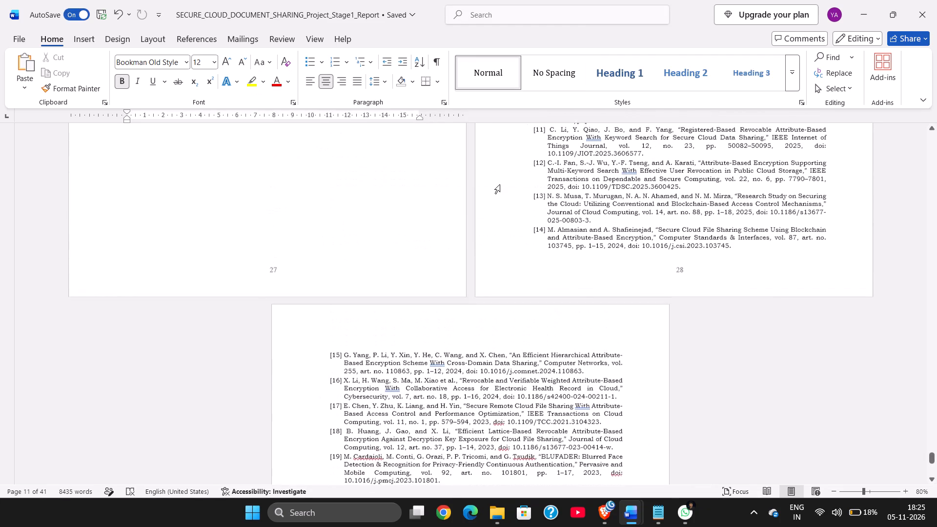
# Switch back to the exported PDF in Brave and review it from Chapter 4 backwards to the title page.
pyautogui.hotkey('alt', 'Tab')
pyautogui.hotkey('alt', 'Tab')
pyautogui.scroll(1, 500, 184)
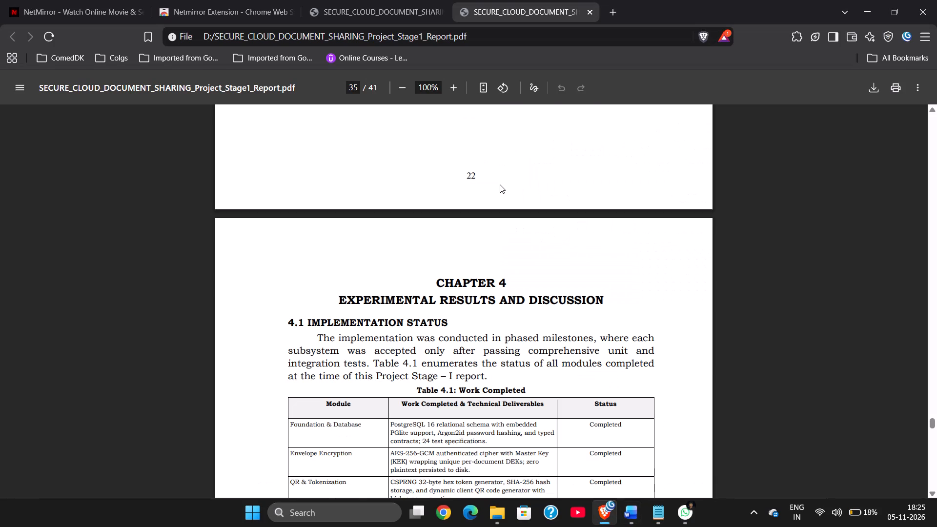
pyautogui.scroll(18, 500, 184)
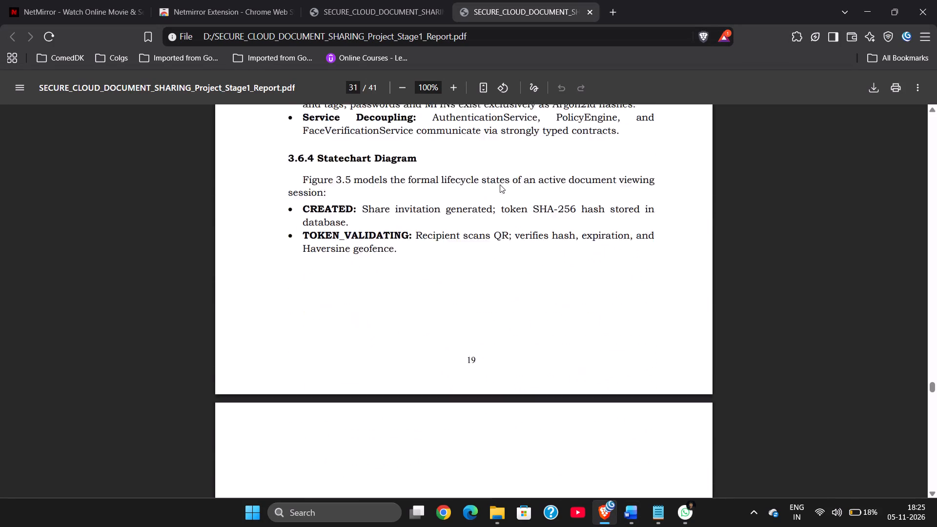
pyautogui.scroll(18, 500, 184)
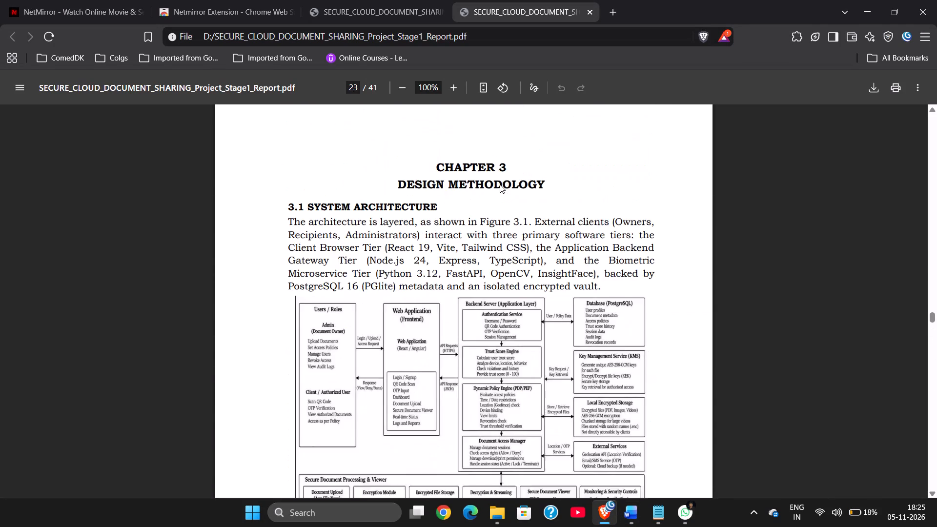
pyautogui.scroll(17, 500, 184)
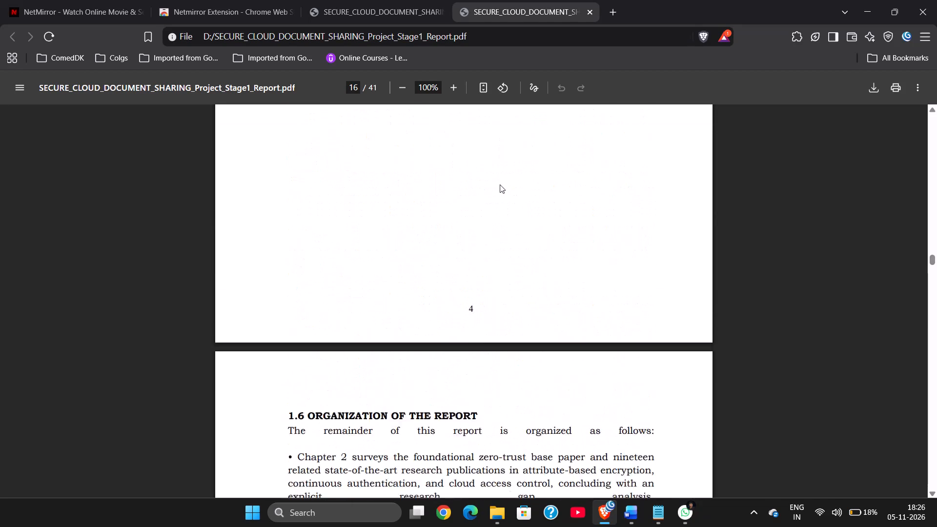
pyautogui.scroll(17, 500, 184)
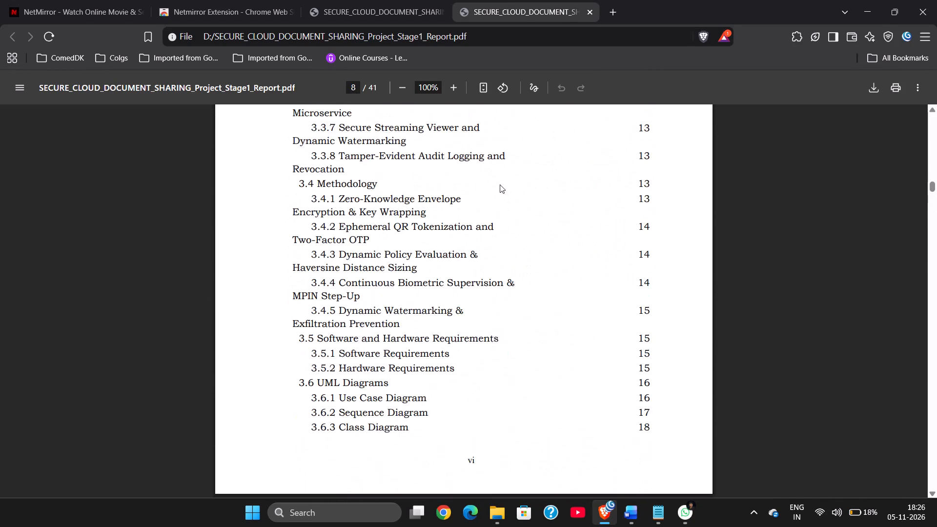
pyautogui.scroll(19, 500, 184)
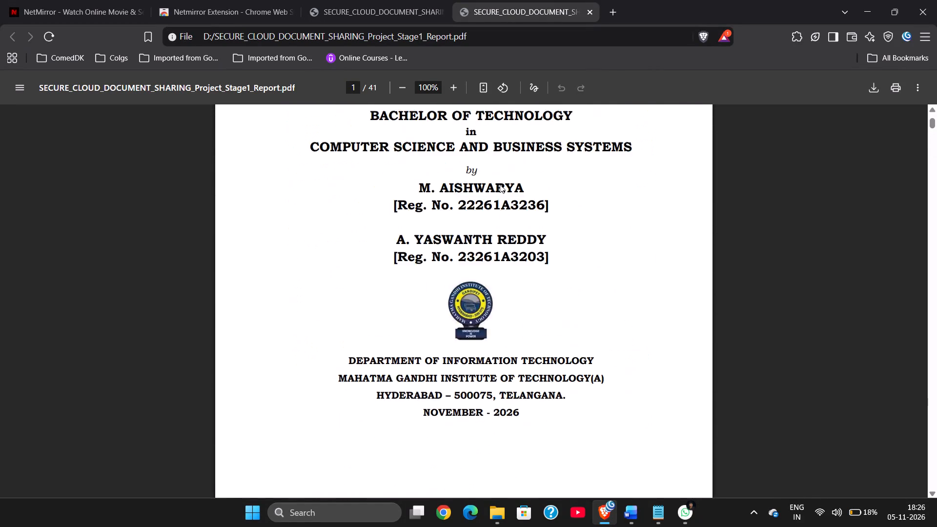
# Review the exported PDF's front matter from the title pages through the certificate, acknowledgement, abstract and contents to the List of Tables.
pyautogui.scroll(9, 500, 184)
pyautogui.scroll(-8, 500, 184)
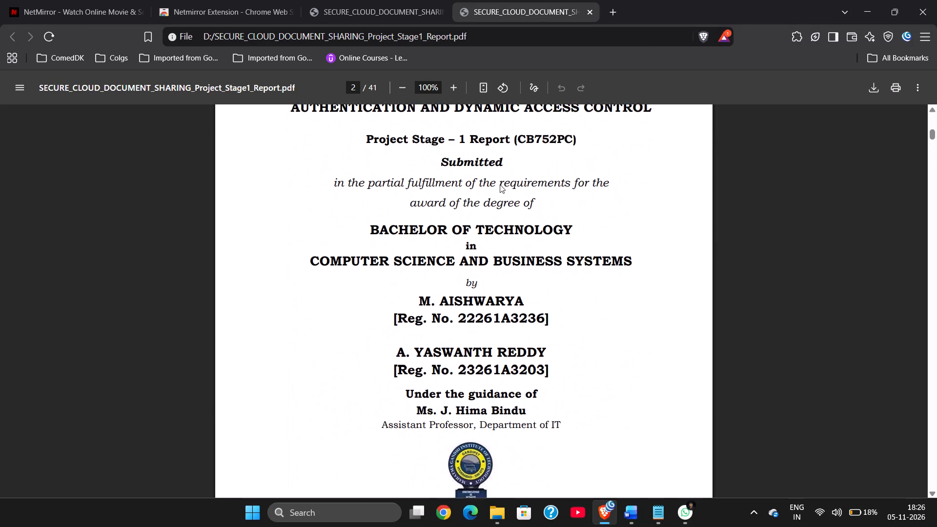
pyautogui.scroll(-8, 500, 184)
pyautogui.scroll(2, 500, 184)
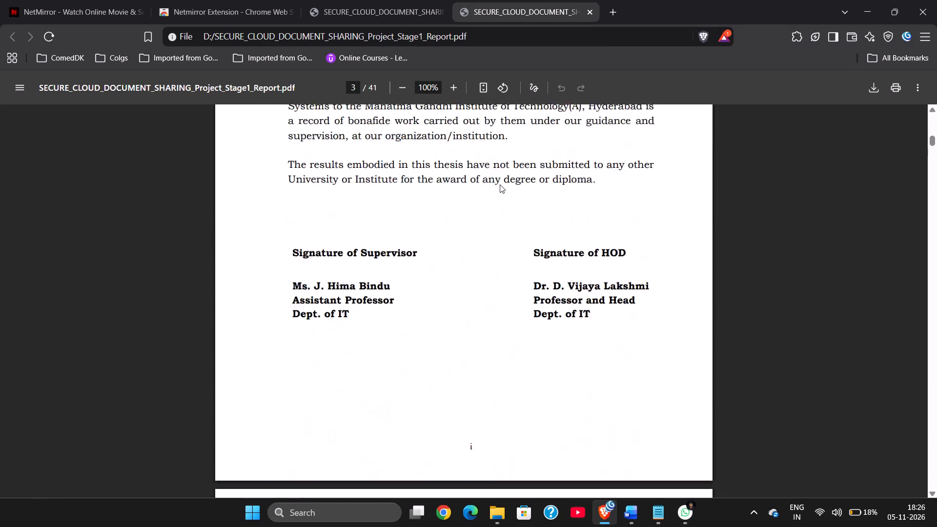
pyautogui.scroll(3, 500, 184)
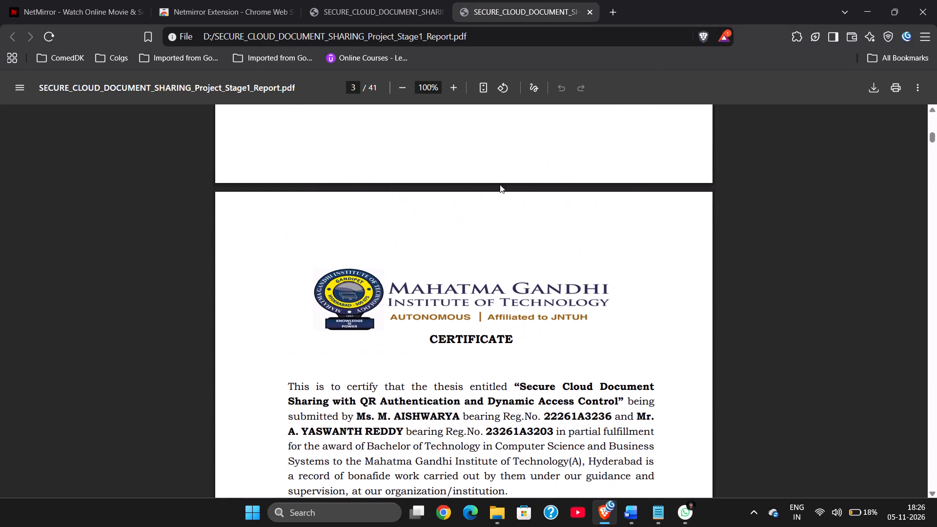
pyautogui.scroll(1, 500, 184)
pyautogui.scroll(-4, 500, 184)
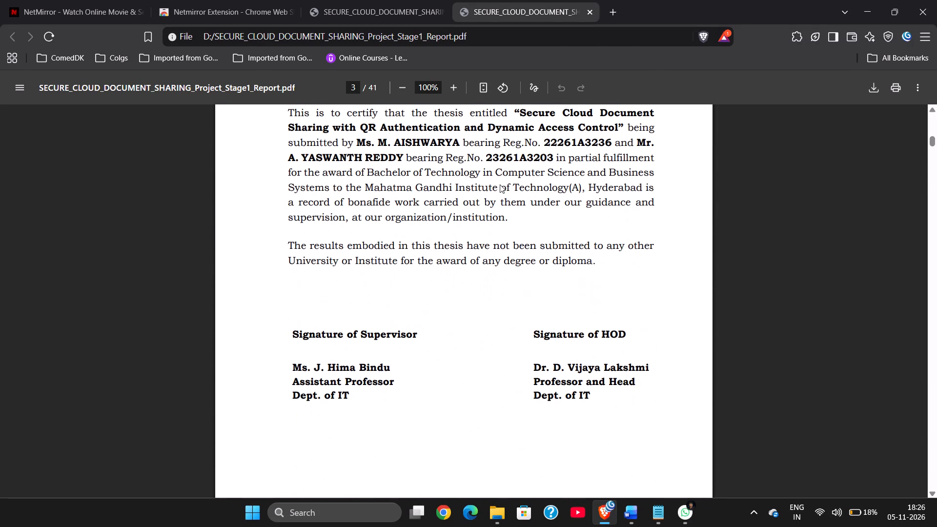
pyautogui.scroll(-8, 500, 184)
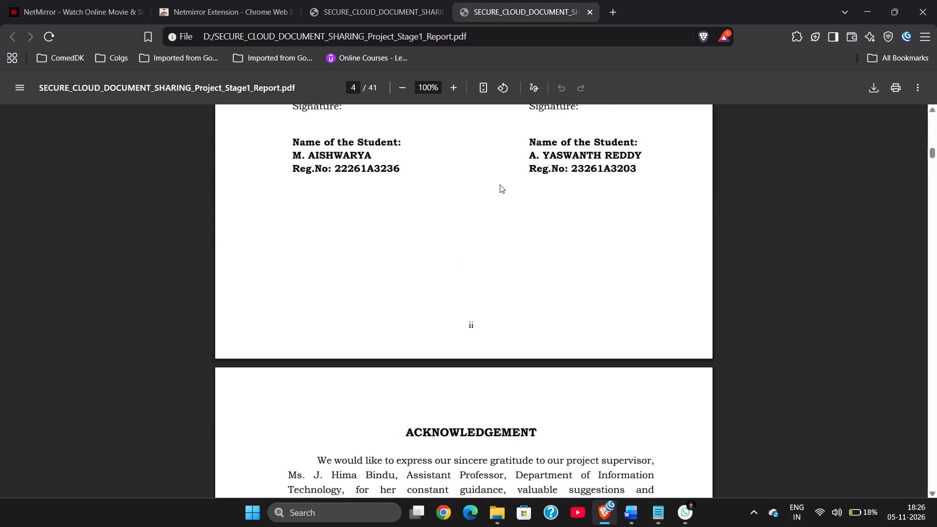
pyautogui.scroll(-10, 500, 184)
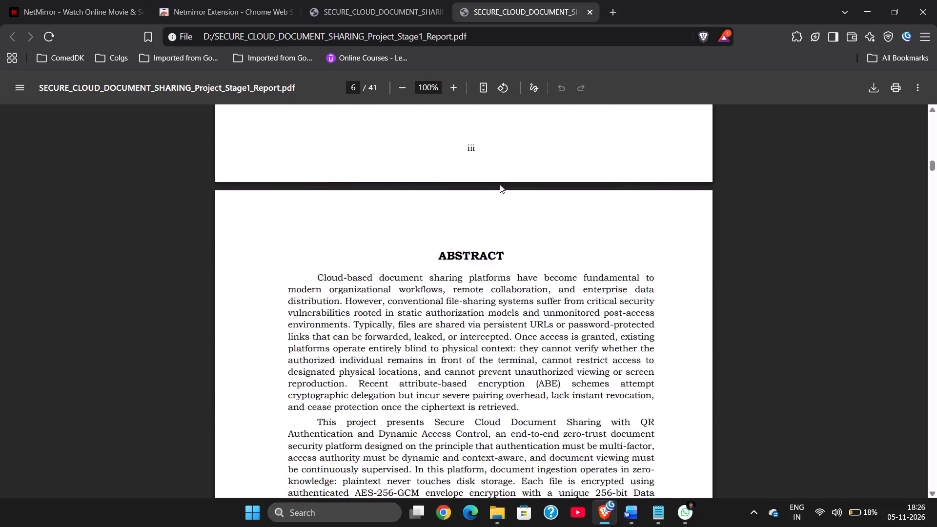
pyautogui.scroll(-10, 500, 184)
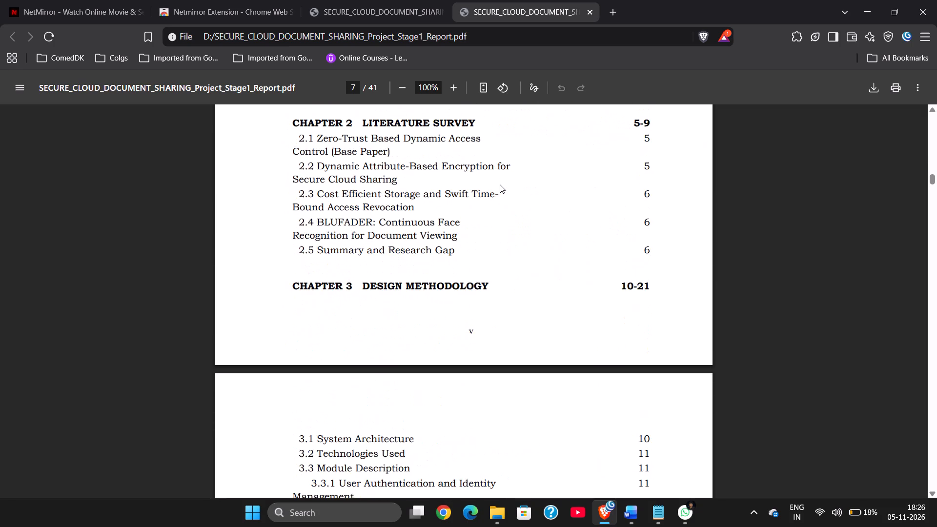
pyautogui.scroll(-10, 500, 184)
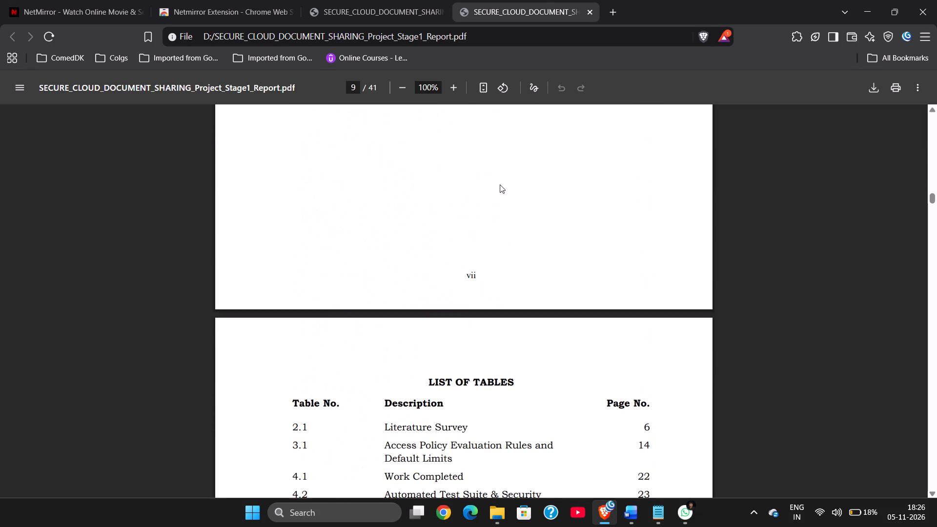
pyautogui.scroll(-1, 500, 184)
# Recheck the PDF's table of contents and the preceding front matter back to the second title page.
pyautogui.scroll(20, 500, 184)
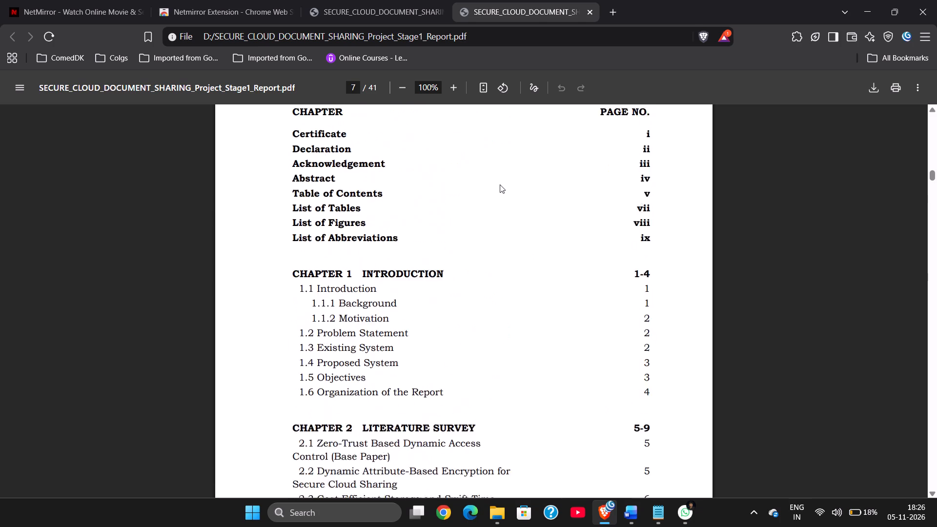
pyautogui.scroll(11, 500, 184)
pyautogui.scroll(-7, 500, 184)
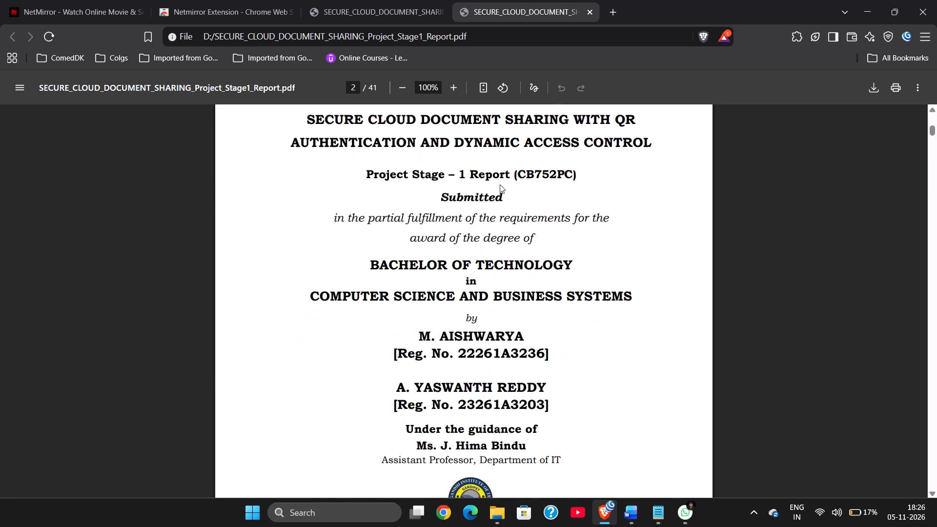
pyautogui.scroll(-16, 500, 184)
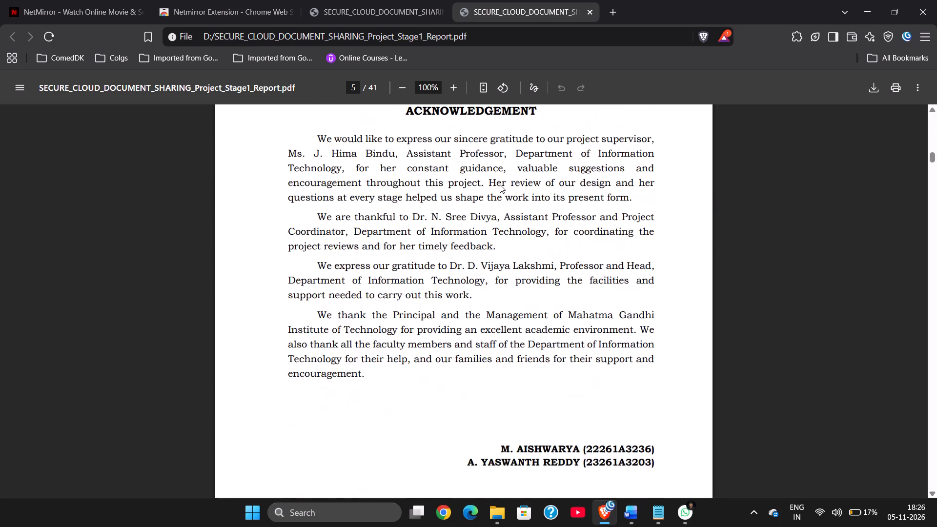
pyautogui.scroll(-16, 500, 184)
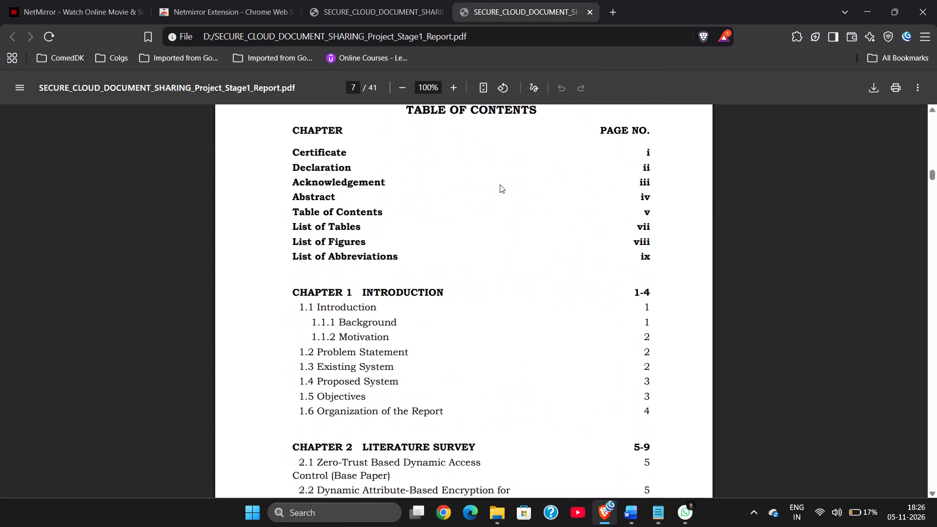
pyautogui.scroll(-6, 500, 184)
pyautogui.scroll(5, 500, 184)
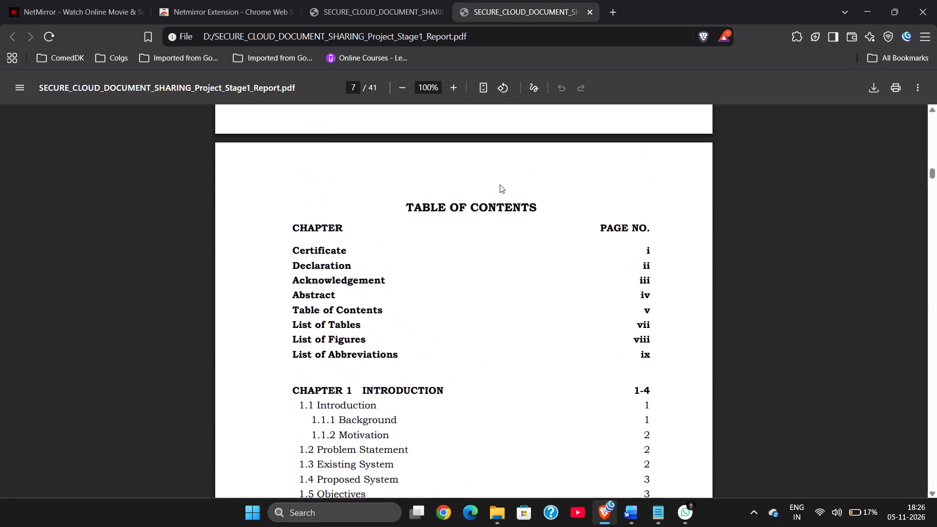
pyautogui.scroll(10, 500, 184)
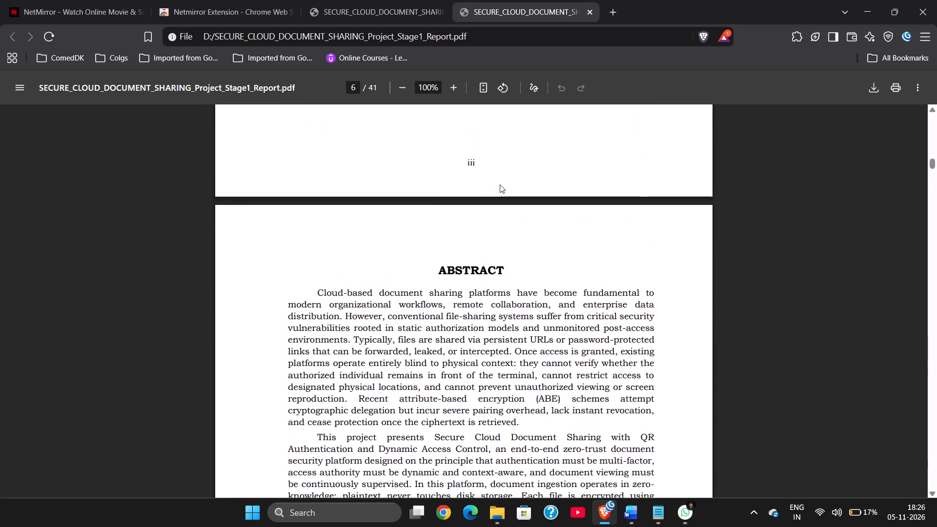
pyautogui.scroll(4, 500, 184)
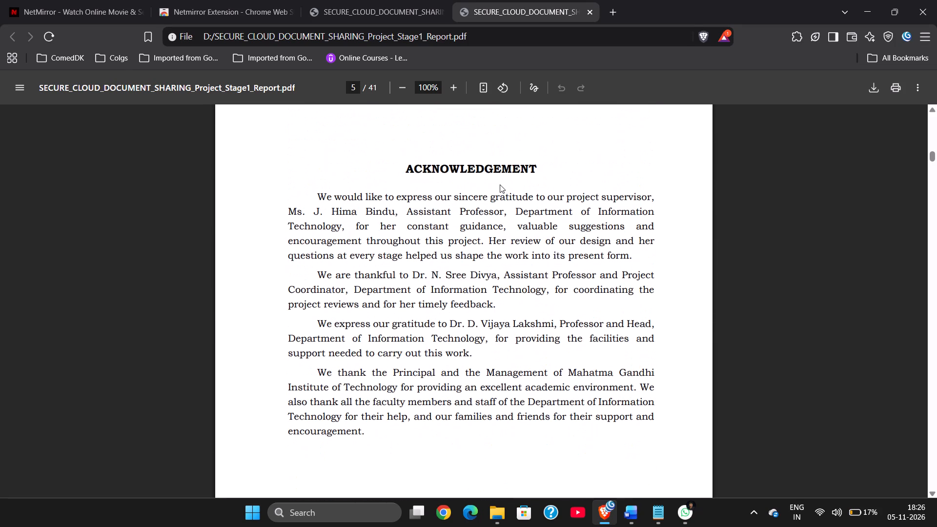
pyautogui.scroll(7, 500, 184)
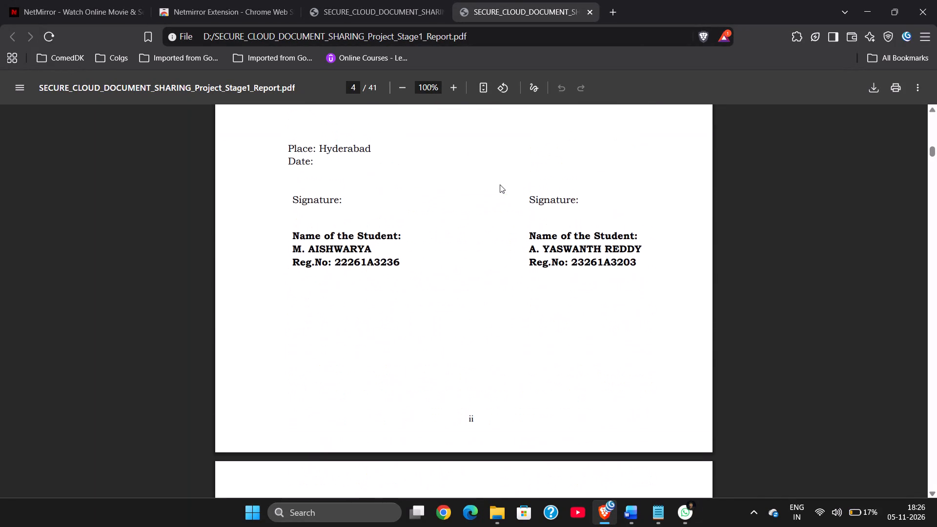
pyautogui.scroll(7, 500, 184)
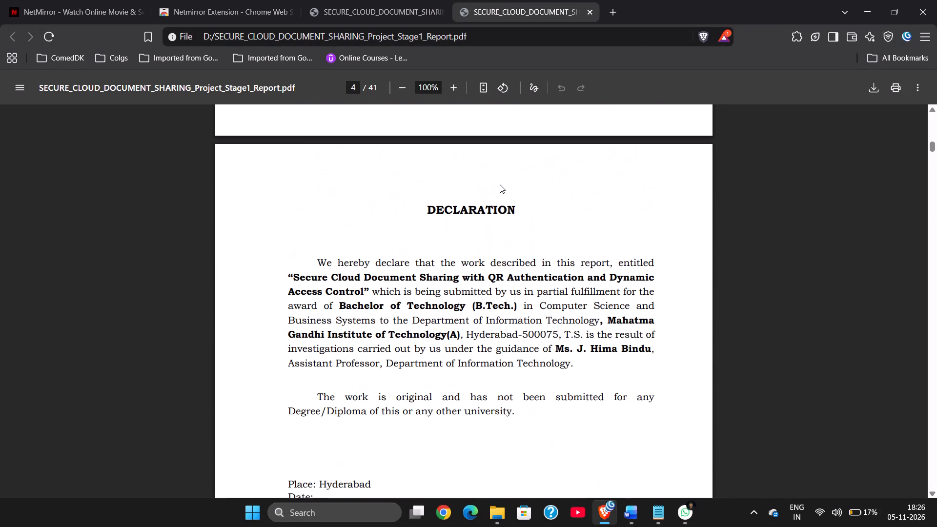
pyautogui.scroll(6, 500, 184)
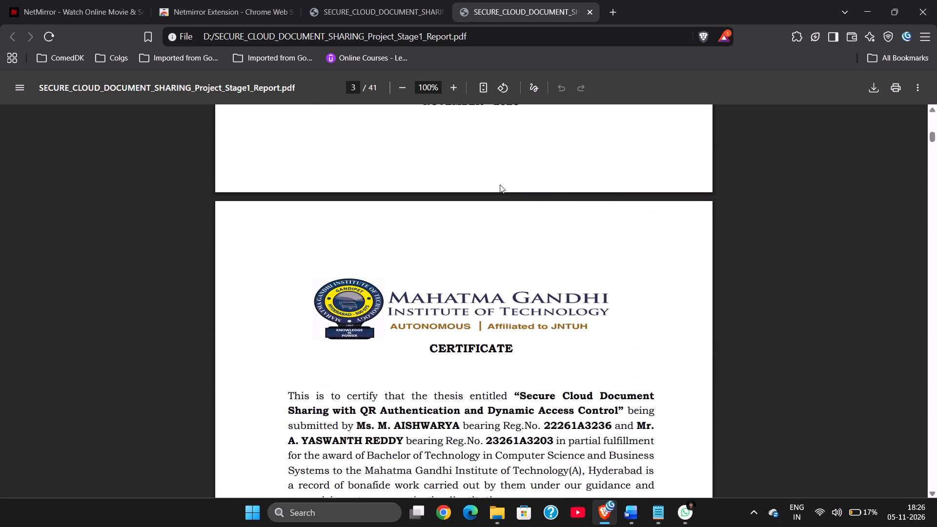
pyautogui.scroll(5, 500, 184)
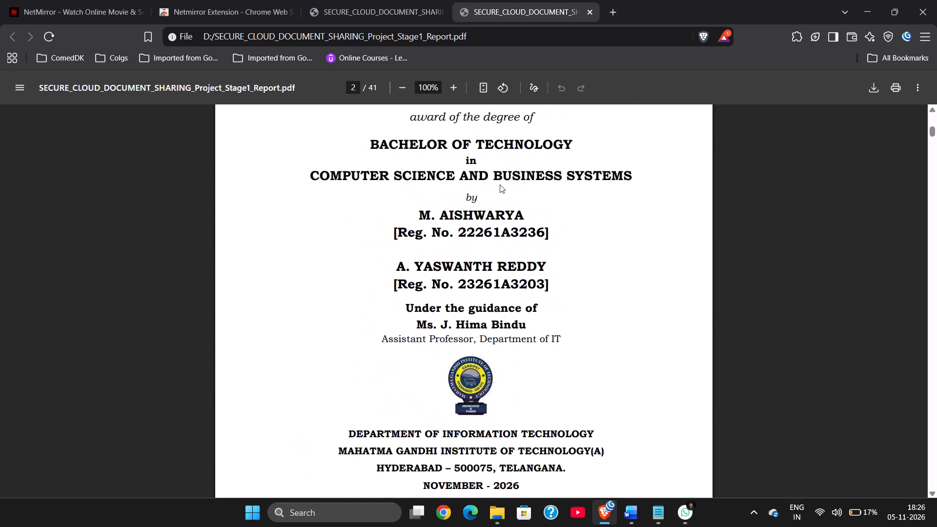
pyautogui.scroll(3, 500, 184)
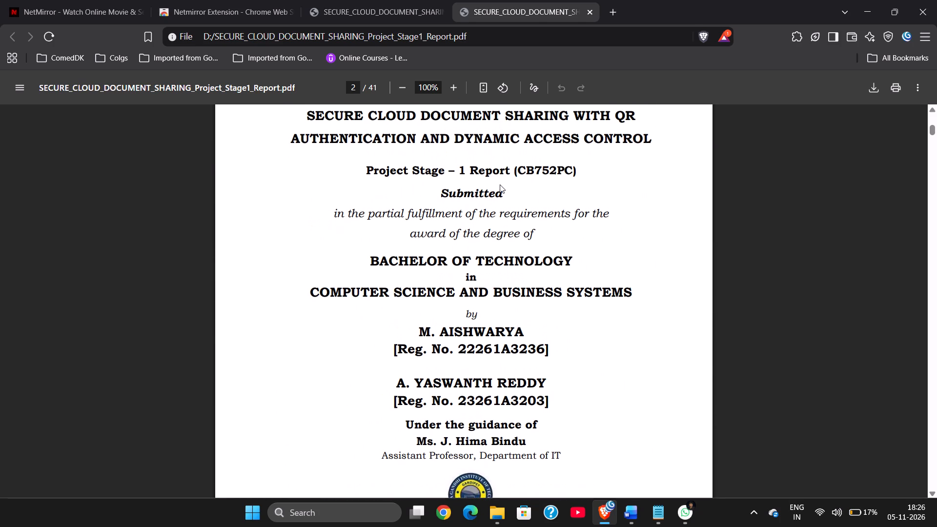
# Switch to the StockPro AI report in Word and examine how its two title pages present the student names and layout.
pyautogui.hotkey('alt', 'Tab')
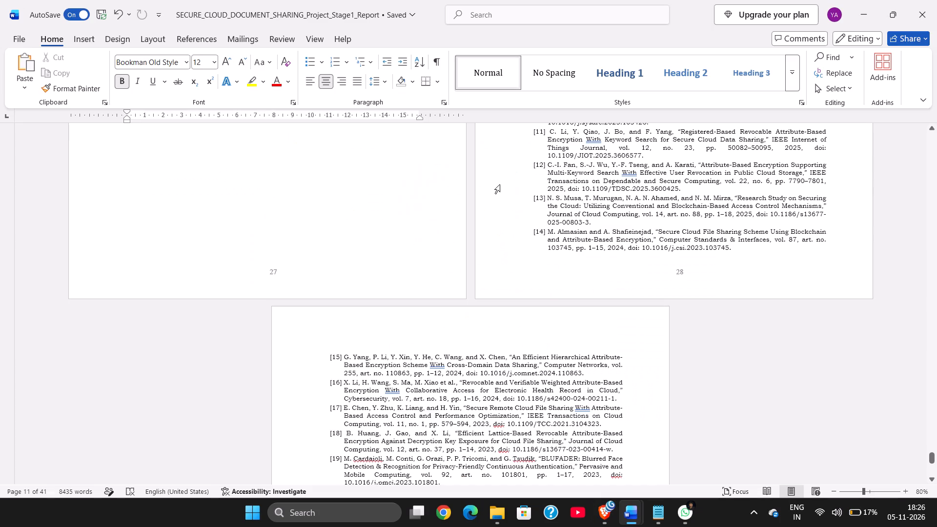
pyautogui.scroll(2, 500, 184)
pyautogui.hotkey('alt', 'Tab')
pyautogui.hotkey('alt', 'Tab')
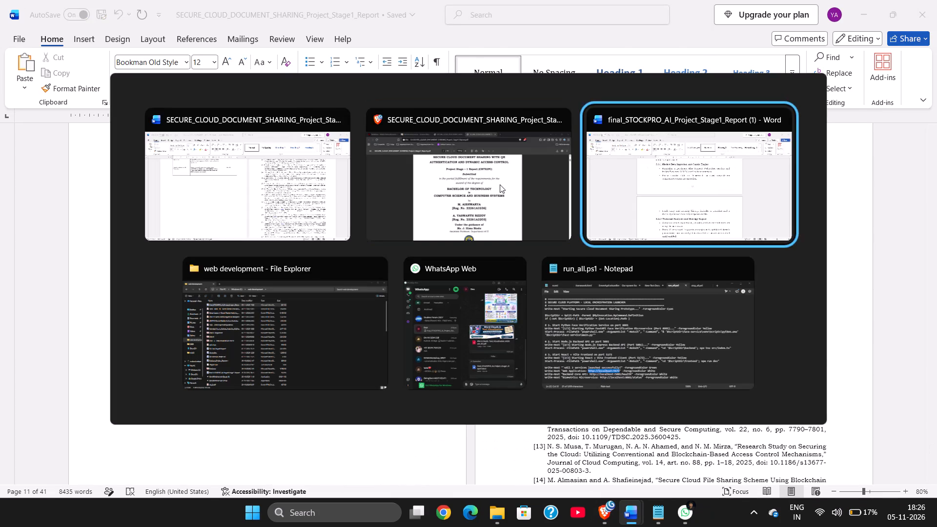
pyautogui.scroll(15, 500, 184)
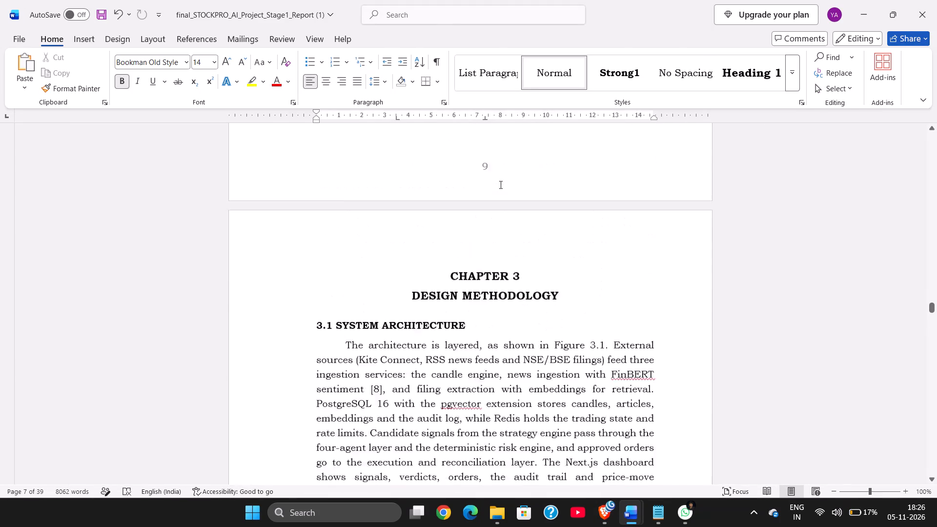
pyautogui.scroll(18, 500, 184)
pyautogui.hotkey('alt', 'Tab')
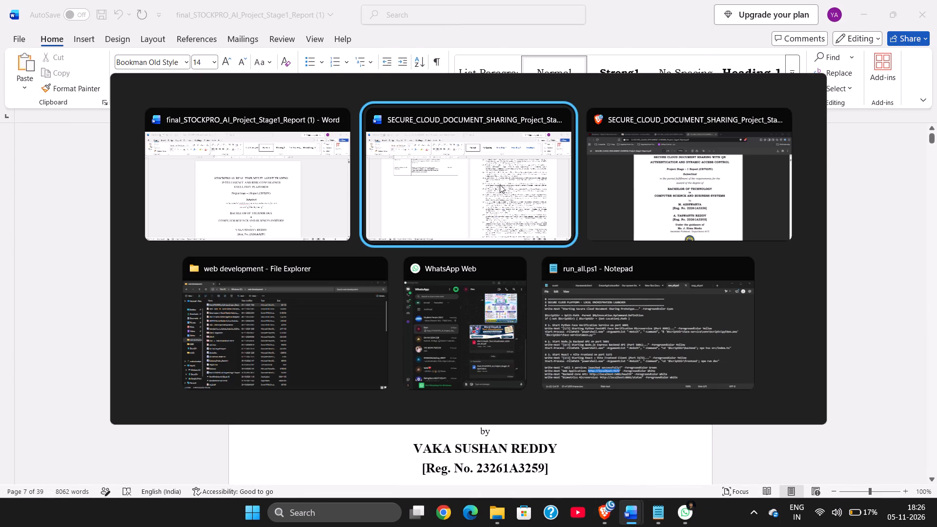
pyautogui.hotkey('alt', 'Tab')
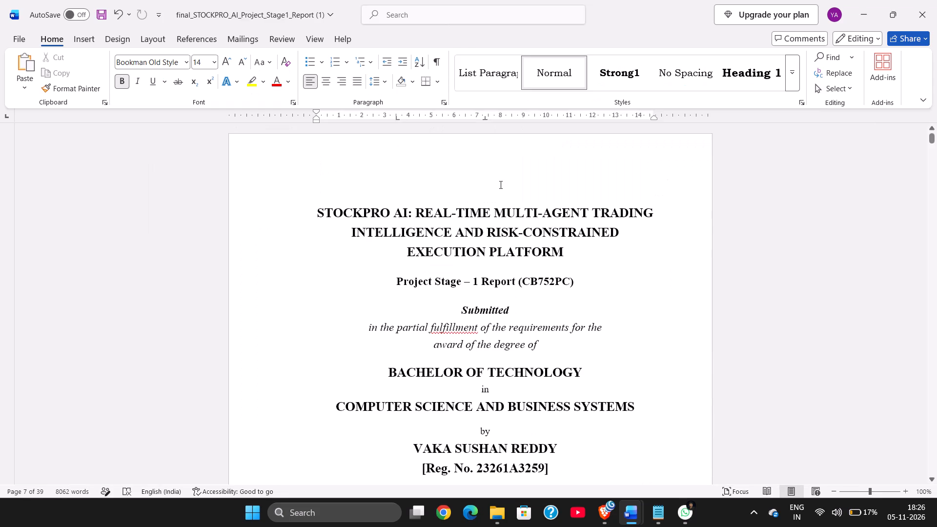
pyautogui.scroll(4, 500, 184)
pyautogui.scroll(-2, 500, 184)
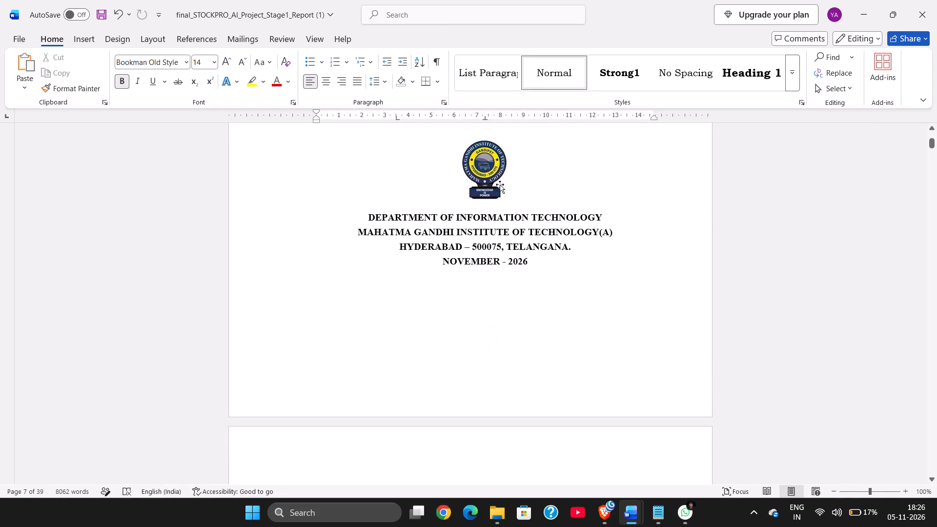
pyautogui.scroll(-3, 500, 184)
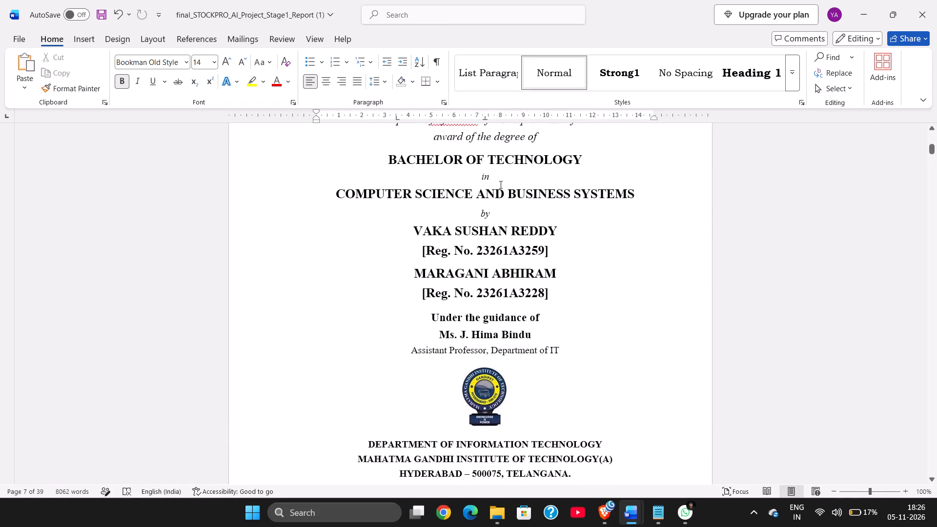
pyautogui.scroll(-1, 500, 184)
# In the Secure Cloud report, replace the second student's abbreviated initial with the full family name on the first title page.
pyautogui.hotkey('alt', 'Tab')
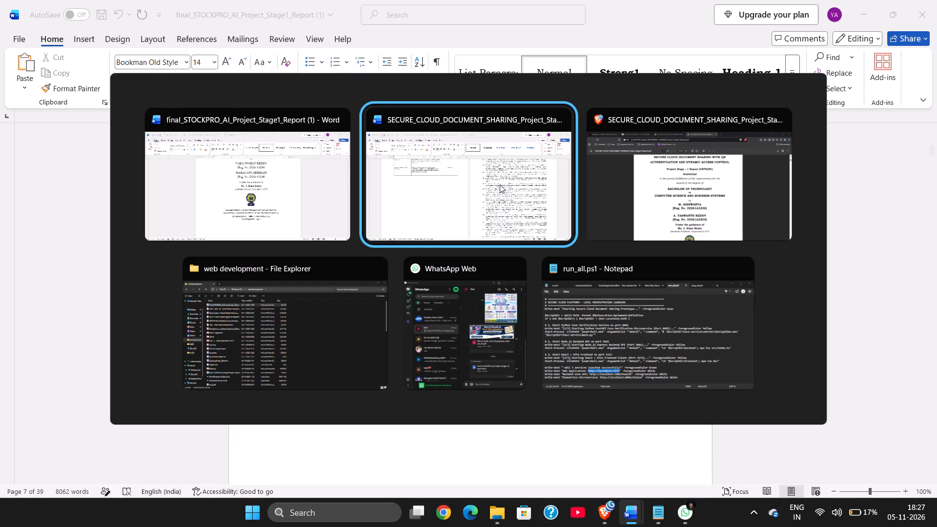
pyautogui.scroll(20, 500, 184)
pyautogui.scroll(20, 500, 184)
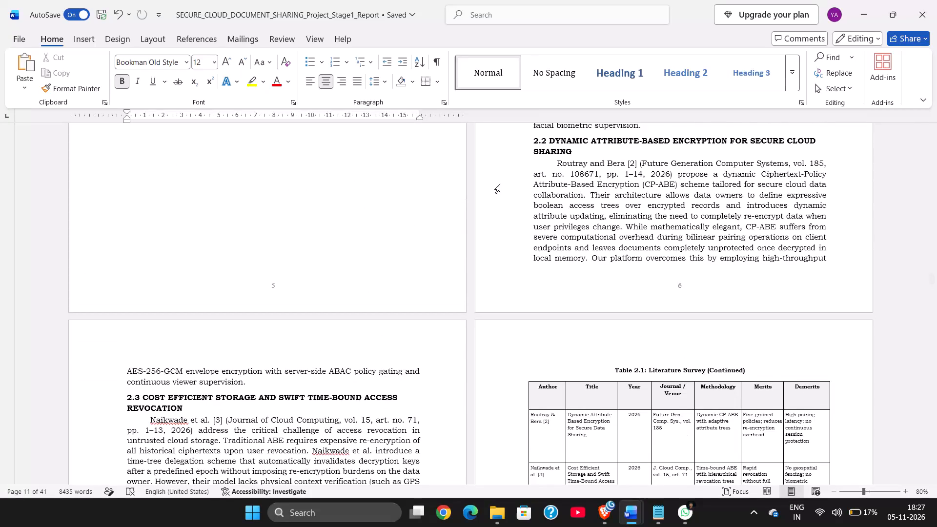
pyautogui.scroll(8, 500, 184)
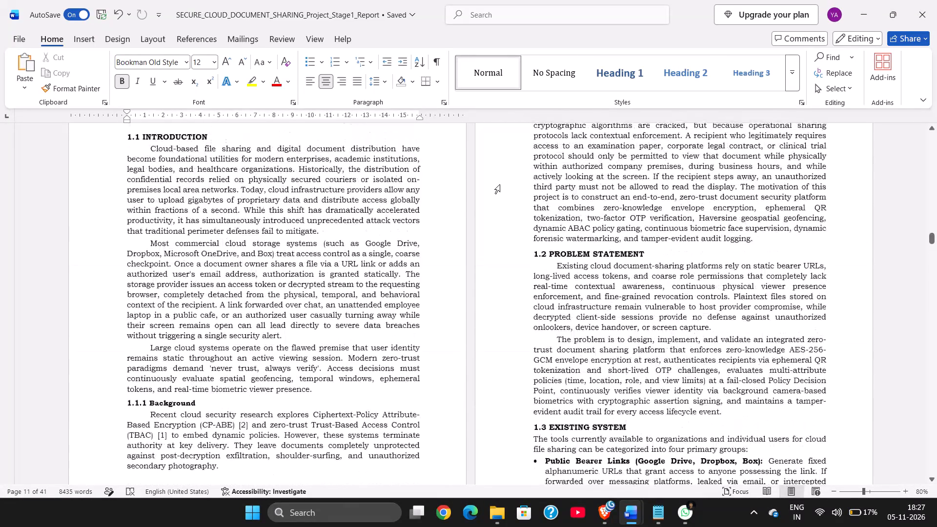
pyautogui.scroll(16, 500, 184)
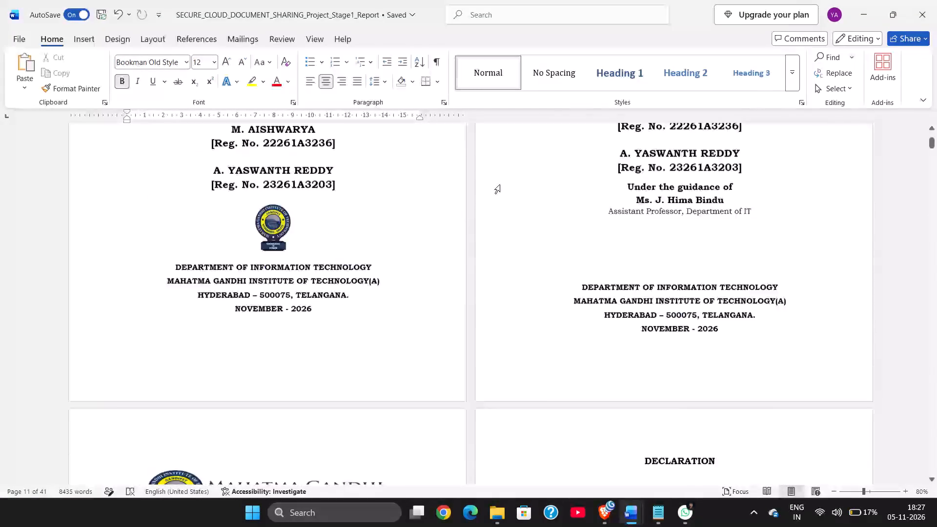
pyautogui.scroll(3, 500, 184)
pyautogui.scroll(-1, 500, 184)
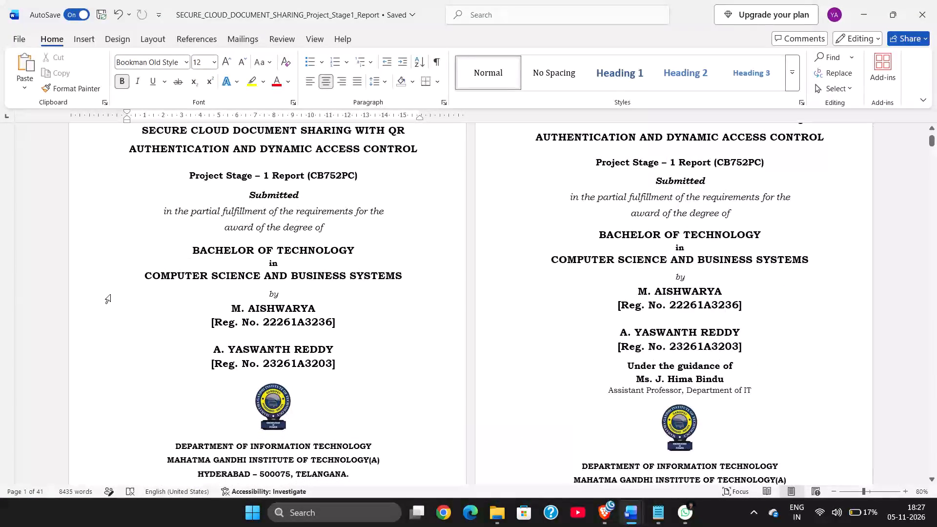
pyautogui.click(228, 351)
pyautogui.press('Left')
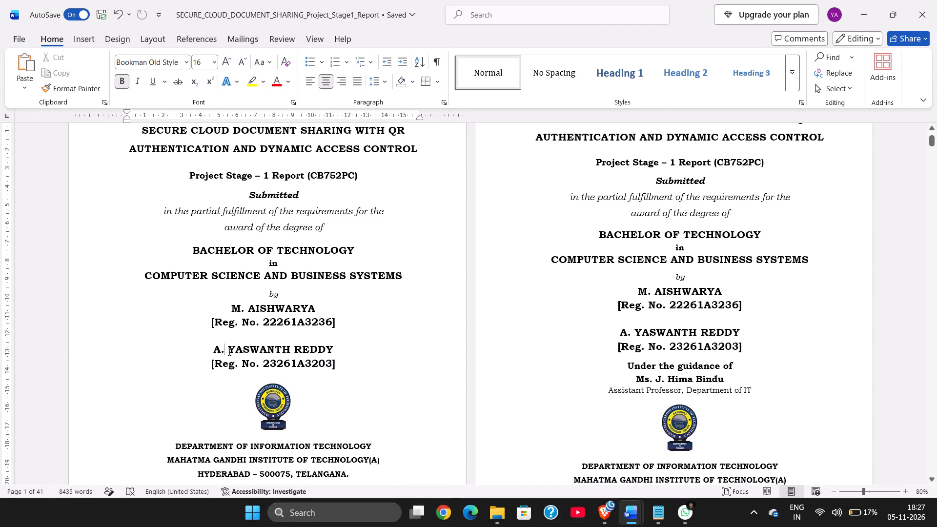
pyautogui.press('BackSpace')
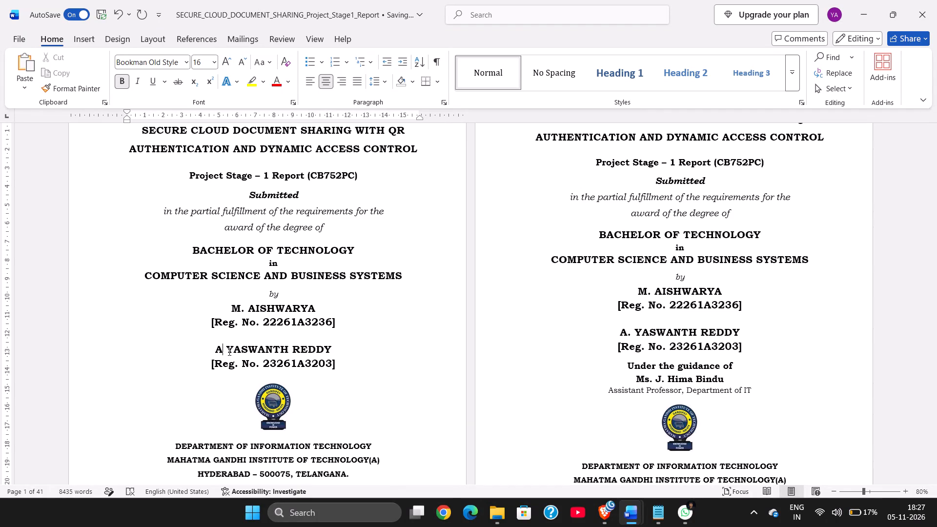
pyautogui.hotkey('shift', 's')
pyautogui.write('PARI')
# Replace the second student's abbreviated initial with the full family name on the second title page.
pyautogui.click(634, 331)
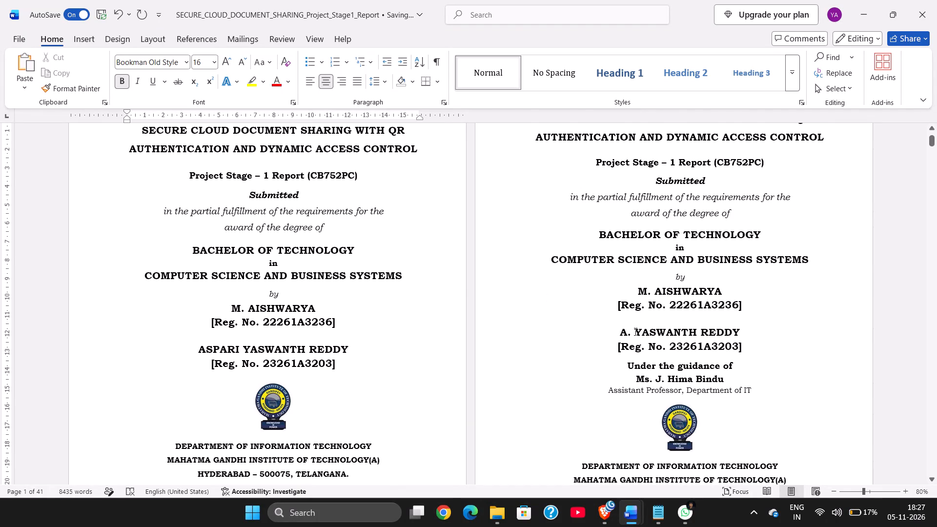
pyautogui.press('Left')
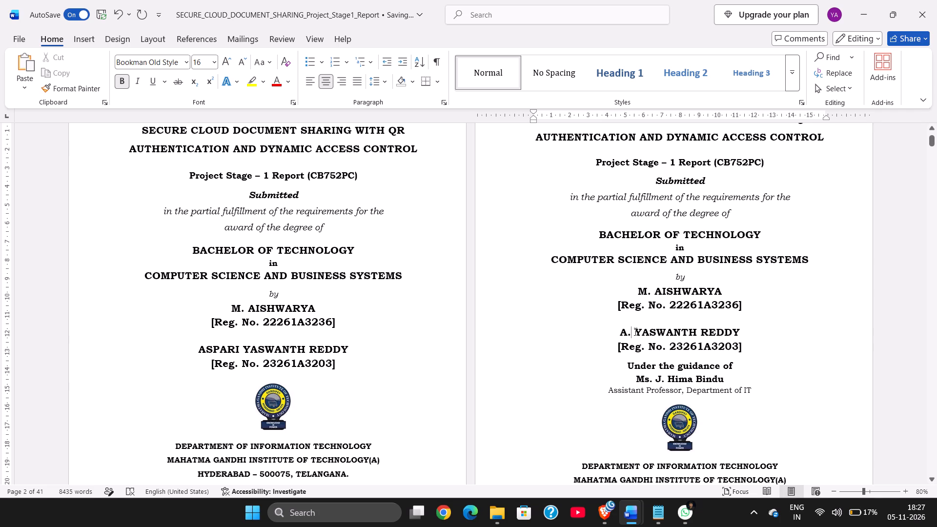
pyautogui.press('BackSpace')
pyautogui.hotkey('shift', 's')
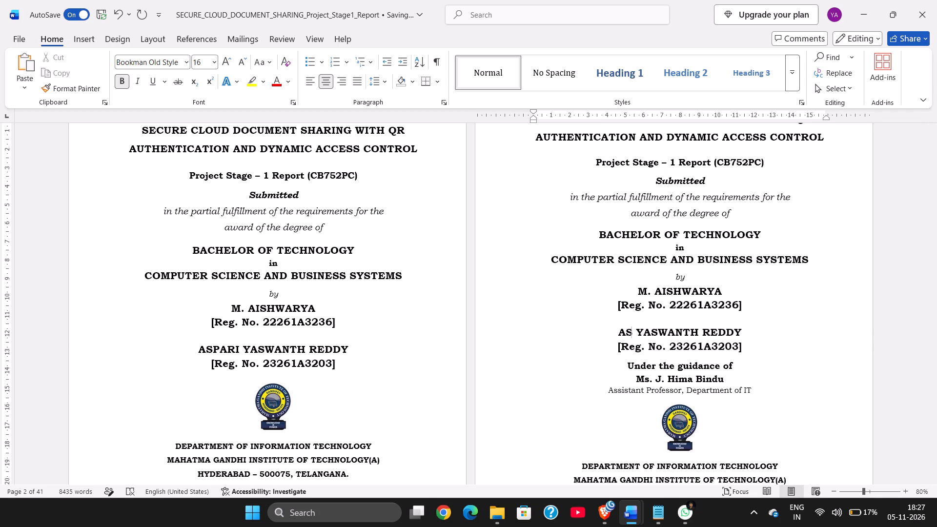
pyautogui.write('PA')
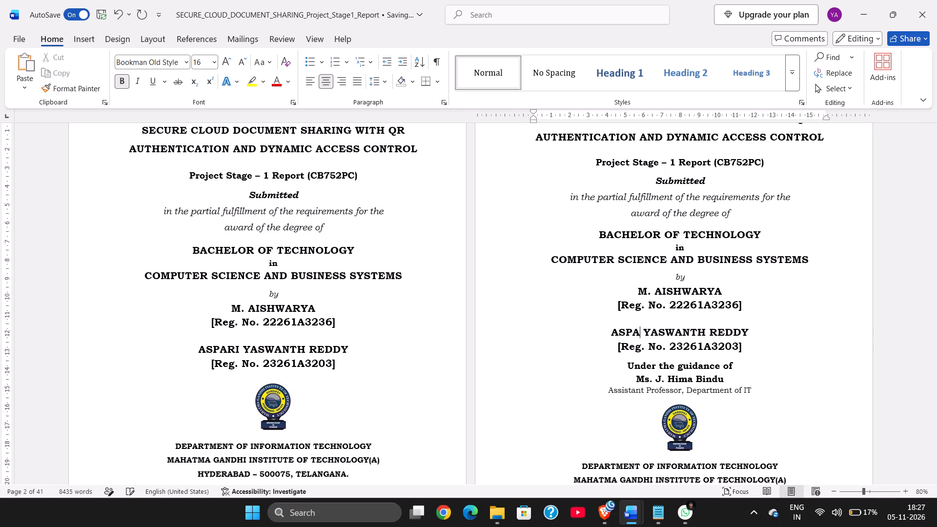
pyautogui.write('RI')
# Replace the second student's abbreviated initial with the full family name in the certificate paragraph.
pyautogui.scroll(-2, 634, 331)
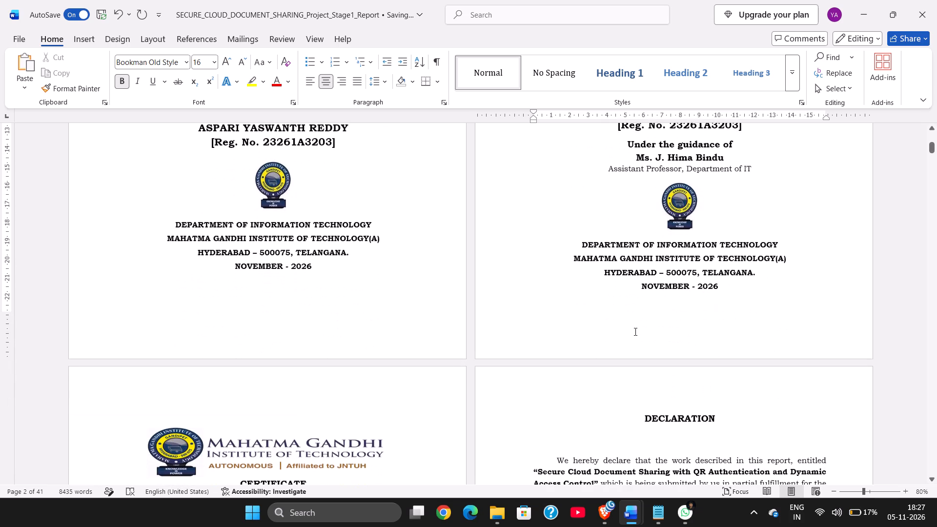
pyautogui.scroll(-4, 634, 331)
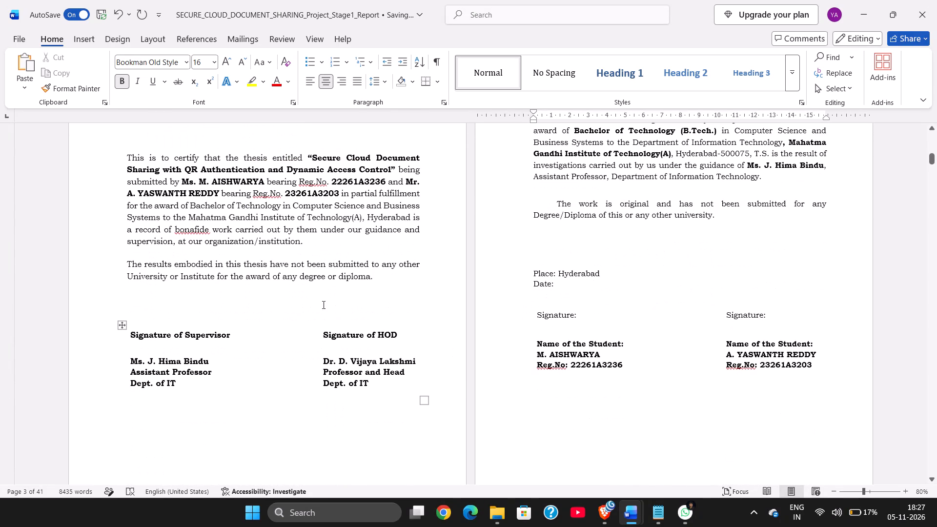
pyautogui.click(137, 191)
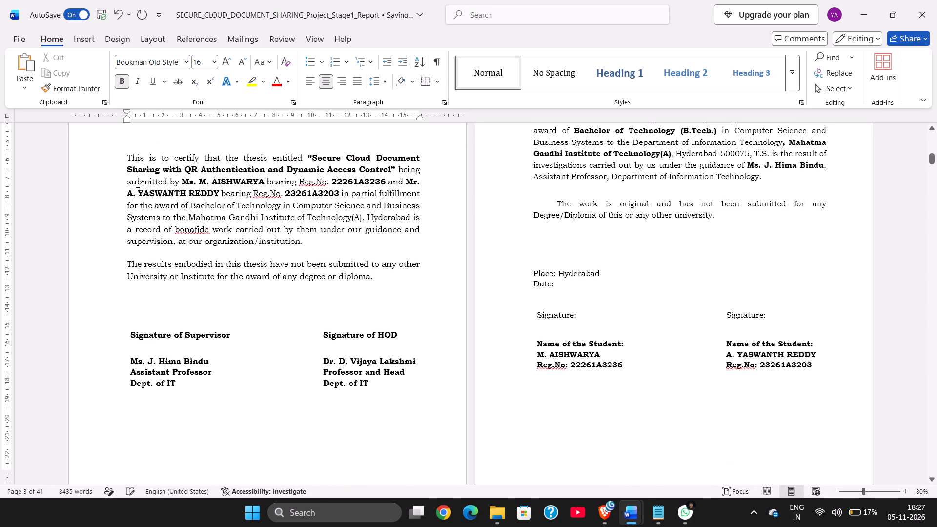
pyautogui.press('Left')
pyautogui.press('BackSpace')
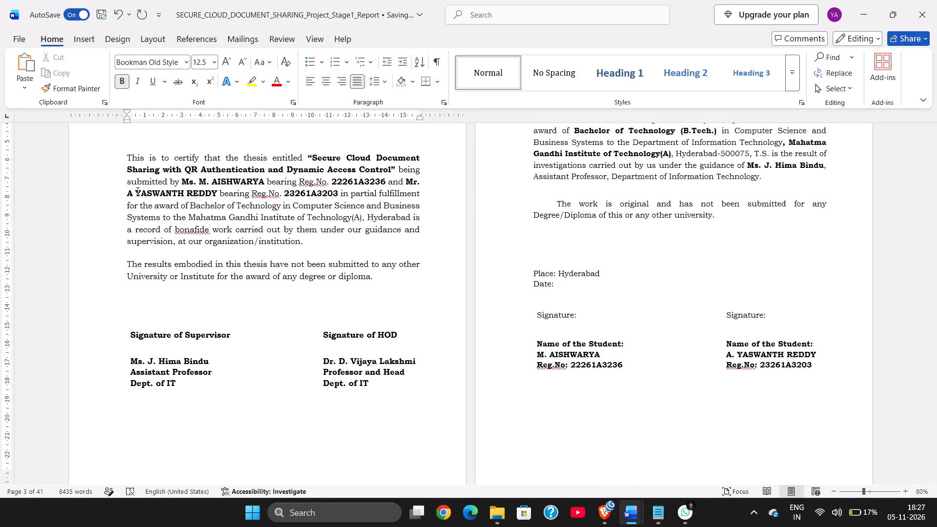
pyautogui.write('SPARI')
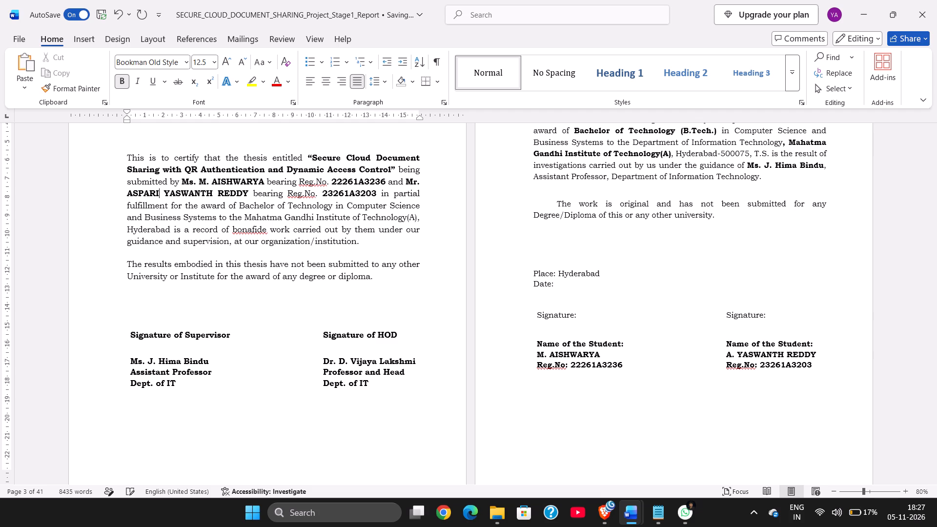
# Replace the second student's abbreviated initial with the full family name in the declaration's signature block.
pyautogui.scroll(1, 473, 202)
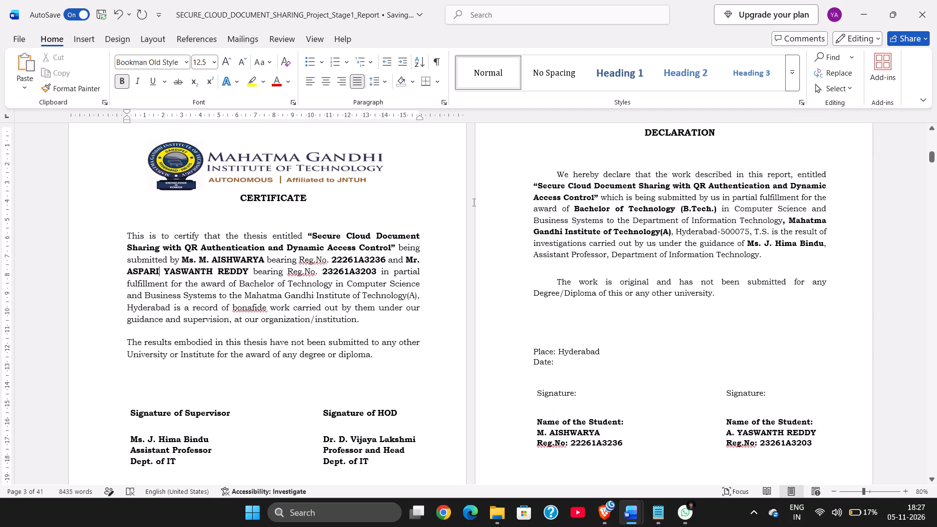
pyautogui.scroll(-1, 409, 270)
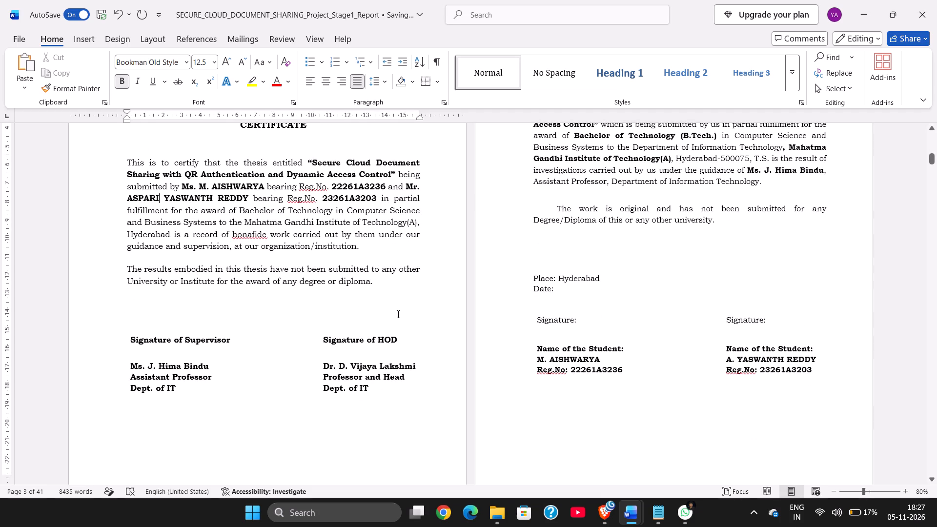
pyautogui.scroll(1, 456, 292)
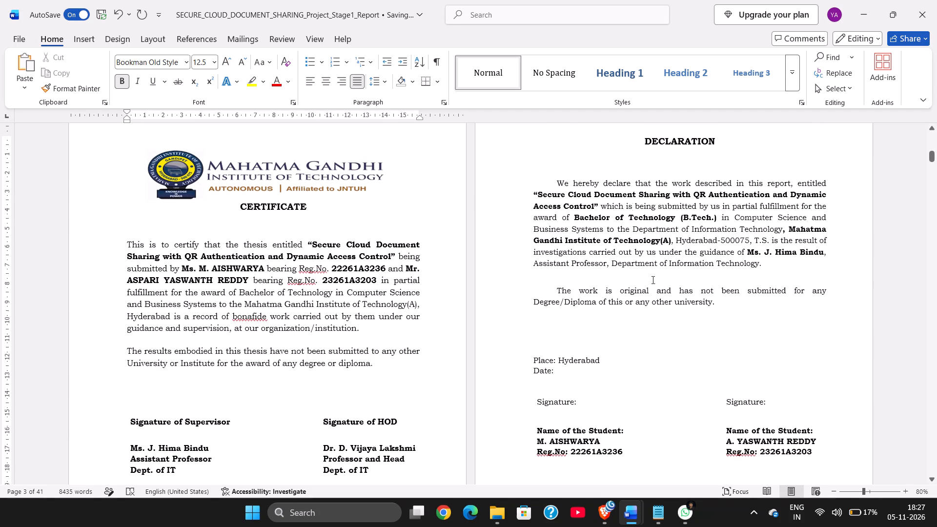
pyautogui.scroll(-1, 692, 246)
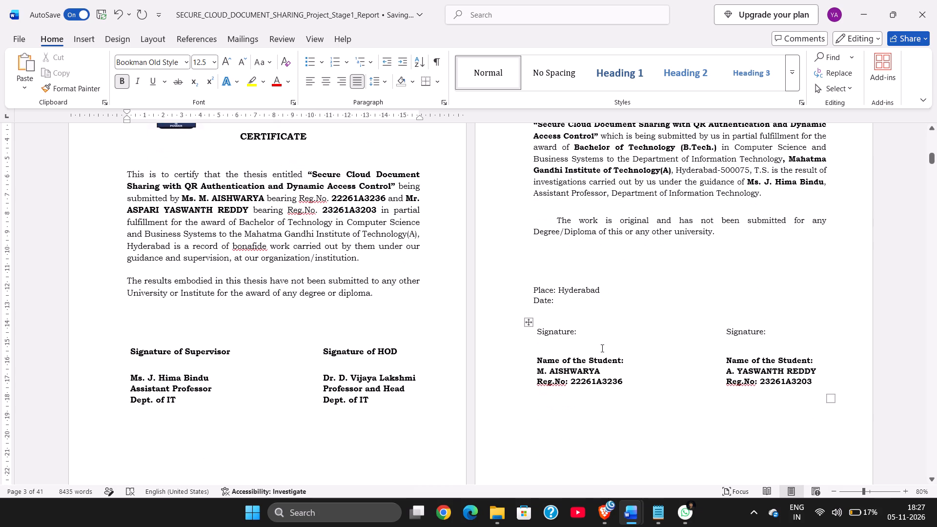
pyautogui.click(733, 373)
pyautogui.press('BackSpace')
pyautogui.write('SPA')
pyautogui.write('RI')
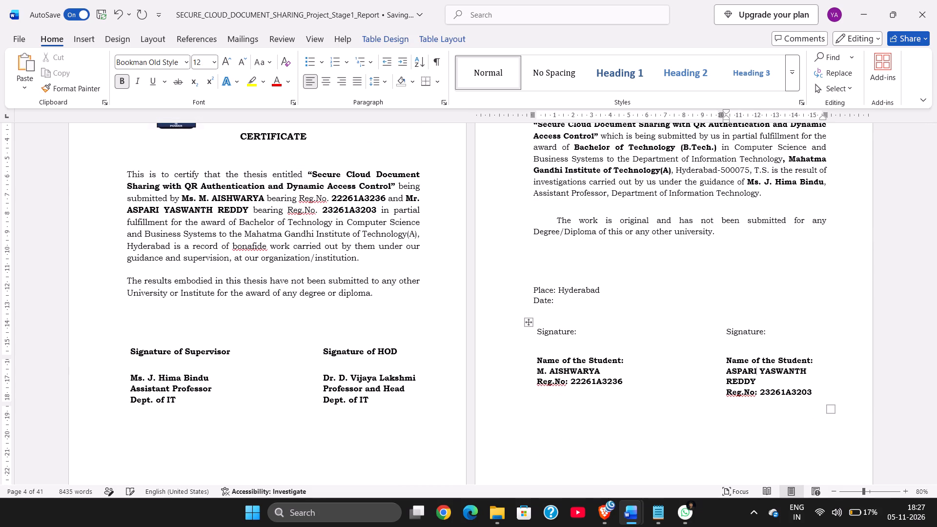
# Widen the second student's column in the declaration's signature table, moving the column divider to about 9 cm so the name fits on one line.
pyautogui.click(796, 372)
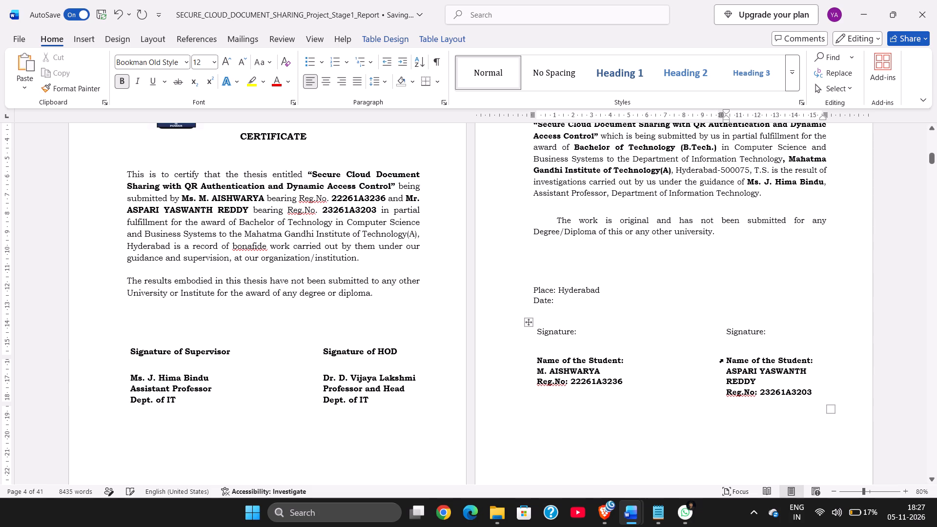
pyautogui.click(717, 356)
pyautogui.click(690, 338)
pyautogui.click(528, 321)
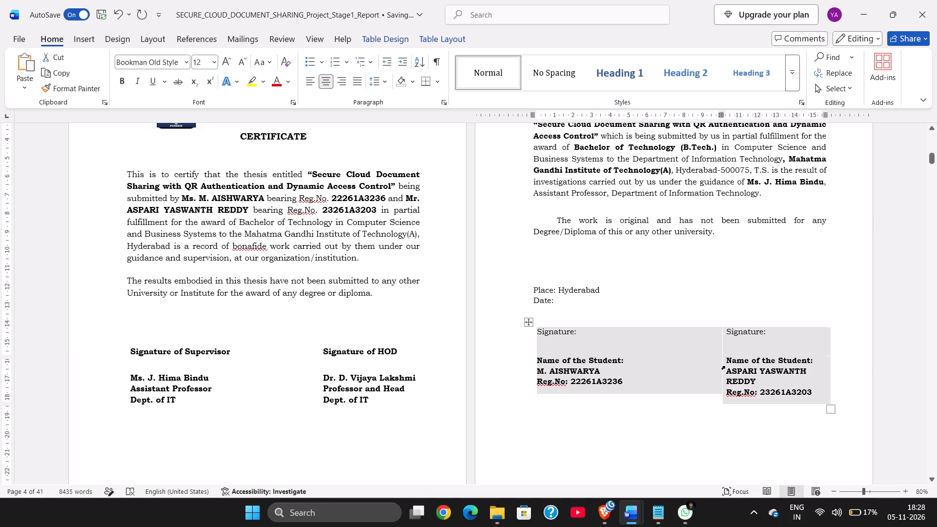
pyautogui.moveTo(721, 349); pyautogui.dragTo(707, 352)
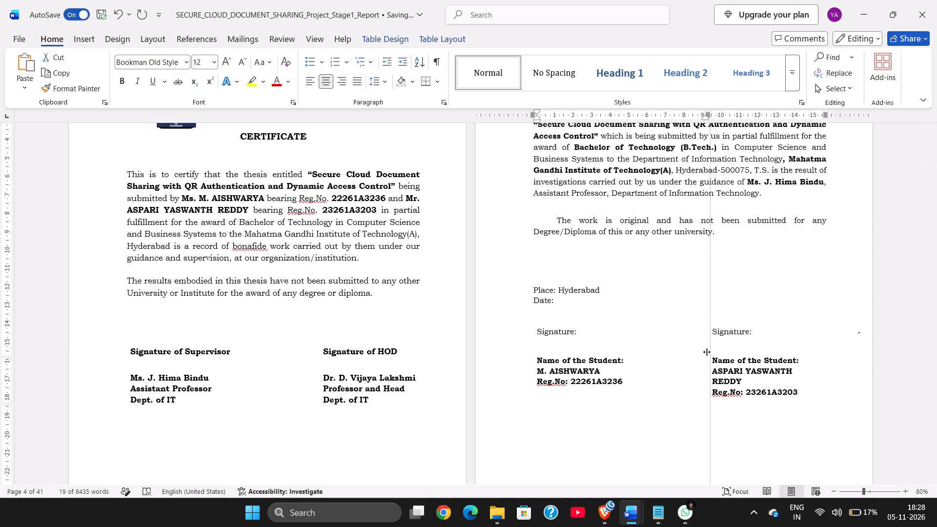
pyautogui.moveTo(707, 352); pyautogui.dragTo(698, 353)
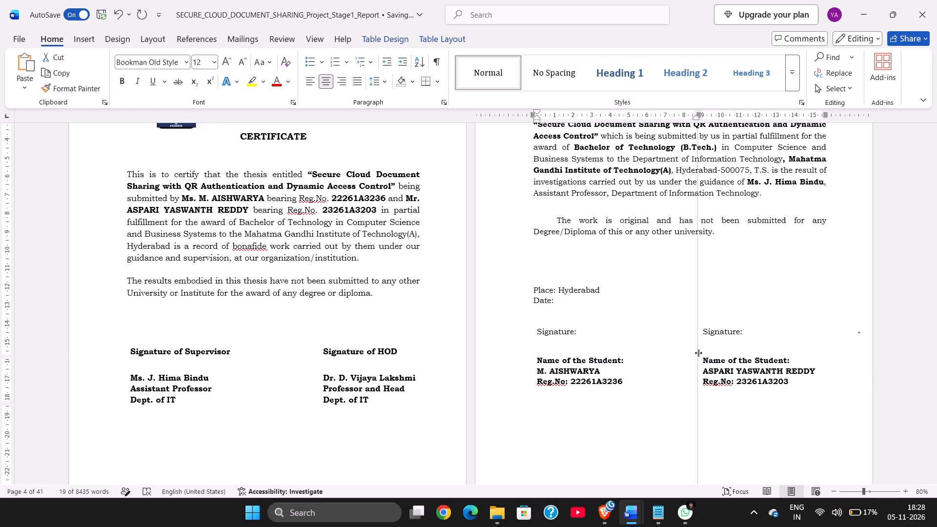
pyautogui.moveTo(698, 353); pyautogui.dragTo(698, 352)
pyautogui.click(678, 465)
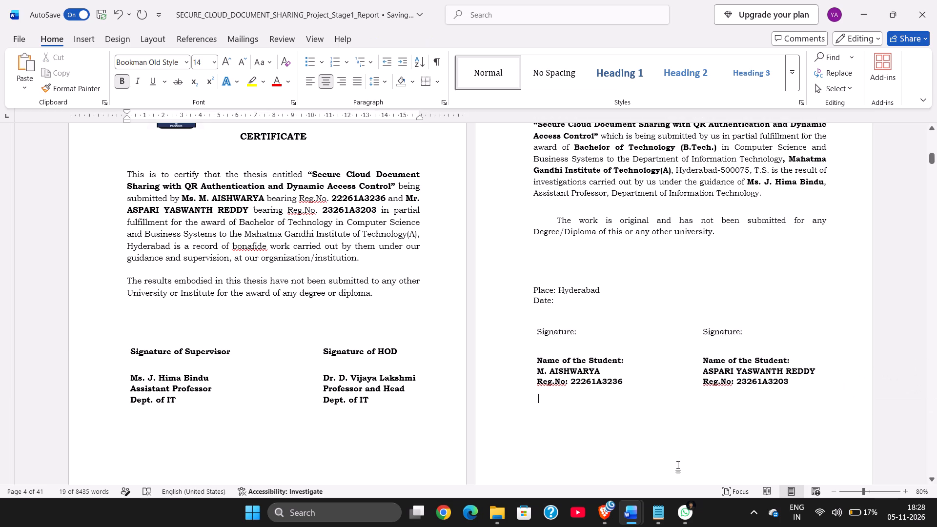
# Replace the second student's abbreviated initial with the full family name in the sign-off beneath the acknowledgement.
pyautogui.scroll(-2, 678, 465)
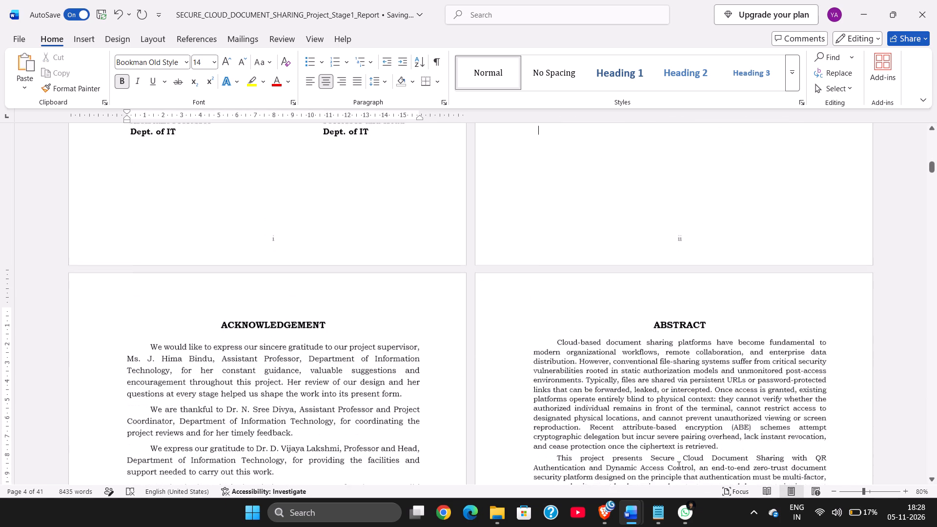
pyautogui.scroll(-3, 678, 465)
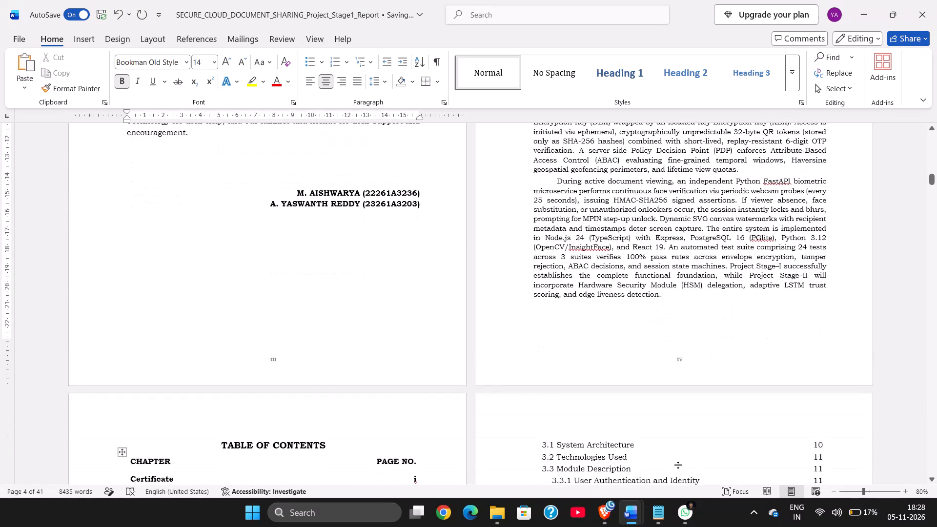
pyautogui.click(281, 203)
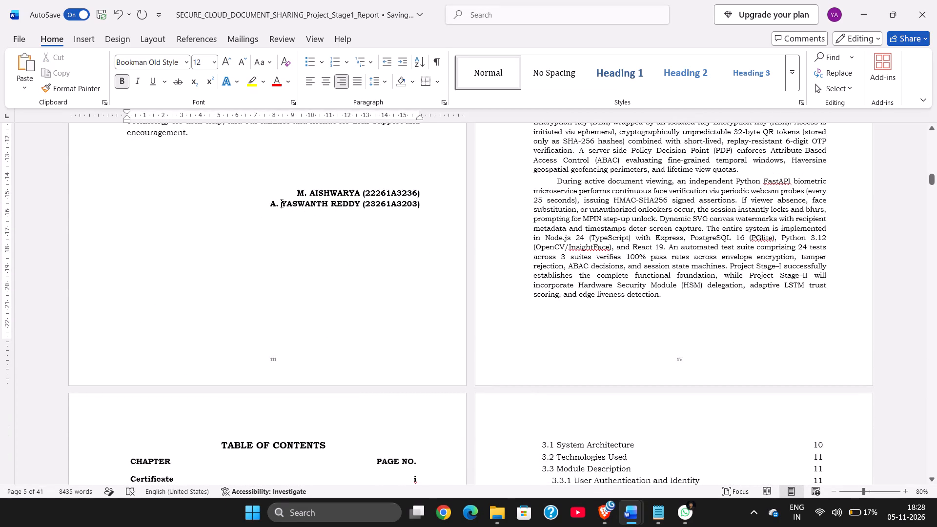
pyautogui.press('Left')
pyautogui.press('BackSpace')
pyautogui.hotkey('shift', 's')
pyautogui.write('PARI')
# Review the report from the acknowledgement through the contents and opening chapters, and recheck the title pages and front-matter lists.
pyautogui.scroll(3, 281, 203)
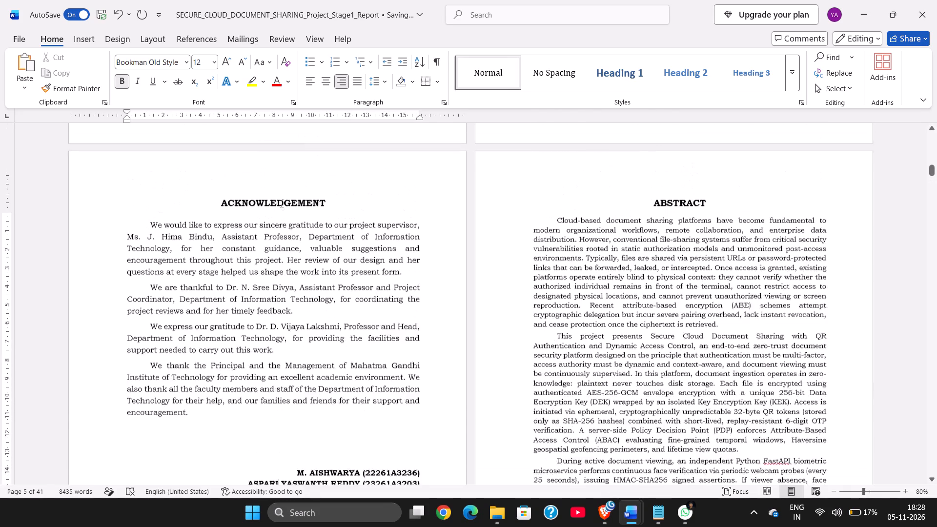
pyautogui.scroll(-8, 281, 203)
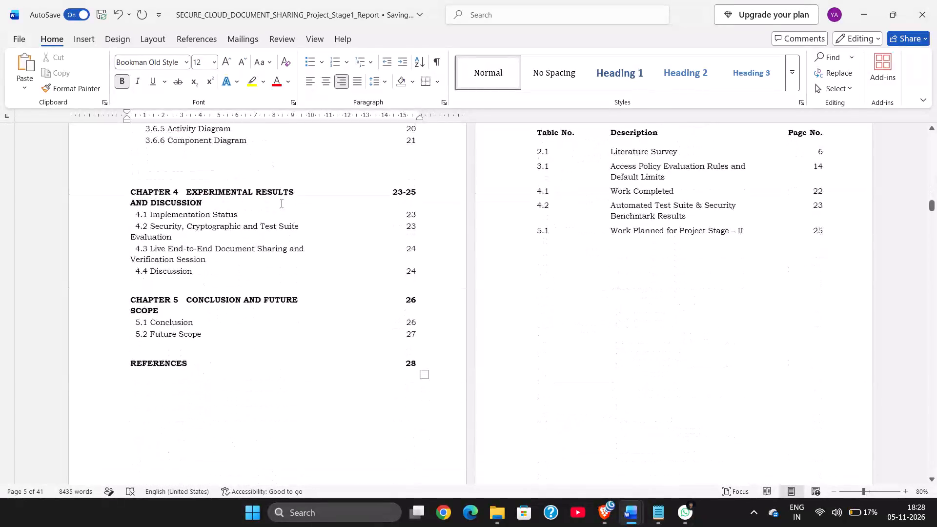
pyautogui.scroll(-11, 281, 203)
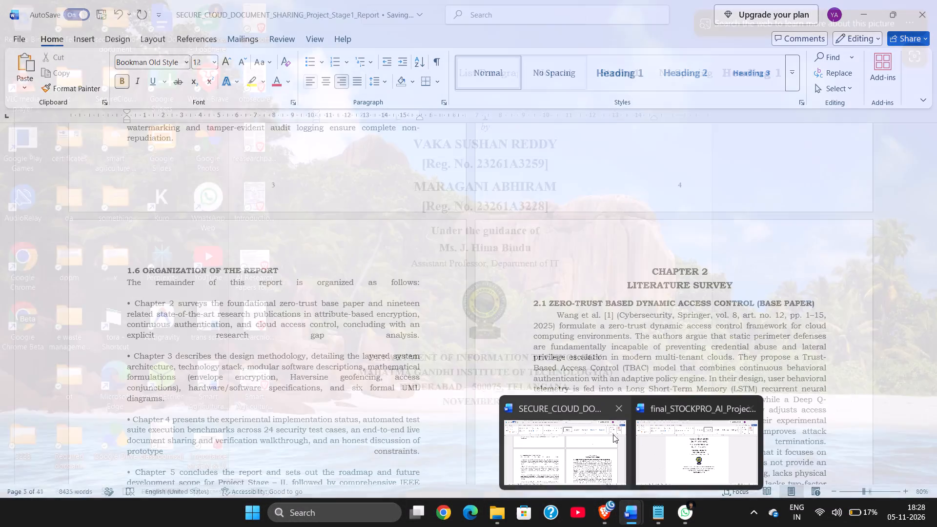
pyautogui.scroll(-8, 705, 285)
pyautogui.scroll(14, 705, 285)
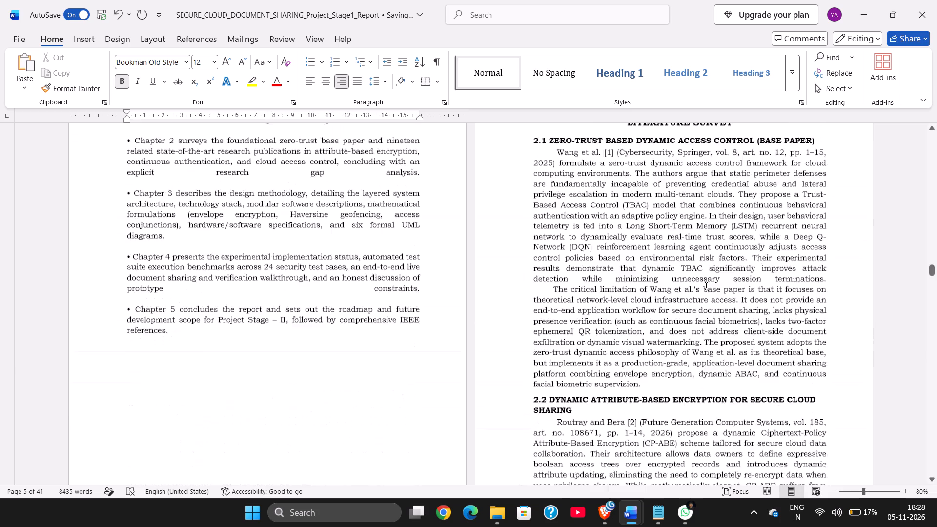
pyautogui.scroll(20, 705, 285)
pyautogui.scroll(-1, 705, 285)
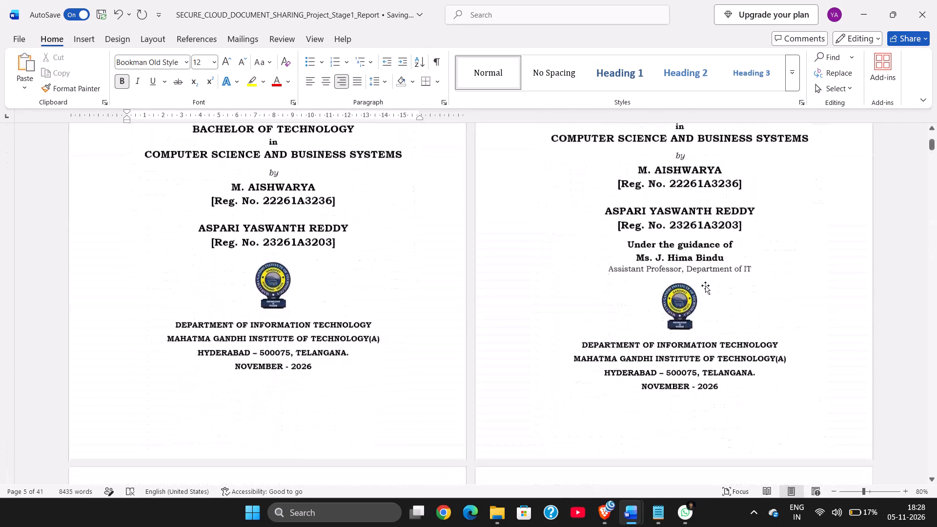
pyautogui.scroll(-1, 705, 285)
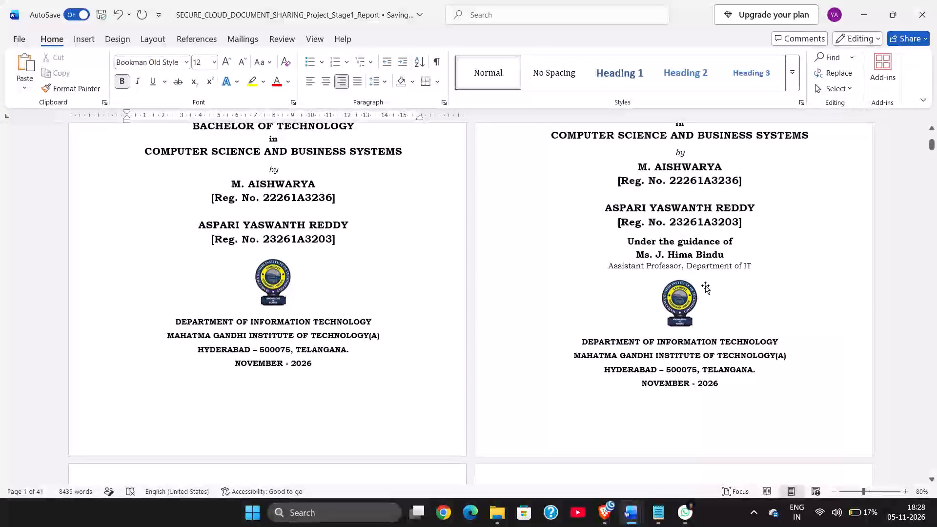
pyautogui.scroll(-16, 705, 285)
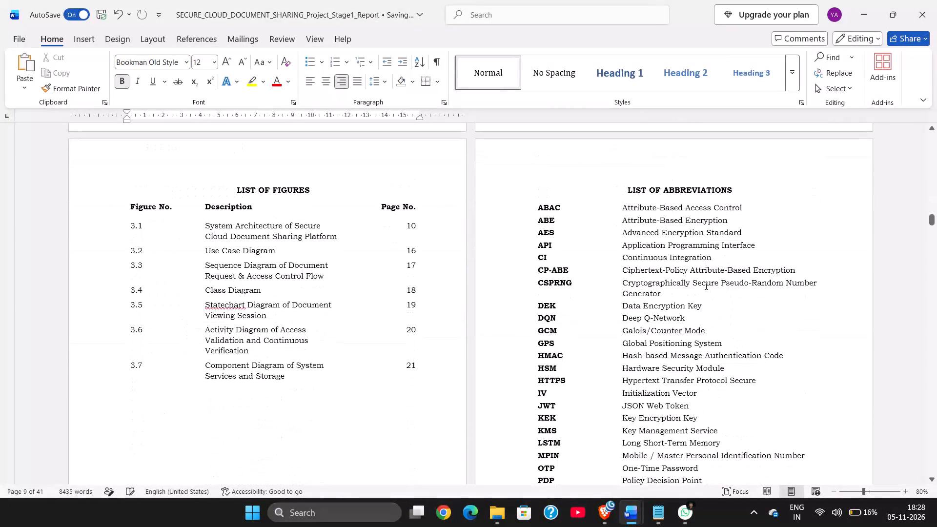
# Save the Secure Cloud report.
pyautogui.hotkey('ctrl', 's')
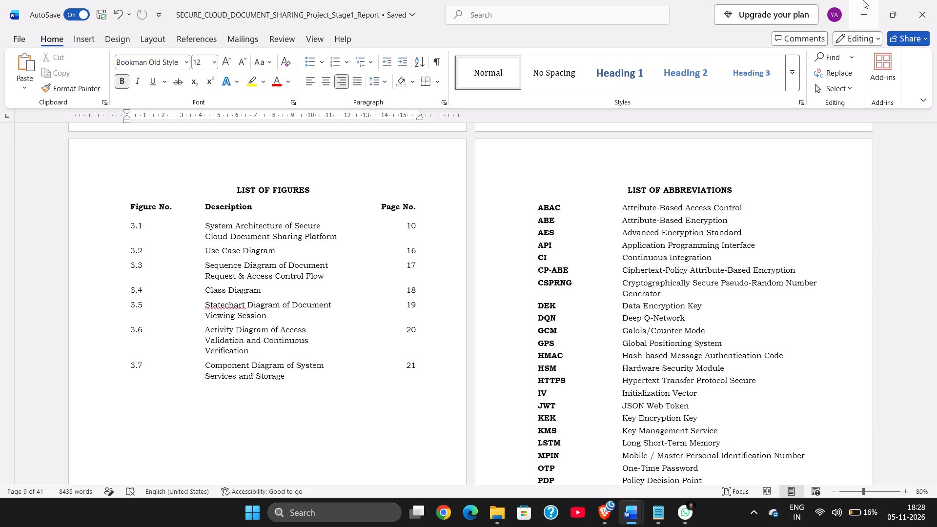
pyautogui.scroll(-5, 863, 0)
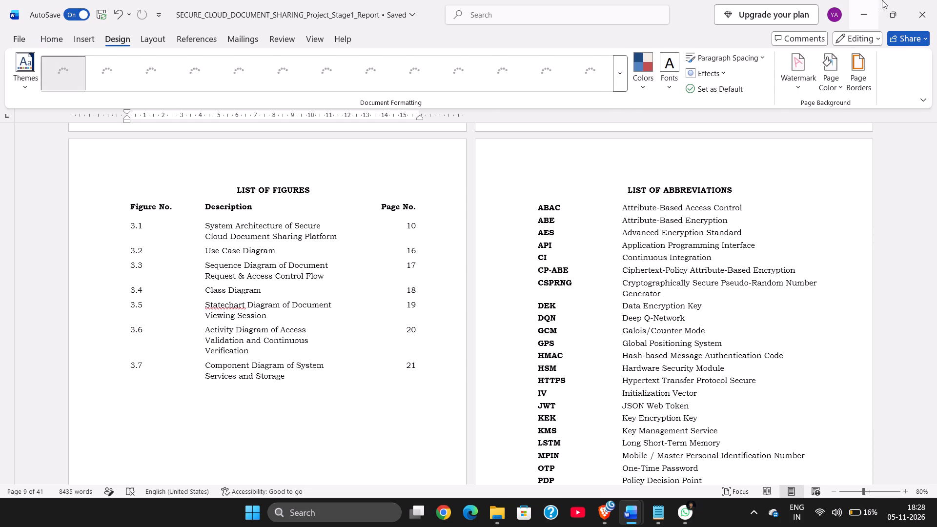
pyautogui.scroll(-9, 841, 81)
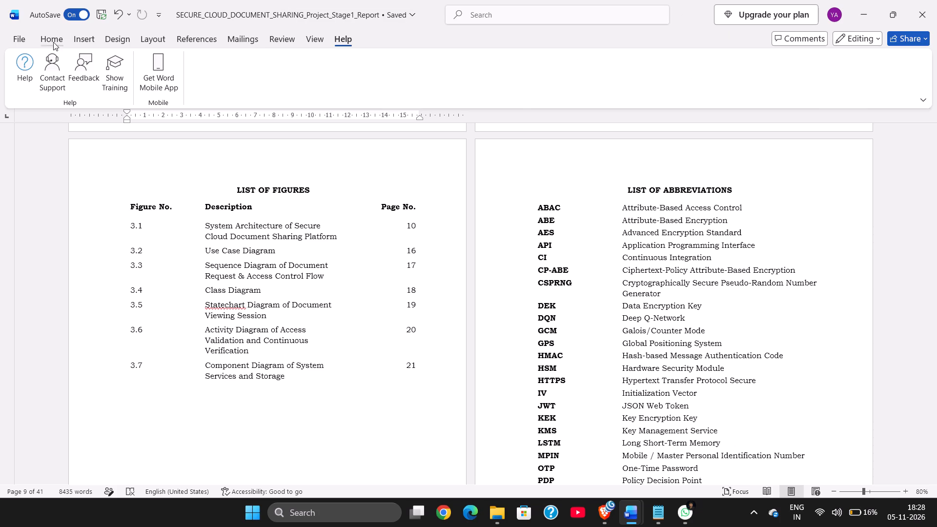
# Export the Secure Cloud report as a PDF to Data (D:) as SECURE_CLOUD_DOCUMENT_SHARING_Project_Stage1_Report, replacing the existing PDF.
pyautogui.click(10, 39)
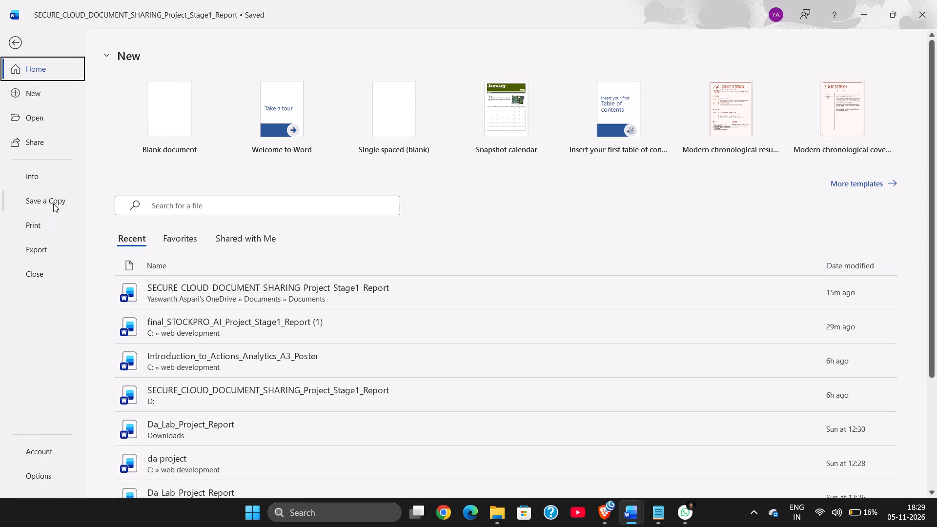
pyautogui.click(42, 250)
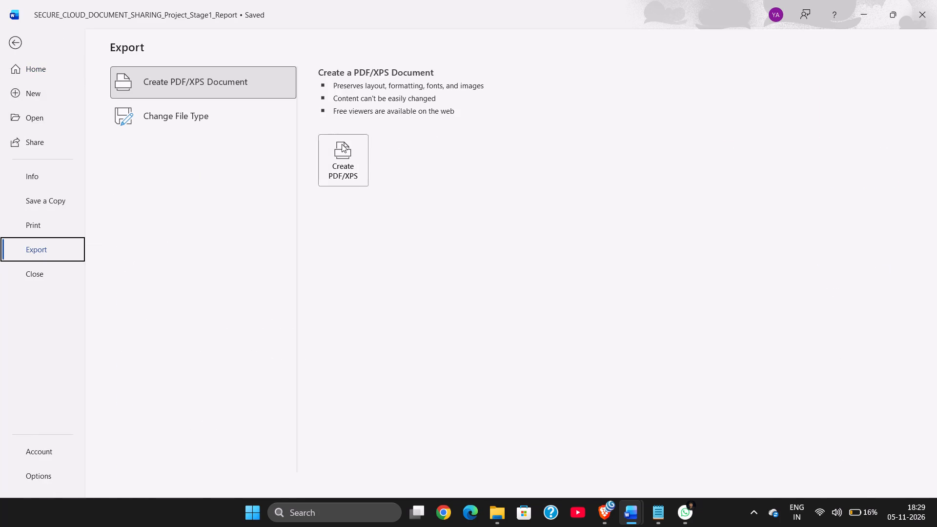
pyautogui.click(342, 144)
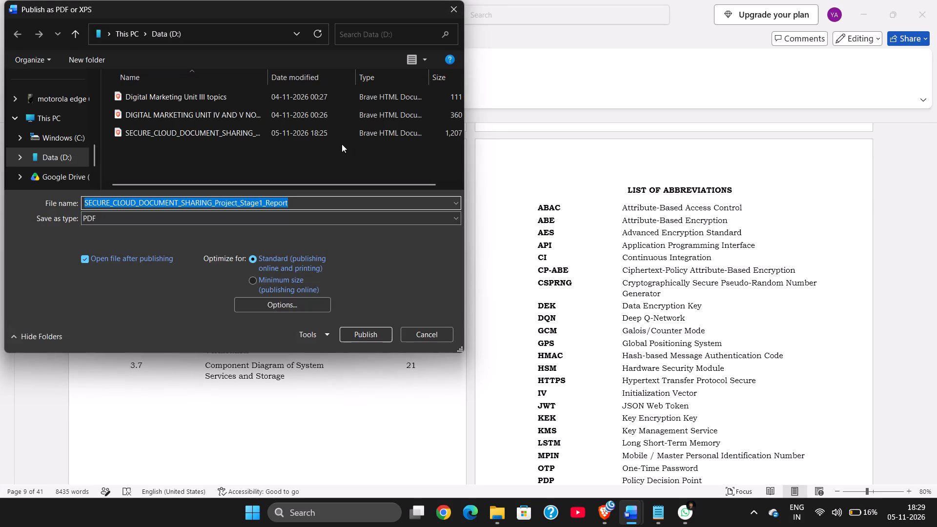
pyautogui.press('Return')
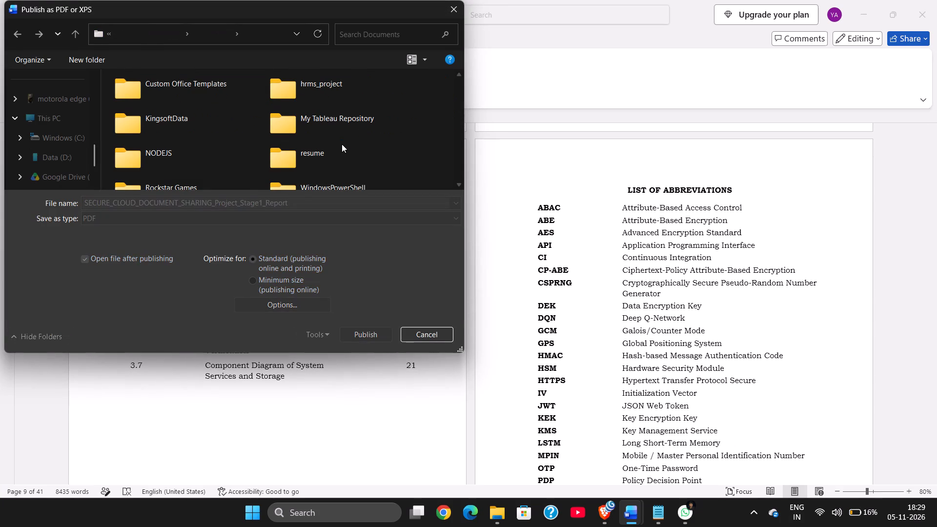
pyautogui.click(52, 153)
pyautogui.click(367, 333)
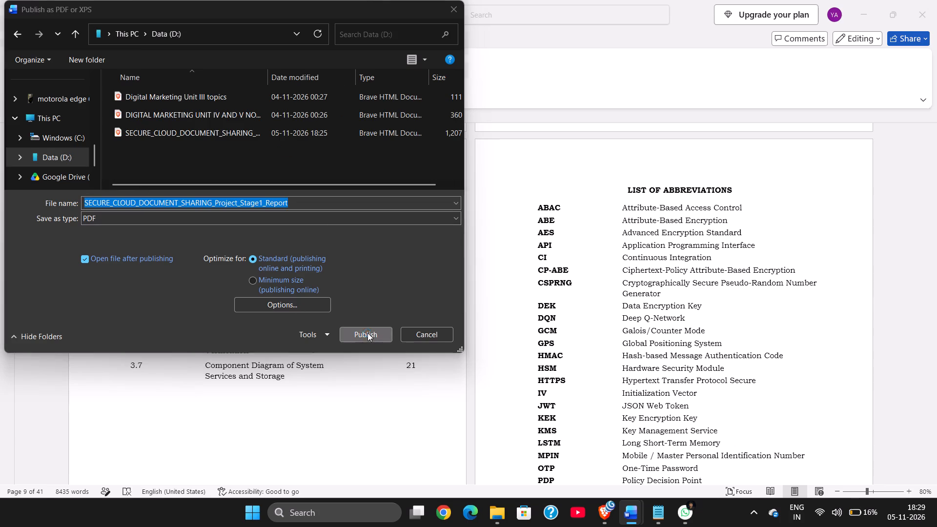
pyautogui.click(545, 258)
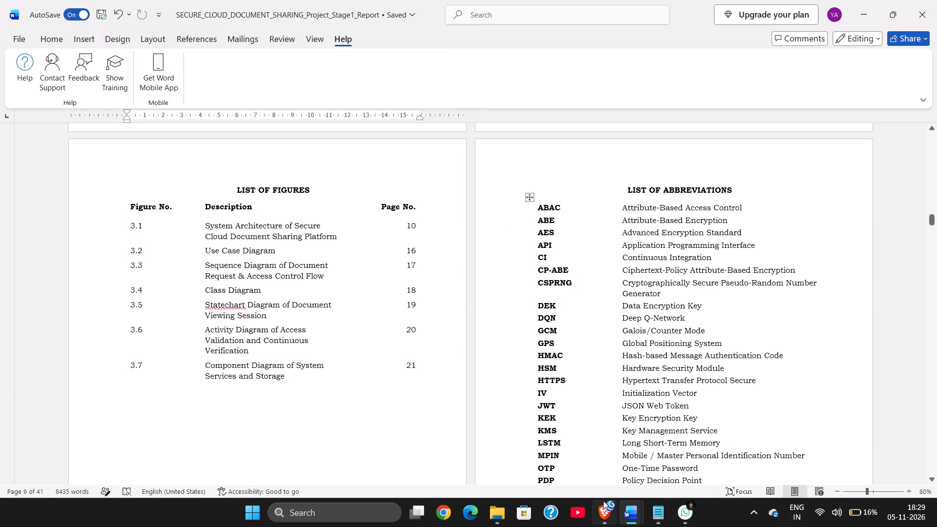
# Switch to Brave and review the exported PDF from the title pages through the contents and Chapter 1, examining section 1.6's text spacing.
pyautogui.click(603, 501)
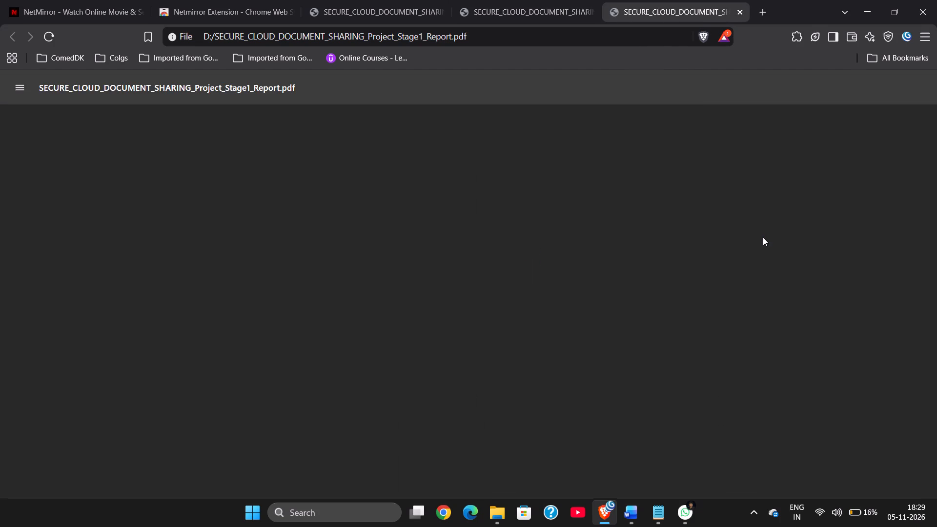
pyautogui.scroll(-3, 609, 284)
pyautogui.scroll(1, 609, 284)
pyautogui.scroll(-9, 609, 284)
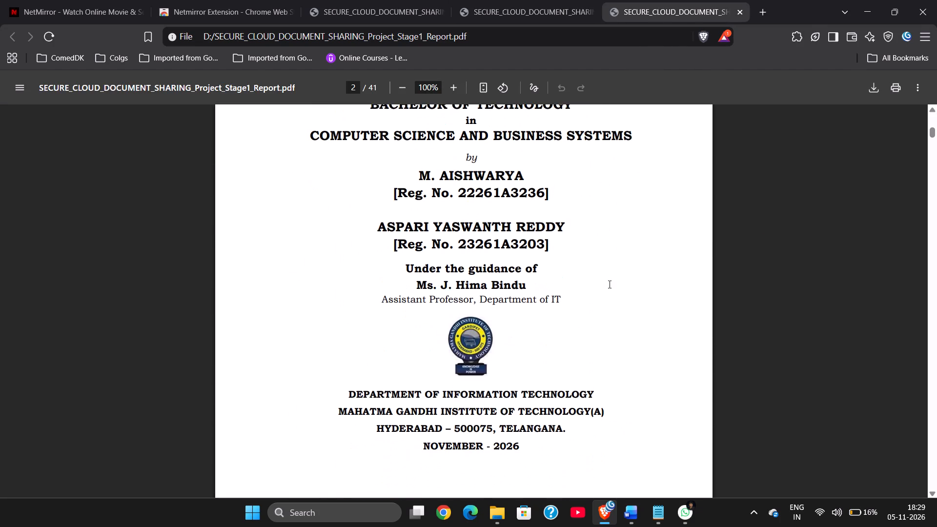
pyautogui.scroll(-9, 609, 284)
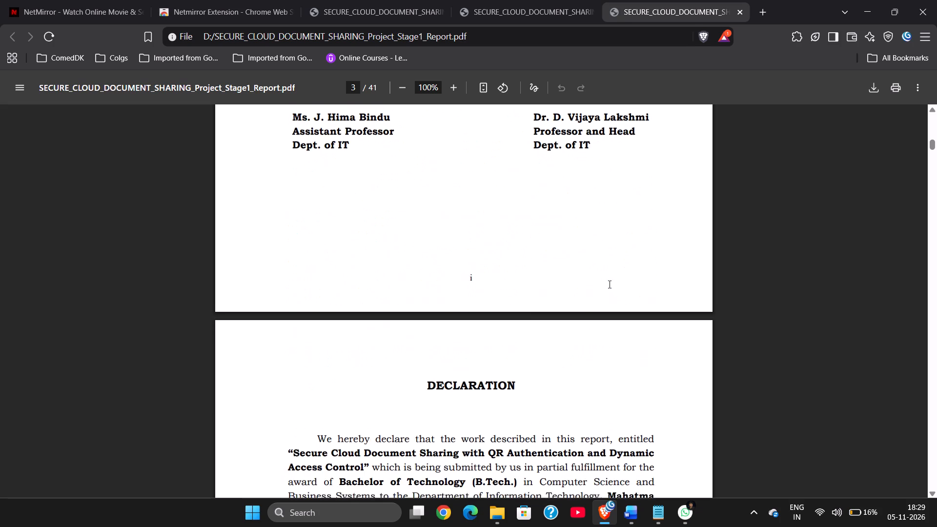
pyautogui.scroll(-9, 609, 284)
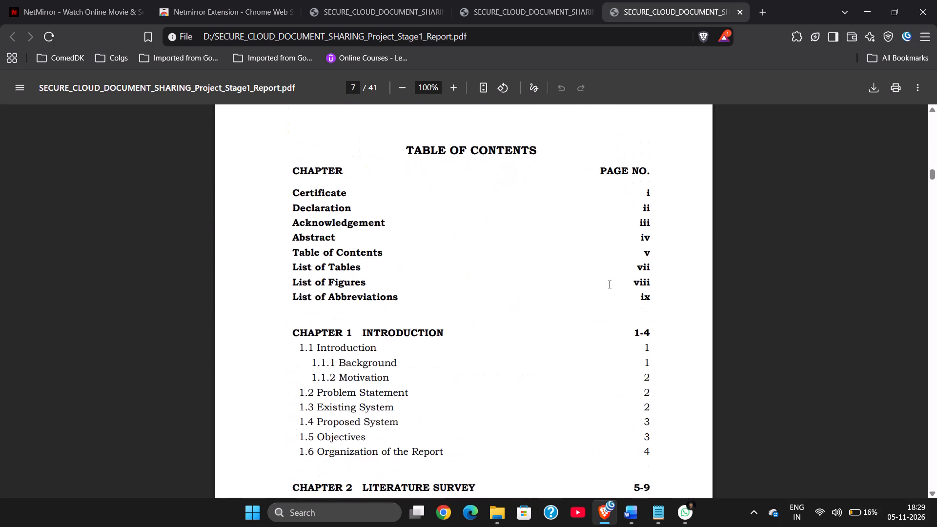
pyautogui.scroll(-9, 609, 284)
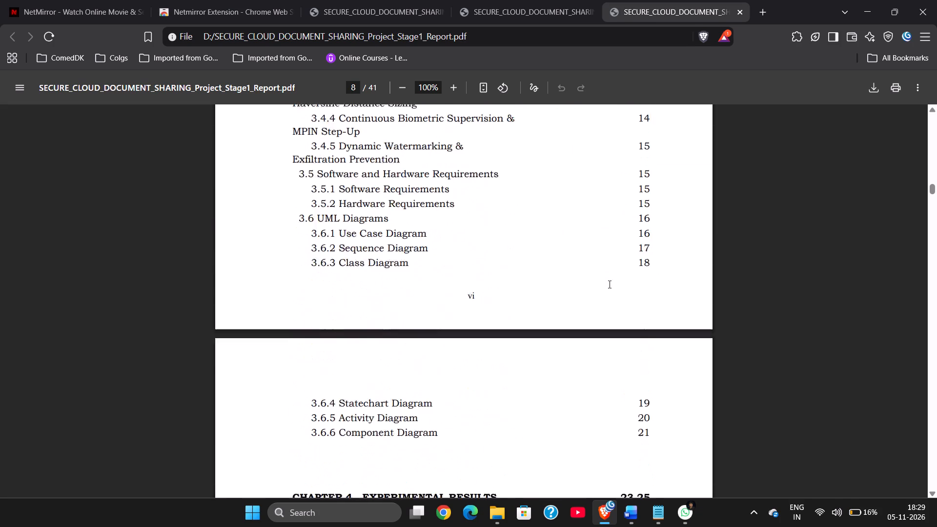
pyautogui.scroll(-9, 609, 284)
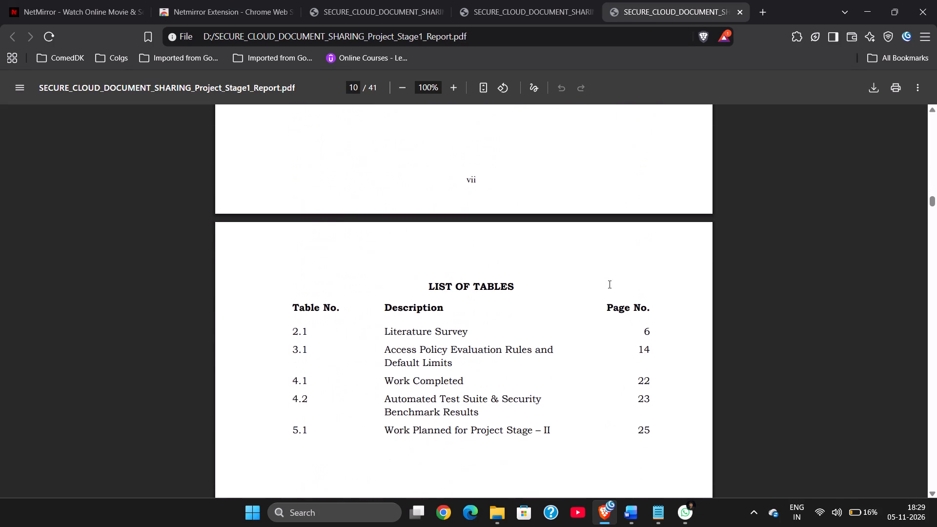
pyautogui.scroll(-8, 609, 284)
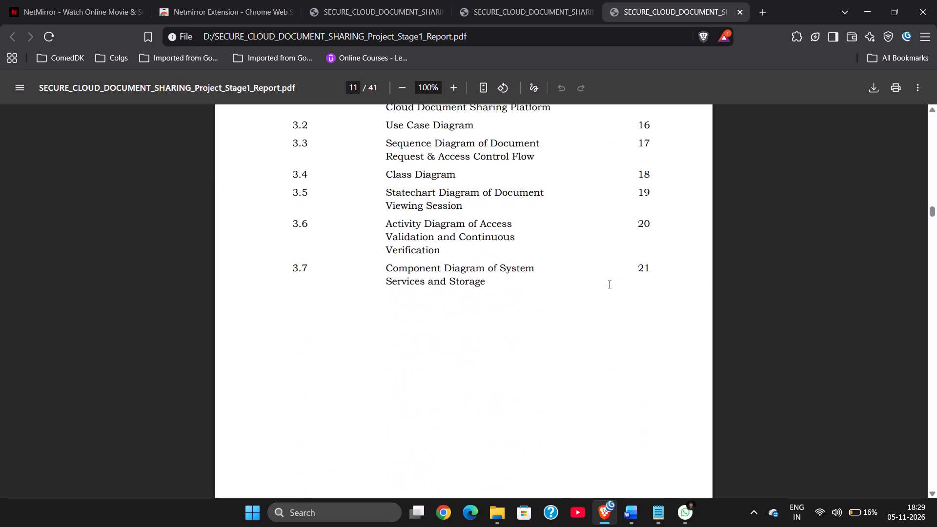
pyautogui.scroll(-15, 609, 284)
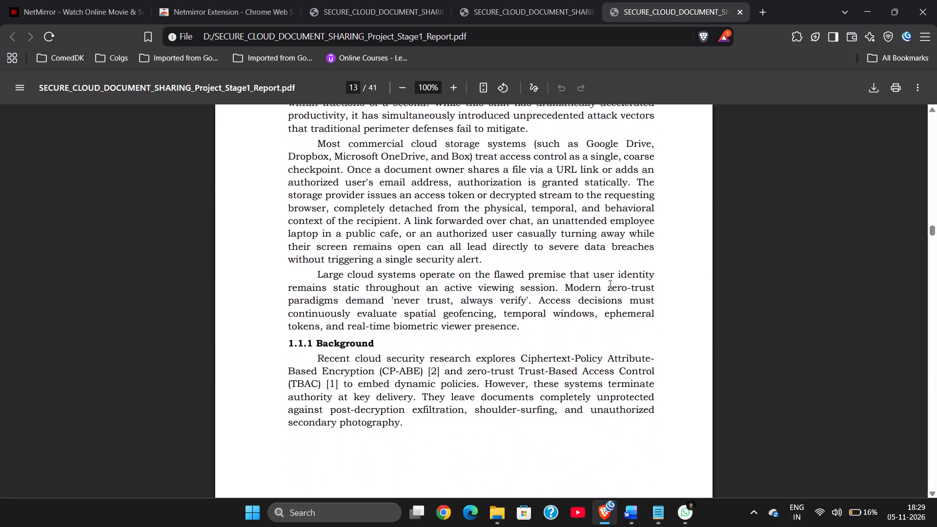
pyautogui.scroll(-8, 610, 284)
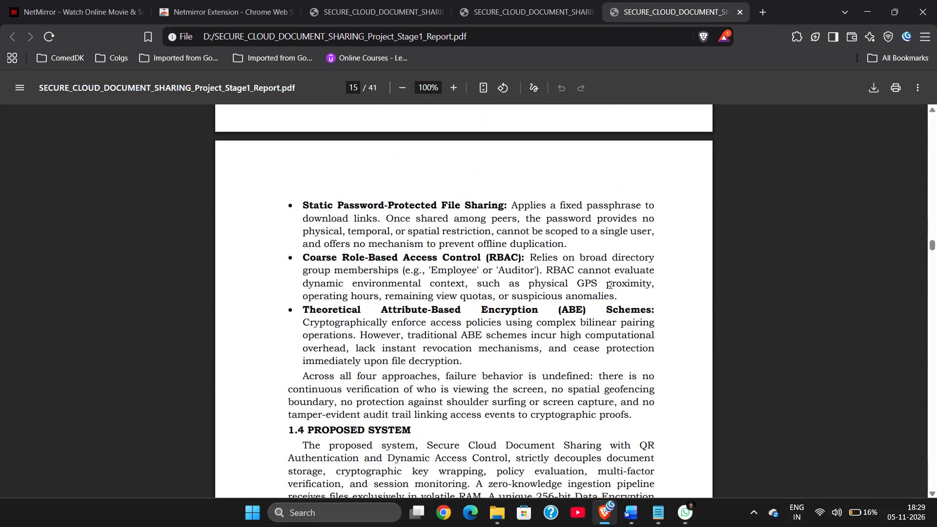
pyautogui.scroll(-7, 610, 284)
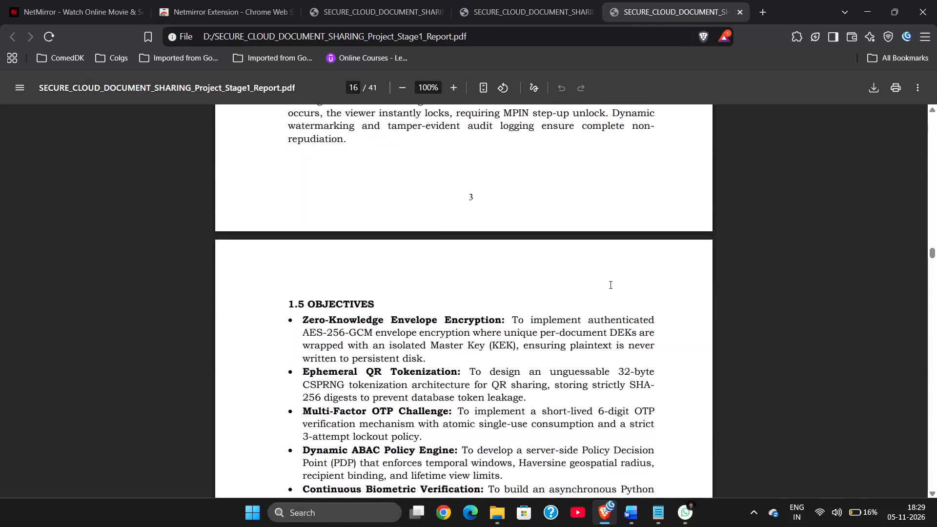
pyautogui.scroll(-15, 610, 284)
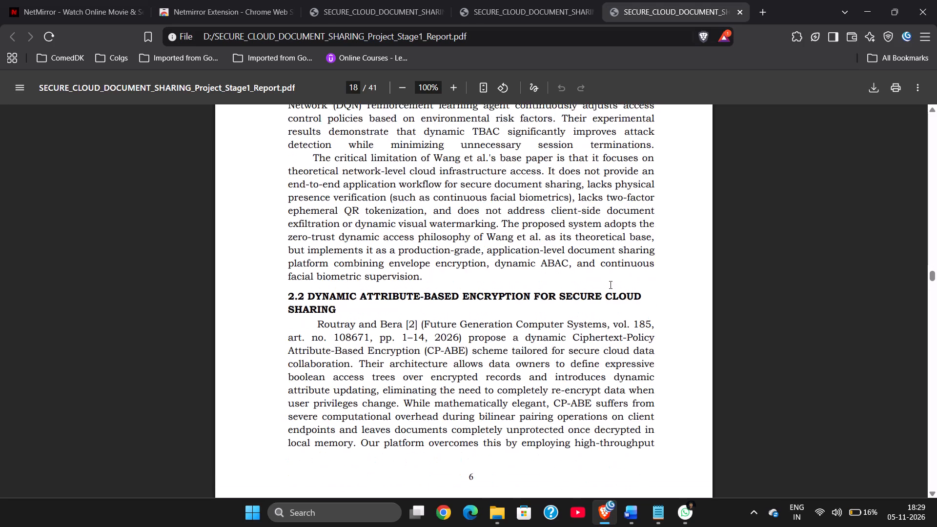
pyautogui.scroll(7, 610, 284)
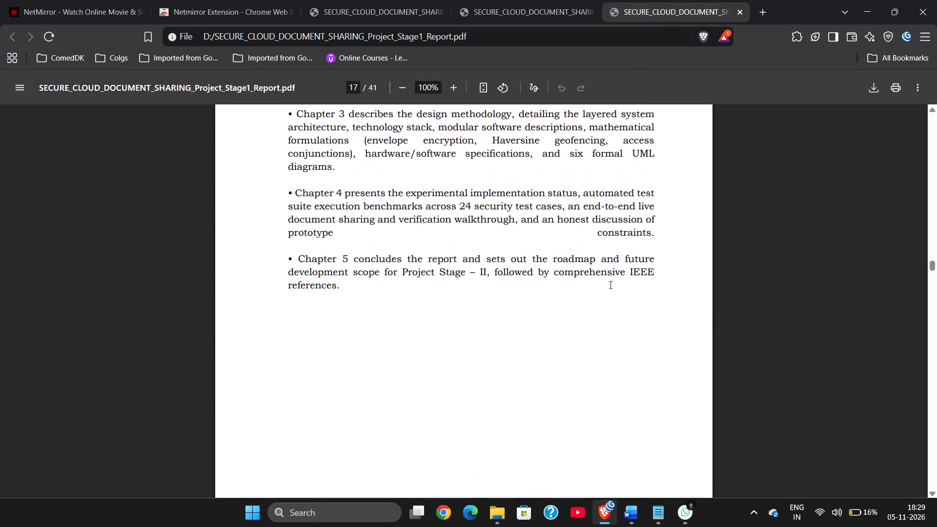
pyautogui.scroll(5, 610, 284)
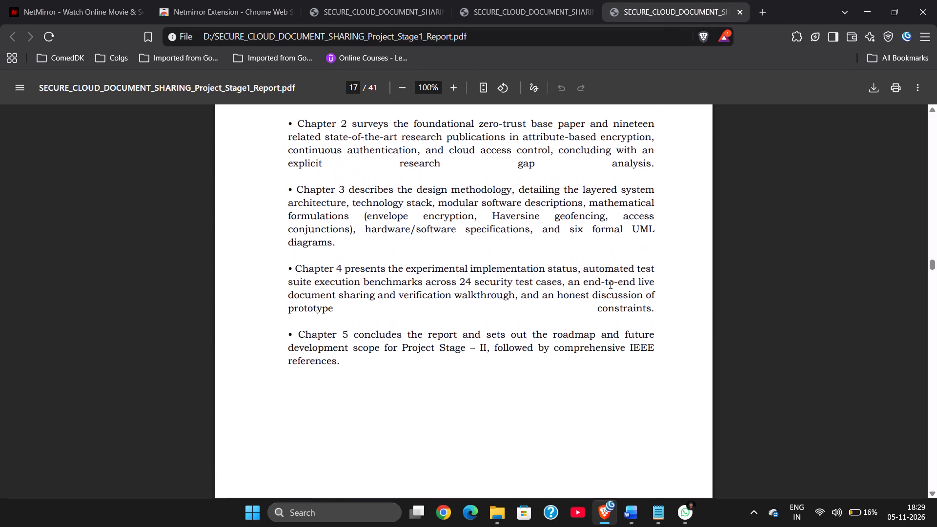
pyautogui.scroll(3, 610, 284)
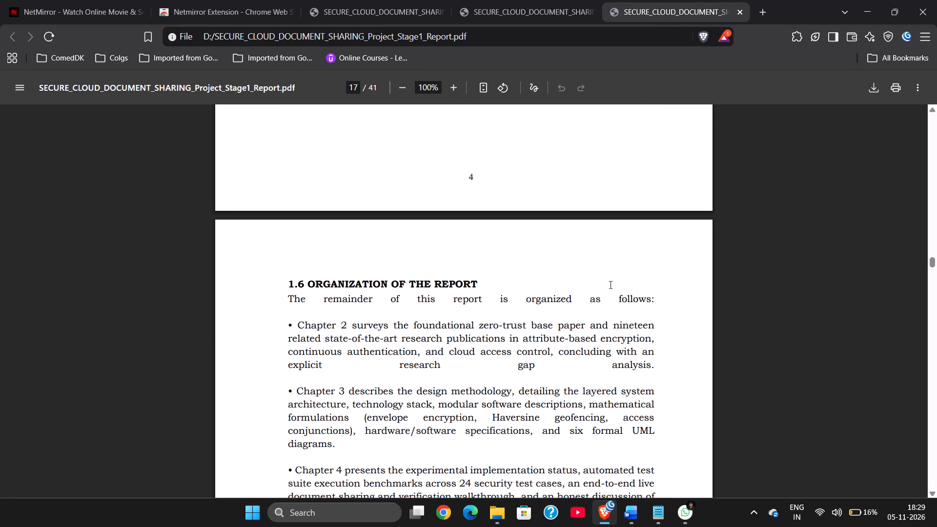
# Switch back to the Secure Cloud report in Word and left-align the body text of section 1.6 Organization of the Report.
pyautogui.click(493, 119)
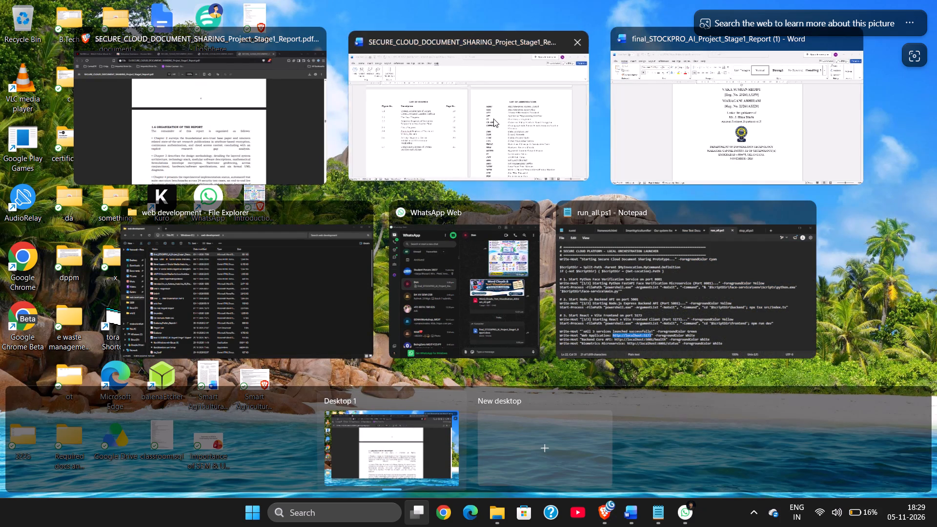
pyautogui.scroll(12, 493, 119)
pyautogui.scroll(-5, 528, 270)
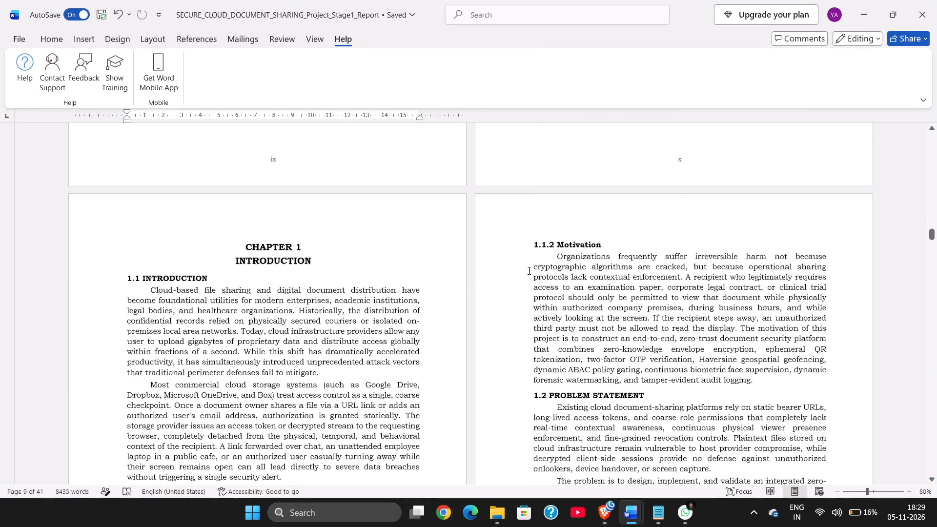
pyautogui.scroll(-17, 528, 270)
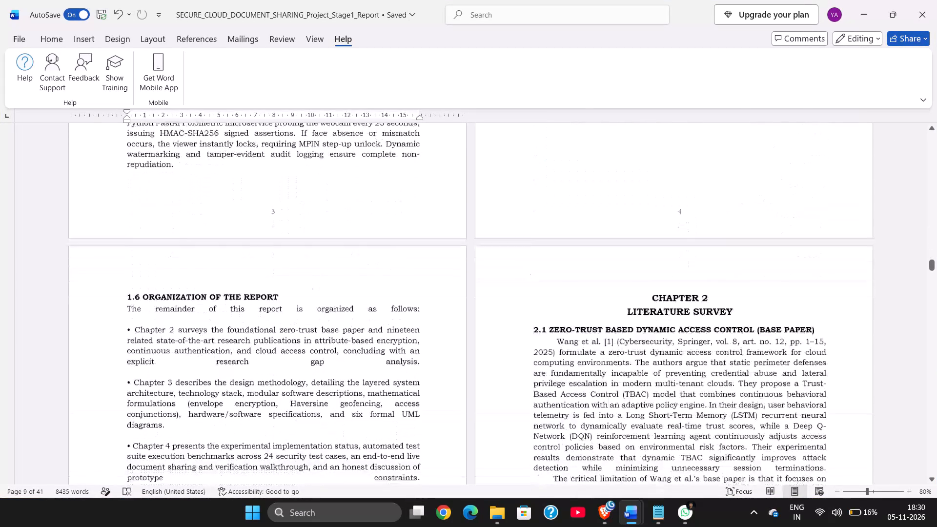
pyautogui.scroll(-2, 528, 270)
pyautogui.scroll(1, 528, 270)
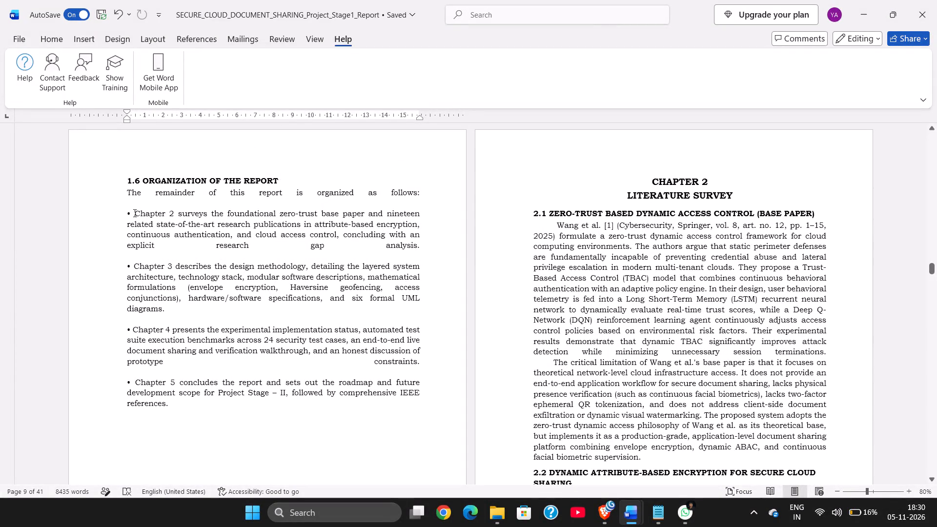
pyautogui.moveTo(134, 212); pyautogui.dragTo(393, 257)
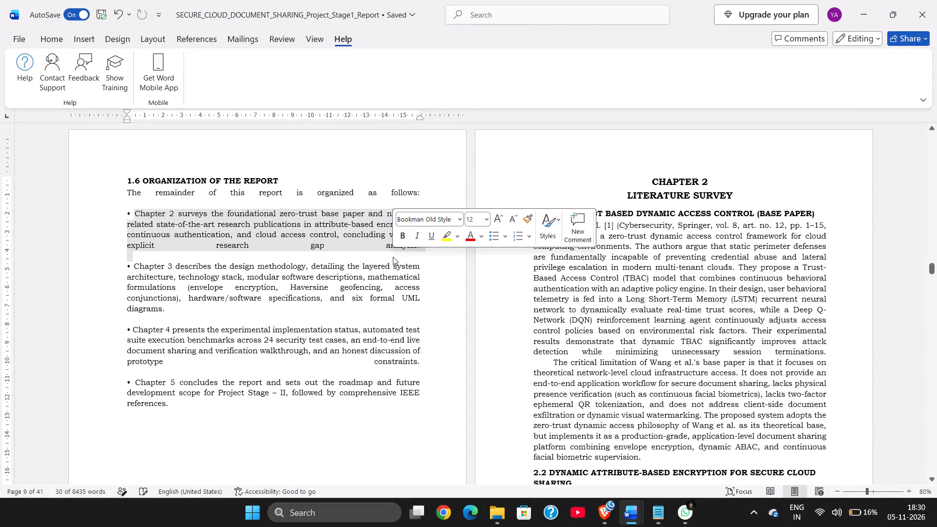
pyautogui.click(53, 46)
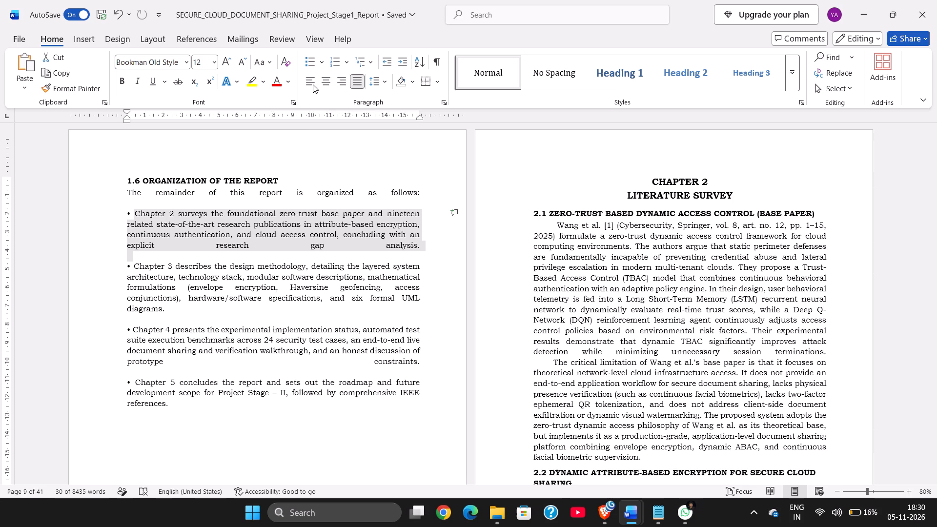
pyautogui.click(310, 79)
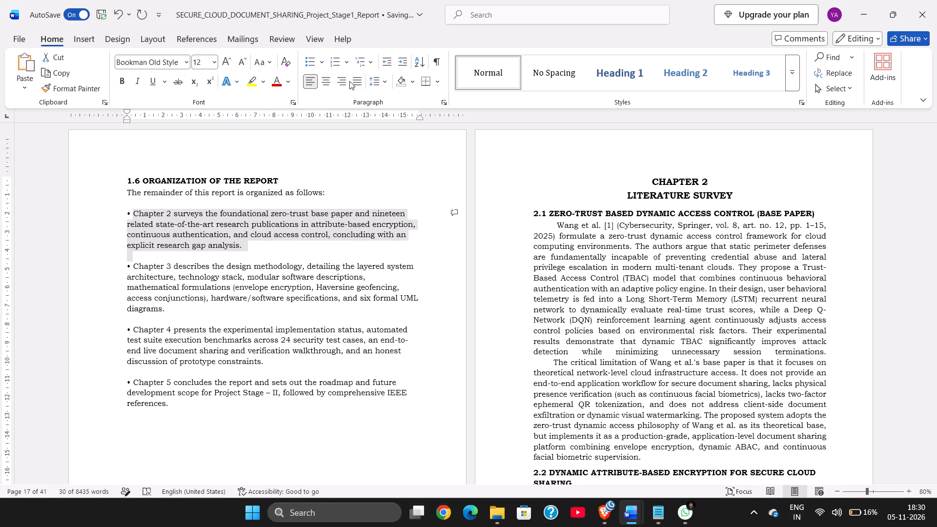
# Switch to the StockPro AI report and examine its layout from the title page through Chapter 1 to the start of Chapter 2.
pyautogui.hotkey('alt', 'Tab')
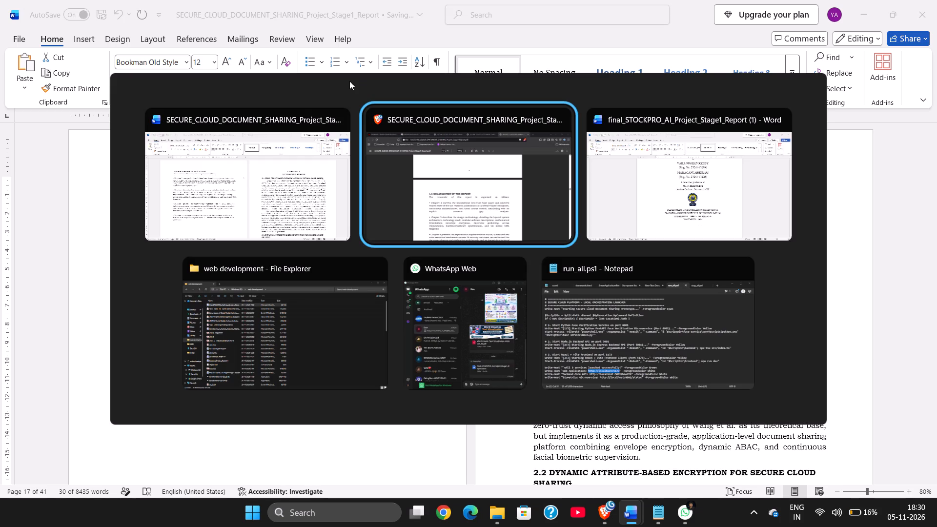
pyautogui.hotkey('alt', 'Tab')
pyautogui.scroll(-3, 349, 81)
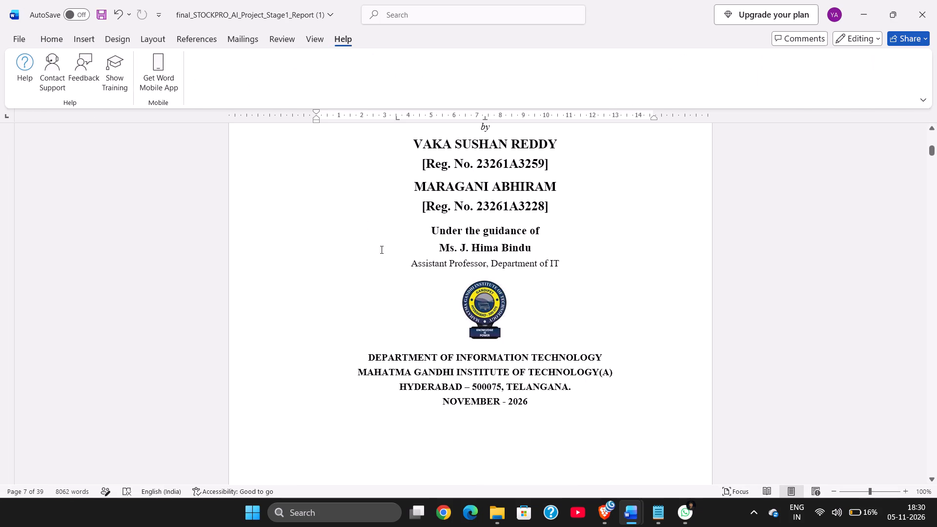
pyautogui.scroll(-10, 381, 249)
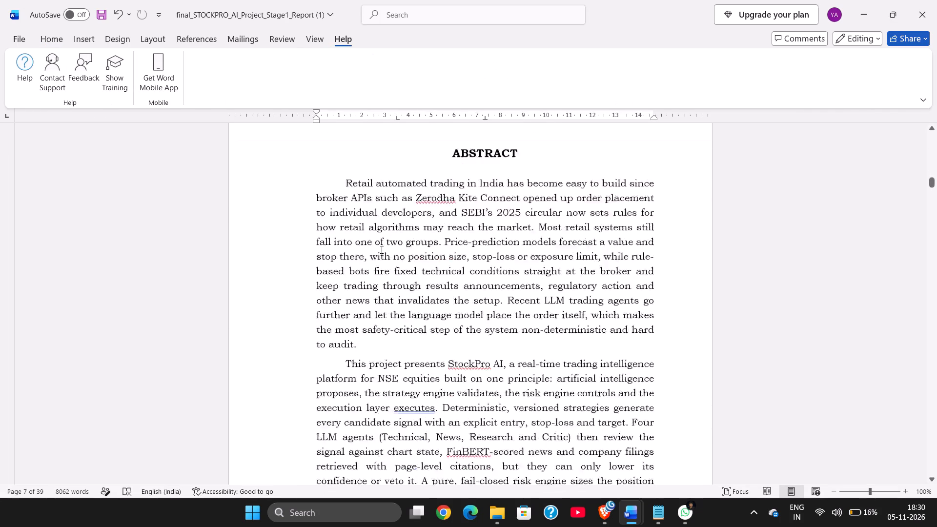
pyautogui.scroll(-11, 381, 249)
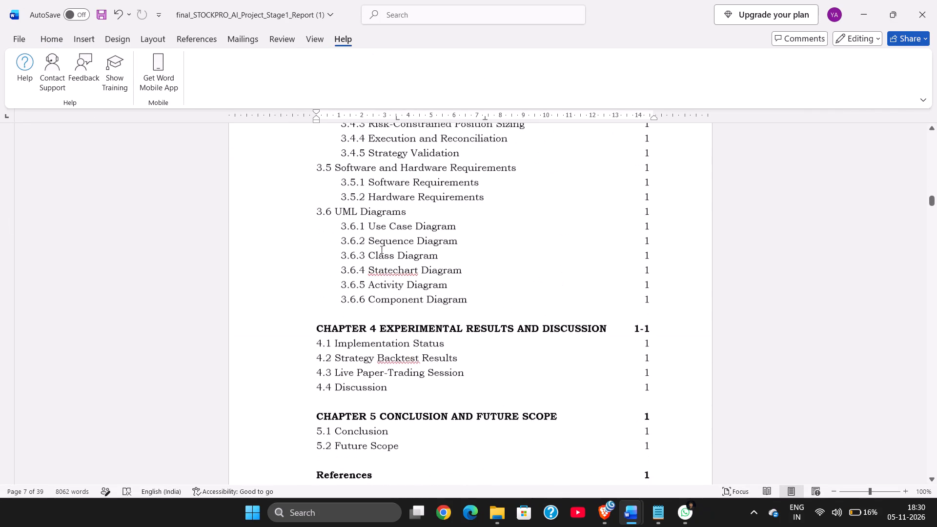
pyautogui.scroll(-10, 381, 249)
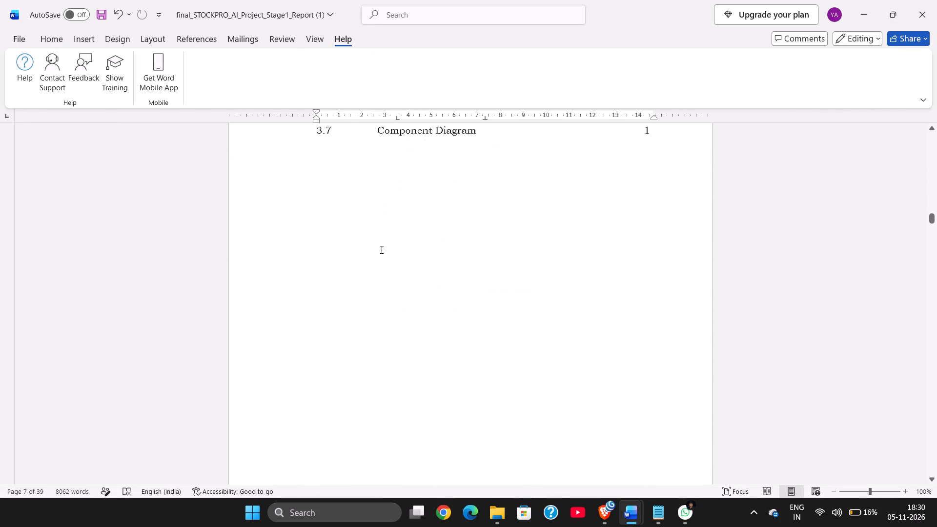
pyautogui.scroll(-7, 381, 249)
pyautogui.scroll(1, 381, 249)
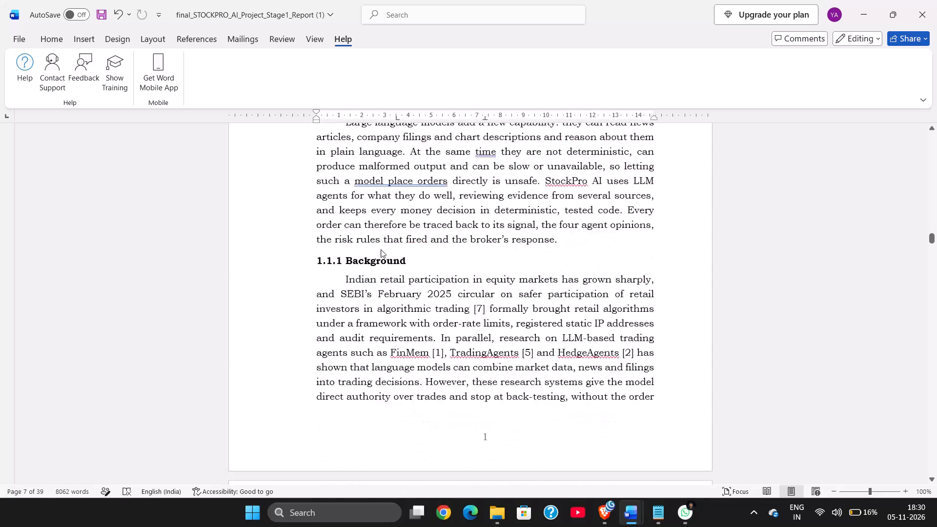
pyautogui.scroll(4, 381, 249)
pyautogui.scroll(-1, 381, 249)
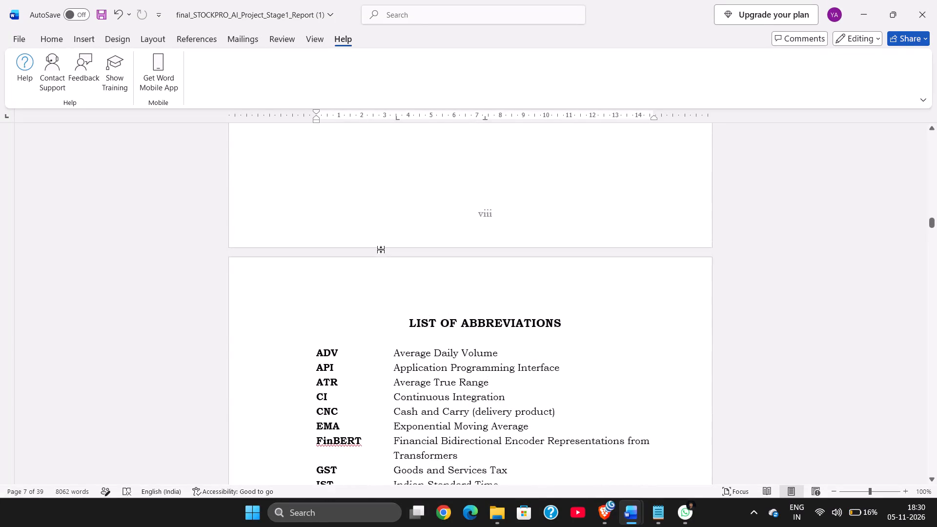
pyautogui.scroll(-5, 381, 249)
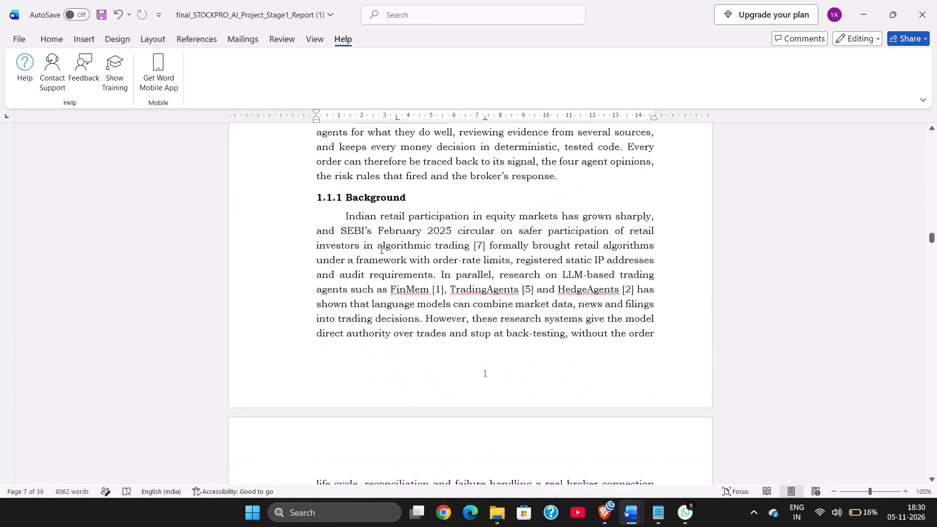
pyautogui.scroll(-5, 381, 249)
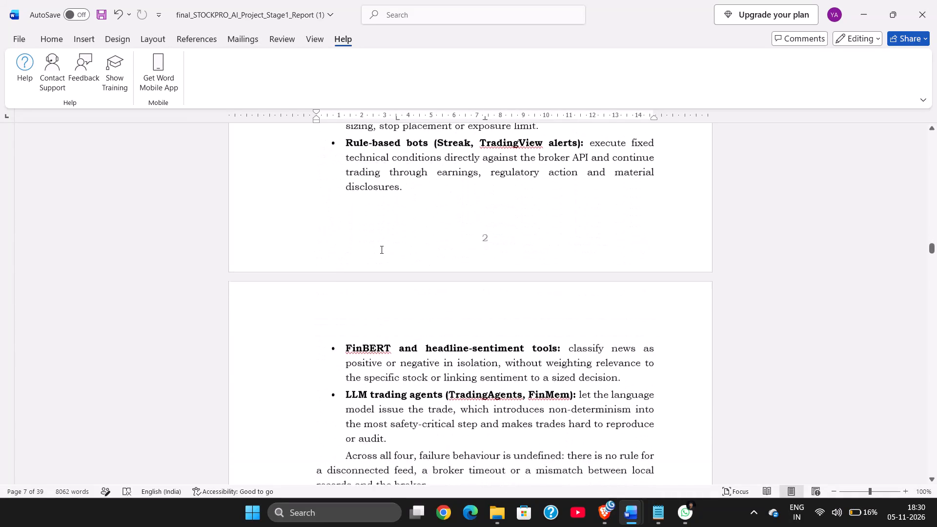
pyautogui.scroll(-4, 381, 249)
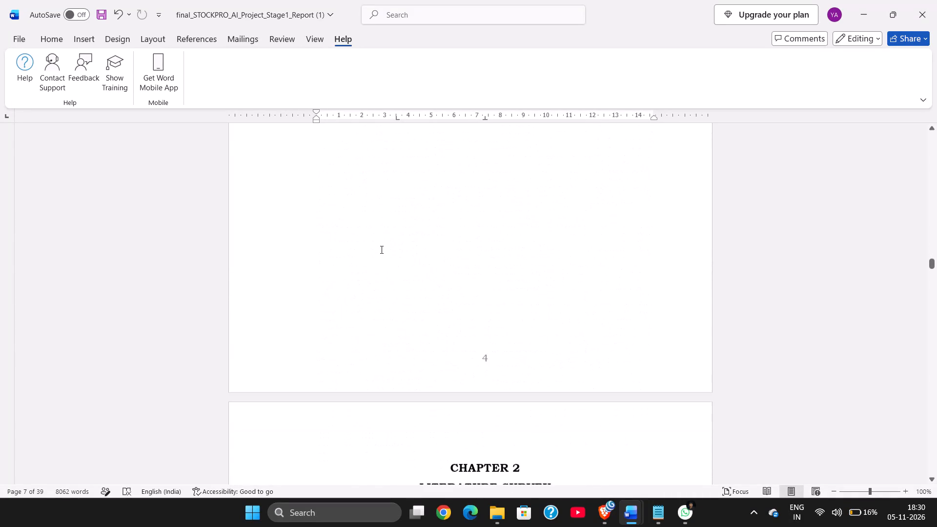
pyautogui.scroll(-2, 381, 249)
# Switch back to the Secure Cloud report and delete the whole of section 1.6 Organization of the Report, including its heading.
pyautogui.hotkey('alt', 'Tab')
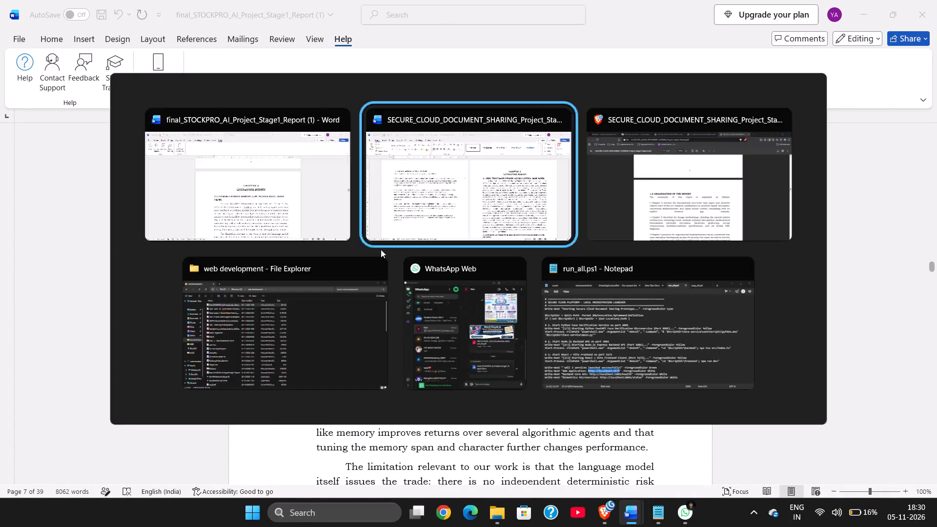
pyautogui.scroll(3, 381, 249)
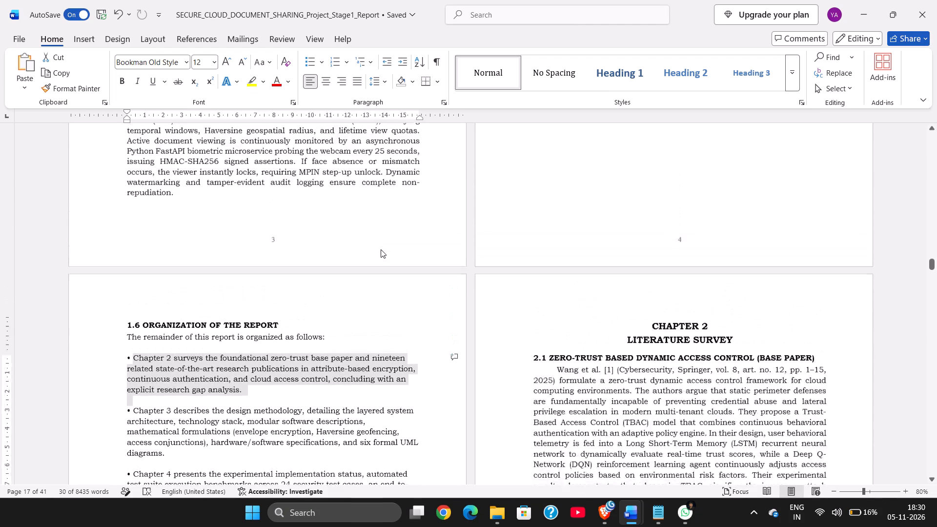
pyautogui.scroll(3, 381, 249)
pyautogui.scroll(-1, 381, 249)
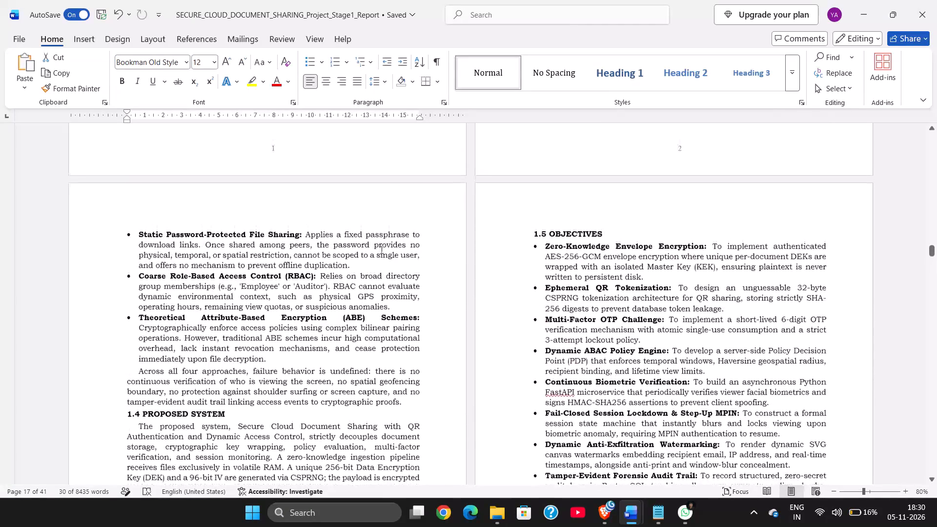
pyautogui.scroll(-1, 381, 249)
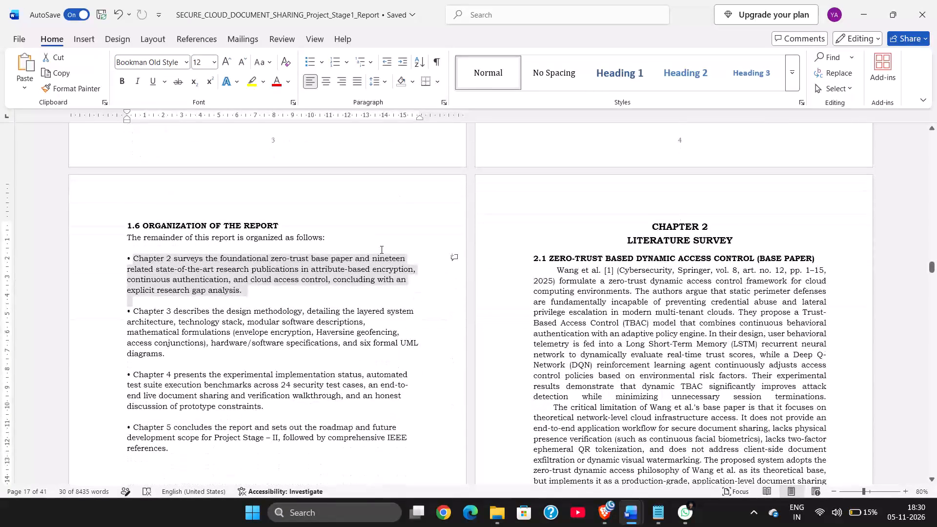
pyautogui.scroll(-1, 381, 249)
pyautogui.scroll(1, 381, 249)
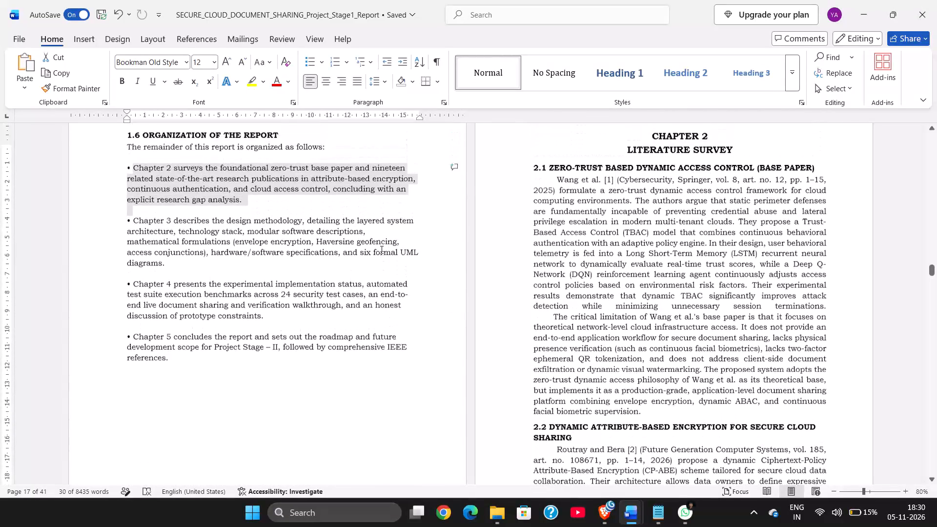
pyautogui.scroll(1, 381, 249)
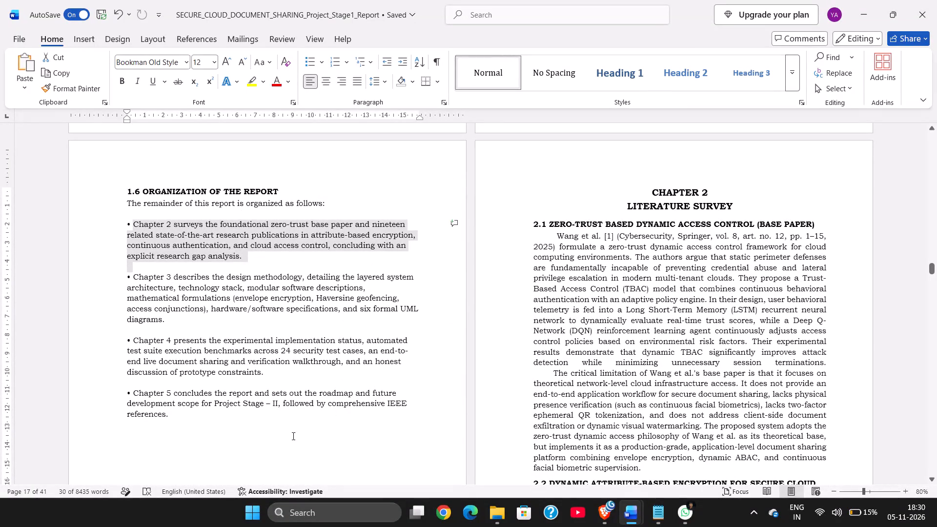
pyautogui.moveTo(254, 441); pyautogui.dragTo(136, 221)
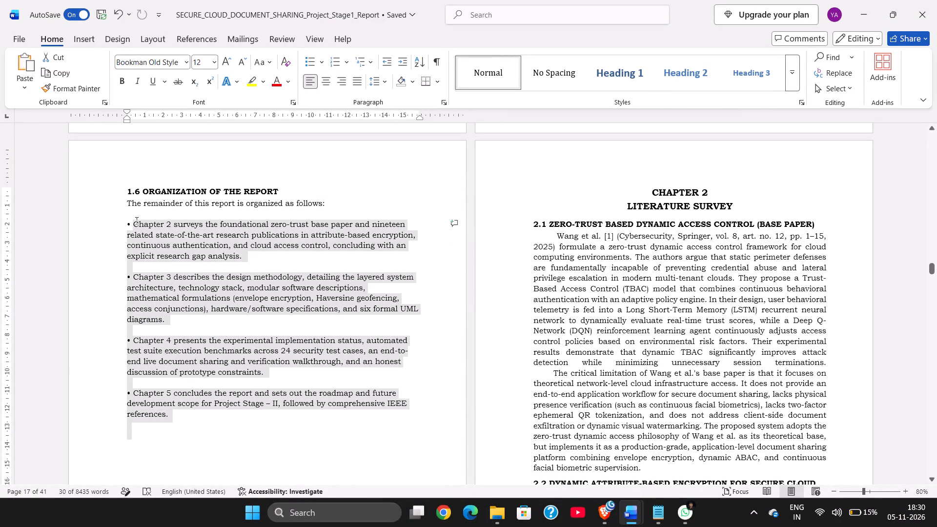
pyautogui.moveTo(136, 221); pyautogui.dragTo(117, 186)
pyautogui.press('BackSpace')
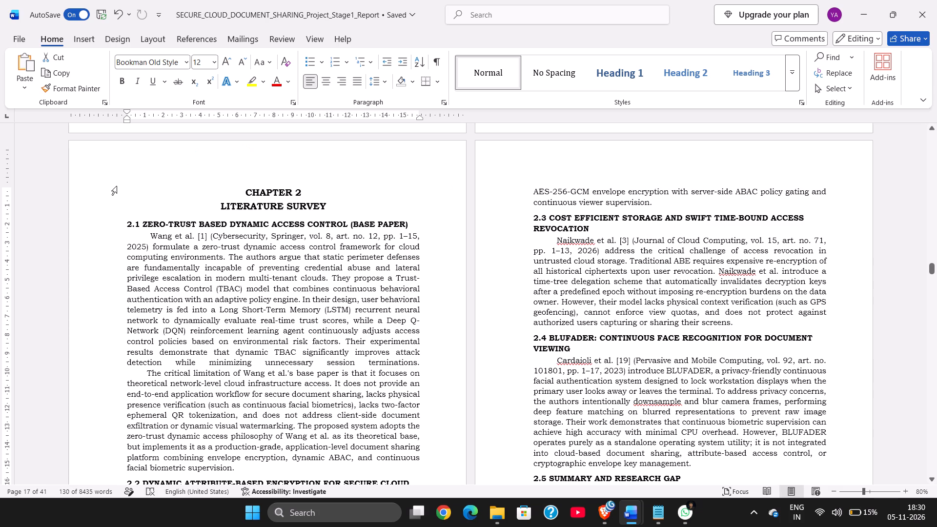
# Review the layout of the Secure Cloud report from Chapter 2 through the references and back to Chapter 3.
pyautogui.scroll(2, 117, 186)
pyautogui.scroll(-20, 117, 186)
pyautogui.scroll(-9, 117, 186)
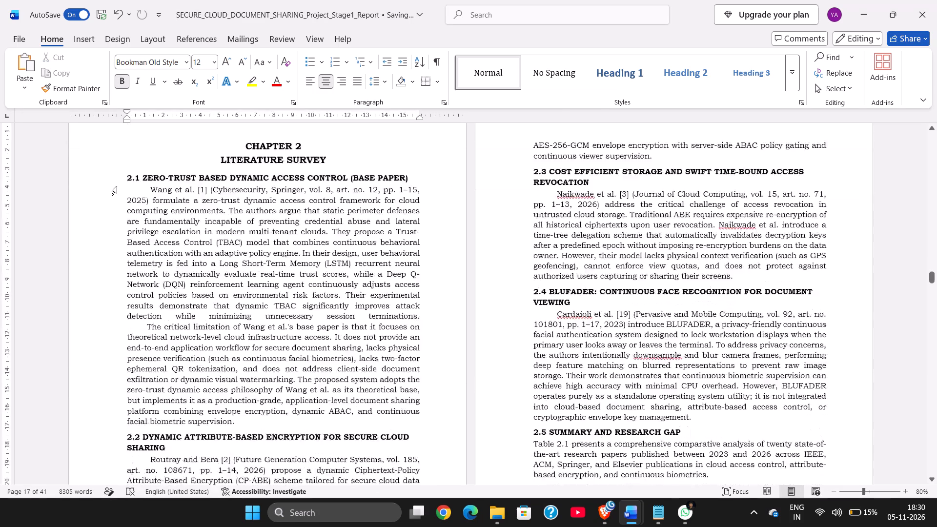
pyautogui.scroll(-20, 117, 186)
pyautogui.scroll(-20, 117, 186)
pyautogui.scroll(-20, 117, 186)
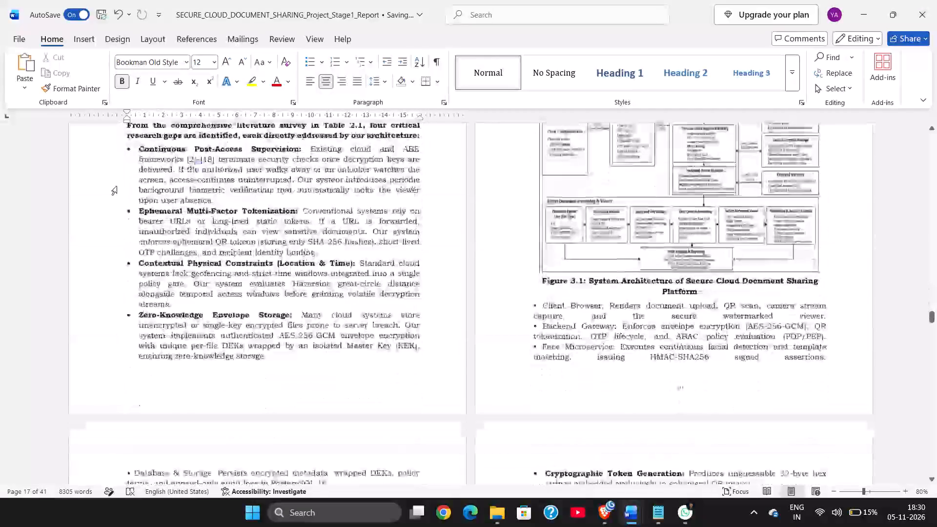
pyautogui.scroll(-20, 117, 186)
pyautogui.scroll(-20, 117, 186)
pyautogui.scroll(-20, 117, 186)
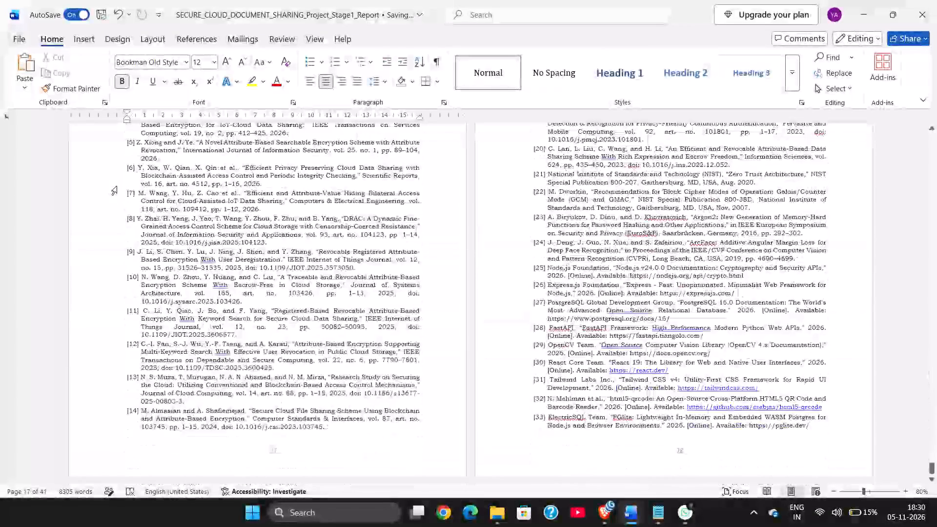
pyautogui.scroll(-12, 117, 186)
pyautogui.scroll(16, 117, 186)
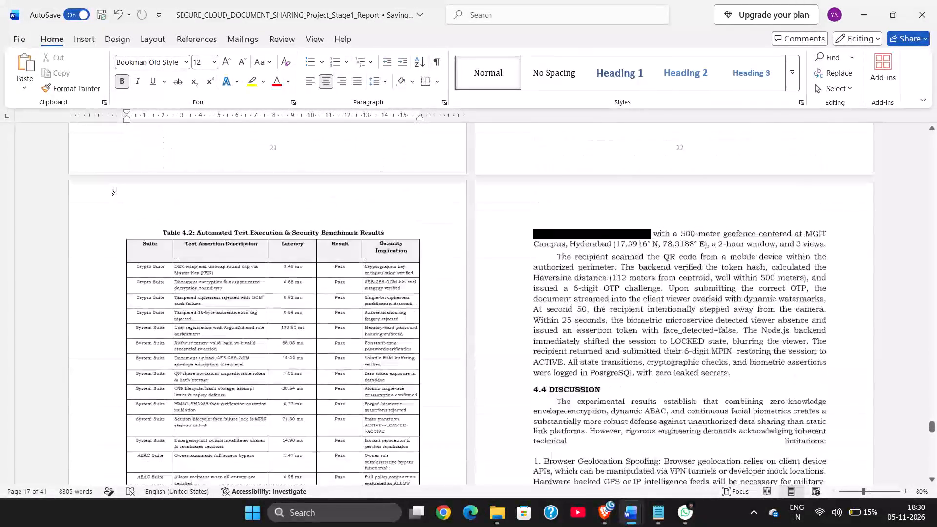
pyautogui.scroll(8, 117, 186)
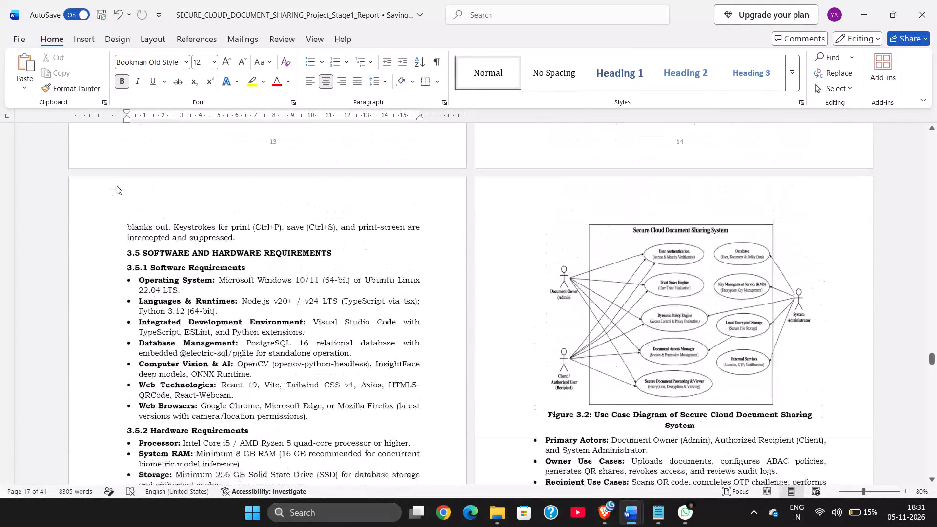
# Examine the page layout of sections 3.4 Methodology and 3.5 Software and Hardware Requirements, including the text carried over from 3.4.5.
pyautogui.scroll(2, 117, 186)
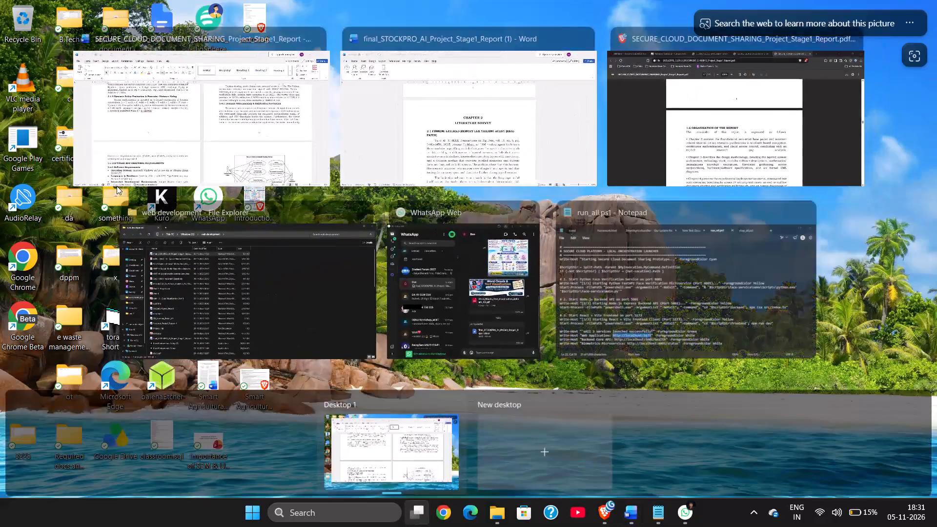
pyautogui.scroll(3, 176, 170)
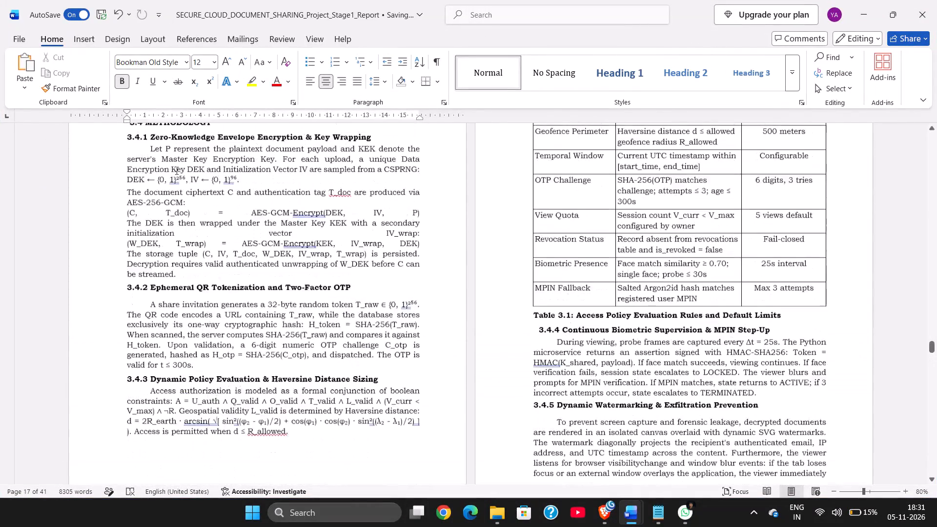
pyautogui.scroll(-1, 176, 170)
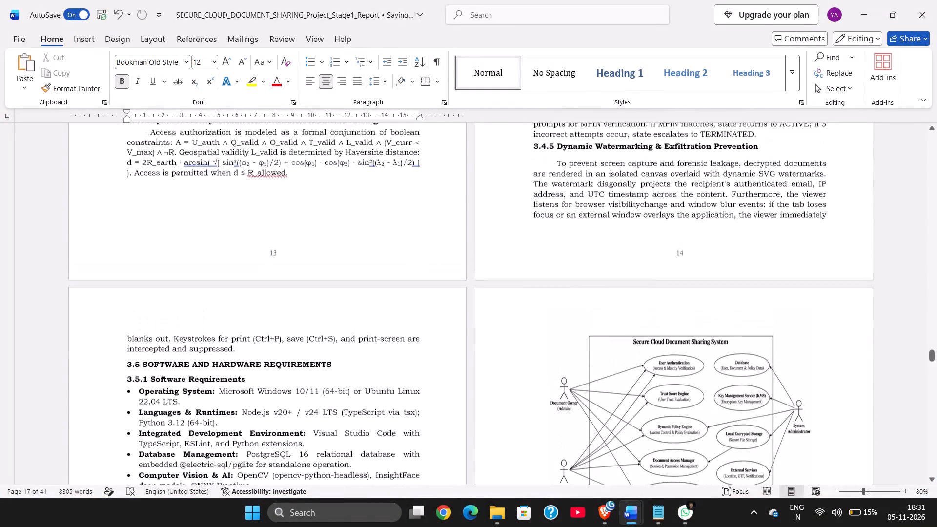
pyautogui.scroll(4, 176, 170)
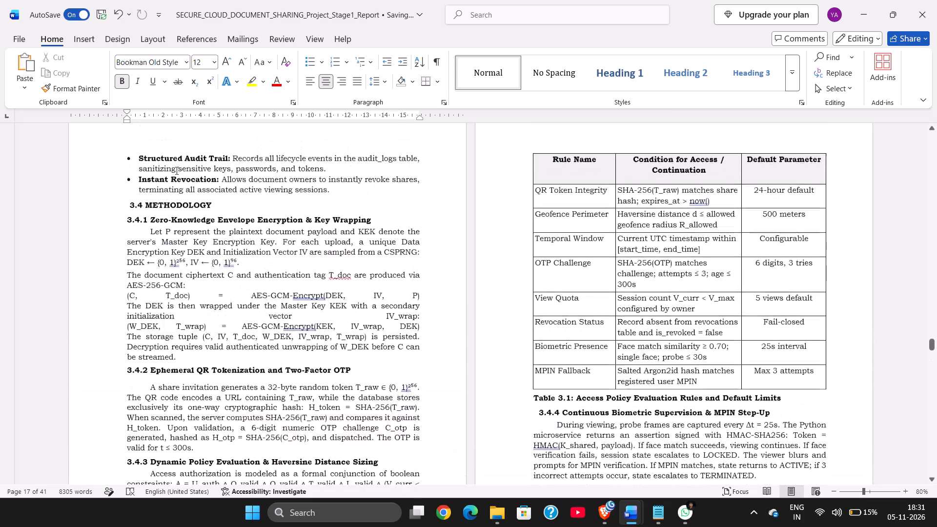
pyautogui.scroll(-1, 176, 170)
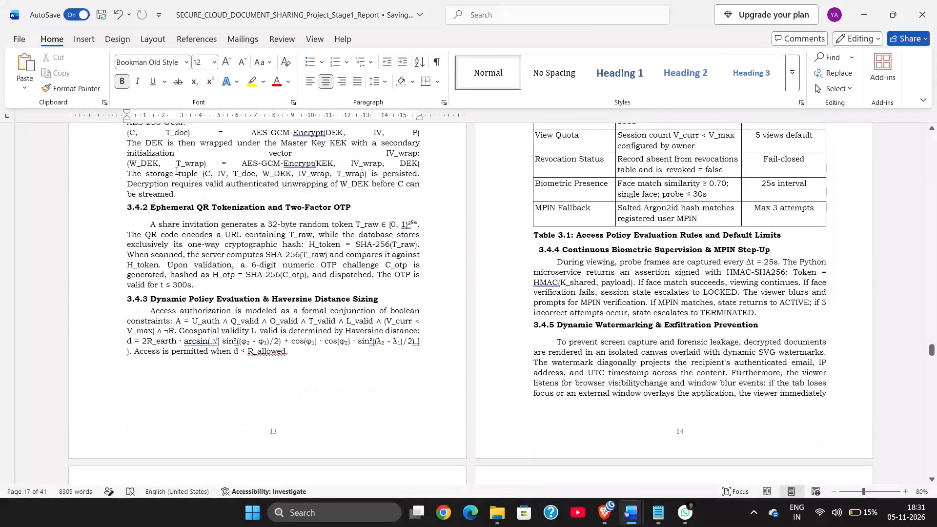
pyautogui.scroll(-2, 176, 170)
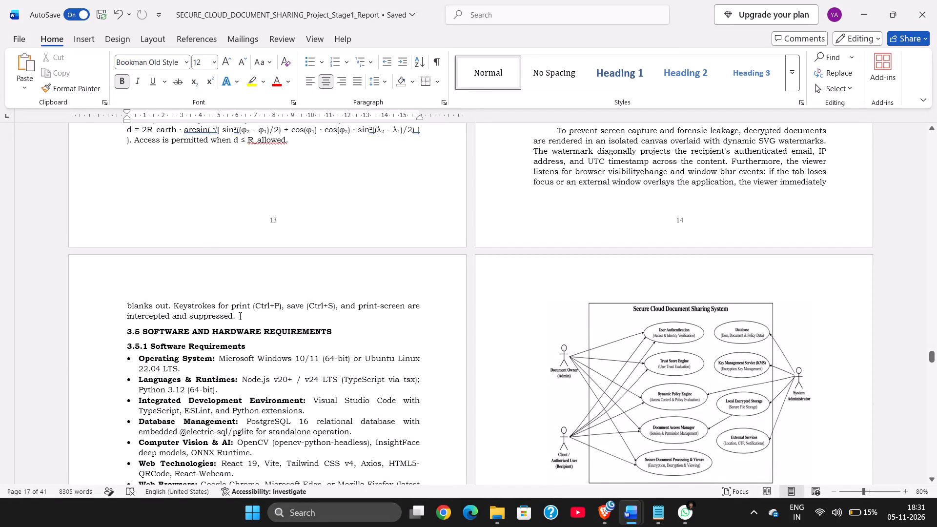
pyautogui.moveTo(239, 316); pyautogui.dragTo(127, 298)
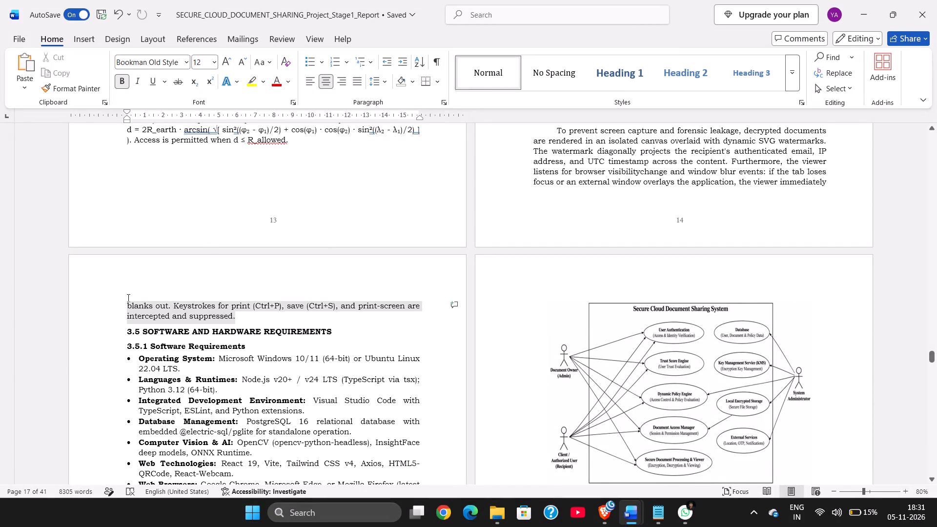
pyautogui.moveTo(127, 298); pyautogui.dragTo(126, 298)
pyautogui.scroll(2, 126, 298)
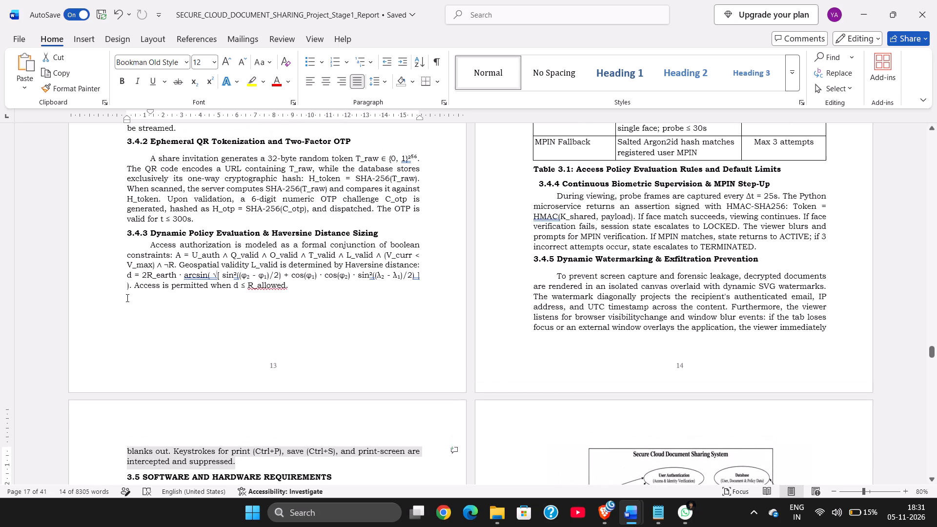
pyautogui.scroll(-1, 237, 397)
pyautogui.click(243, 387)
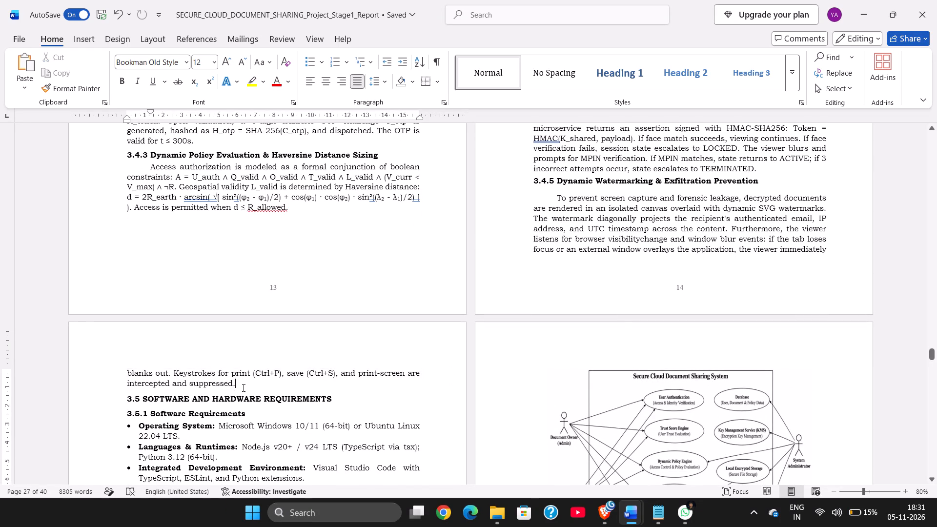
pyautogui.scroll(-1, 243, 387)
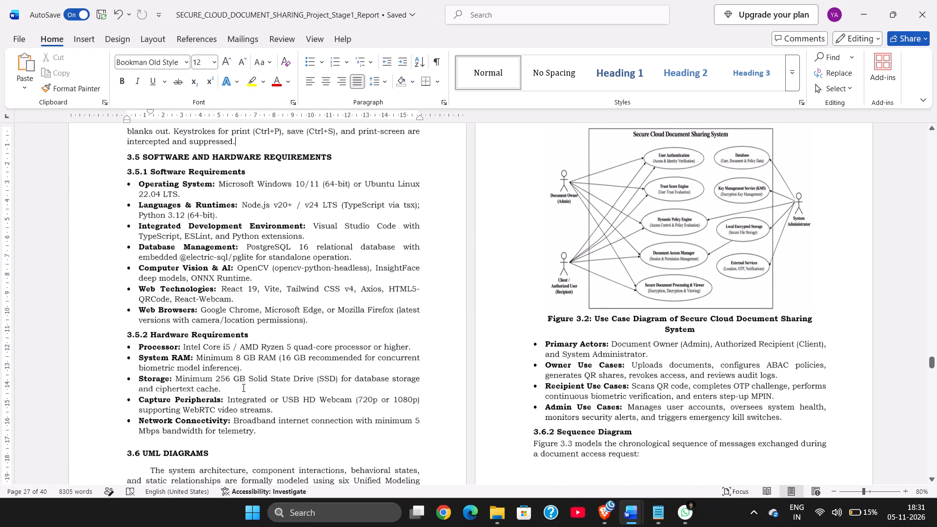
pyautogui.scroll(-1, 243, 387)
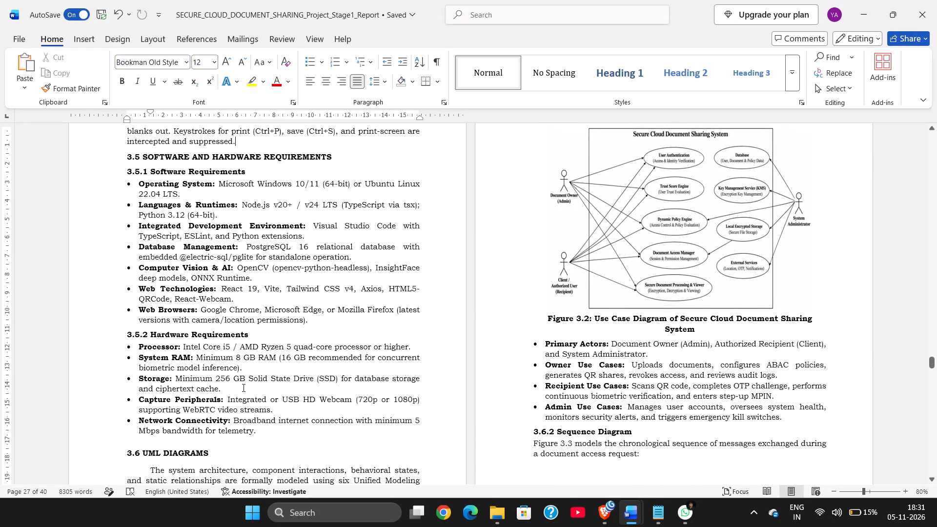
pyautogui.scroll(1, 243, 387)
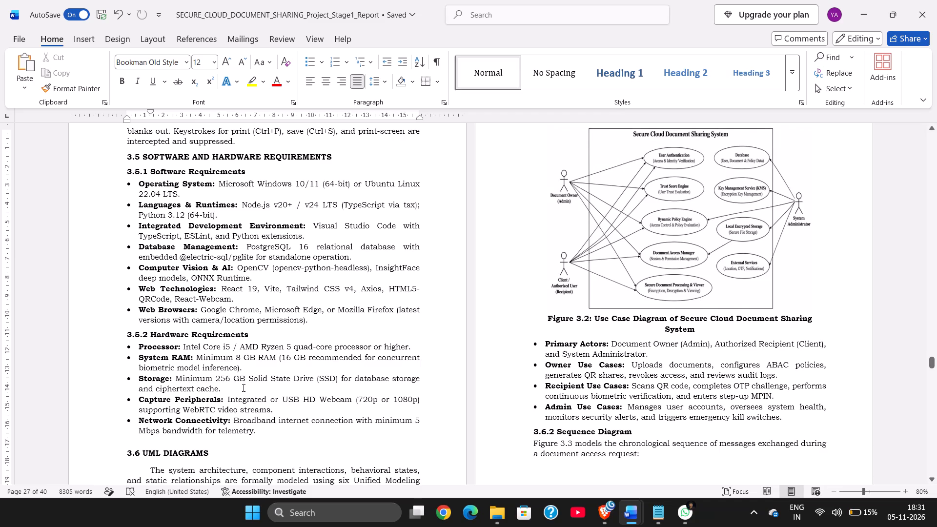
pyautogui.scroll(1, 243, 387)
# Review the layout from the UML diagrams in section 3.6 through the references and back to the start of Chapter 5.
pyautogui.scroll(-1, 243, 387)
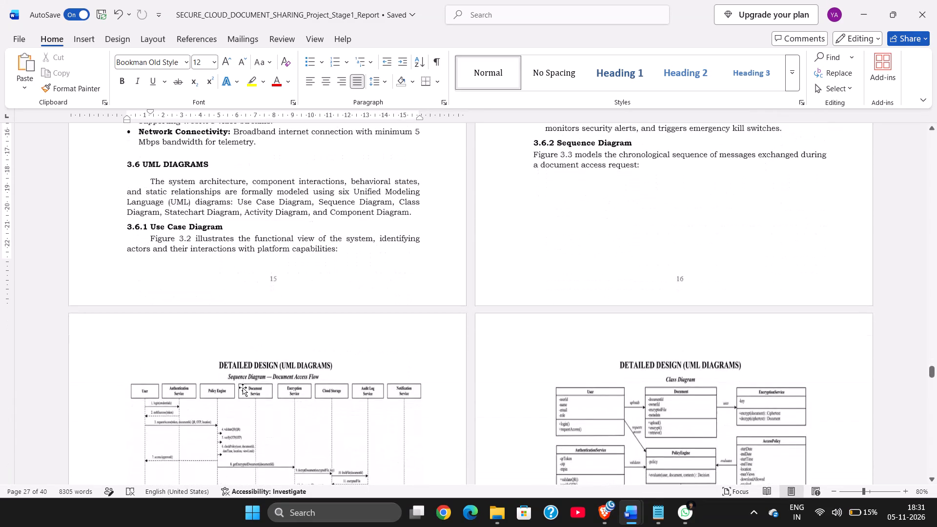
pyautogui.scroll(-4, 243, 387)
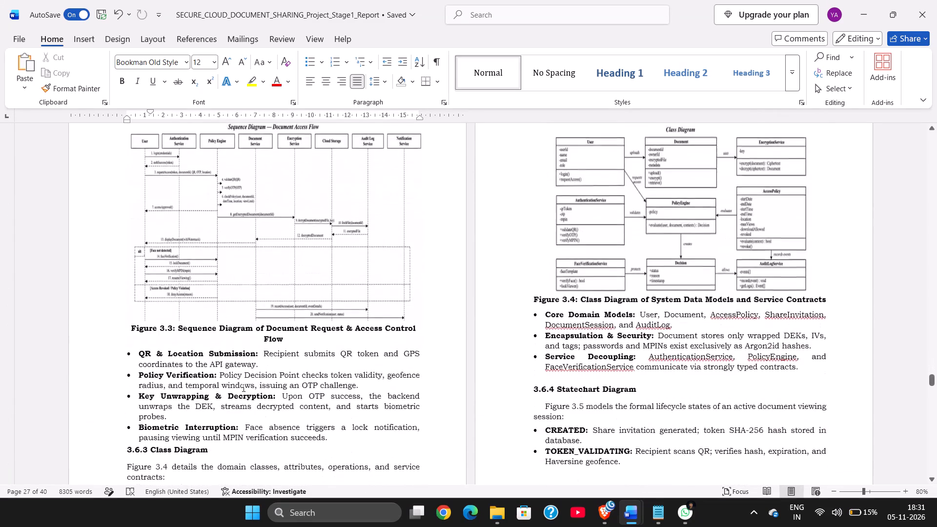
pyautogui.scroll(-5, 243, 387)
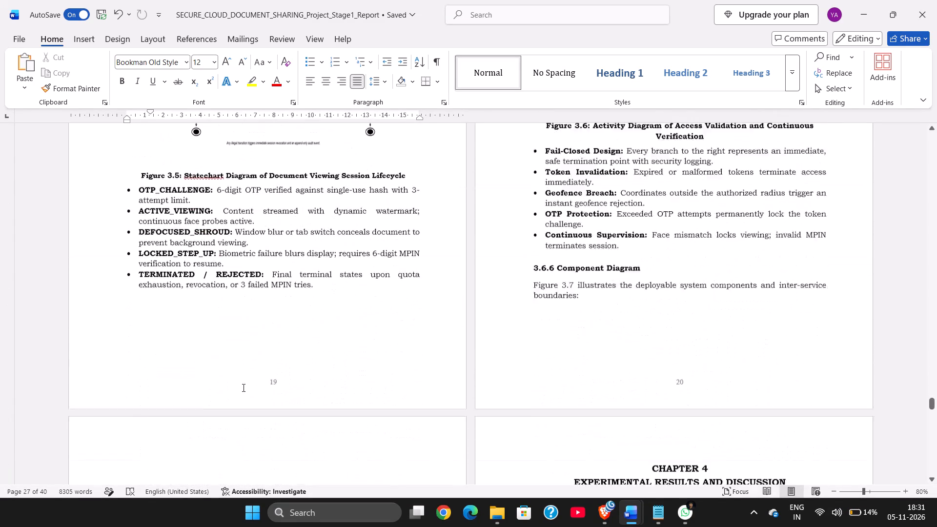
pyautogui.scroll(-6, 243, 387)
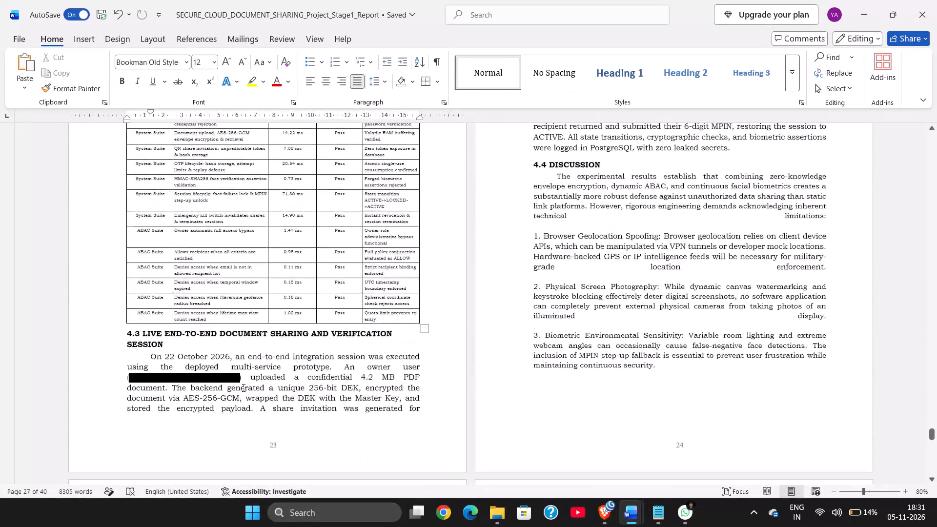
pyautogui.scroll(-6, 243, 387)
pyautogui.scroll(2, 243, 387)
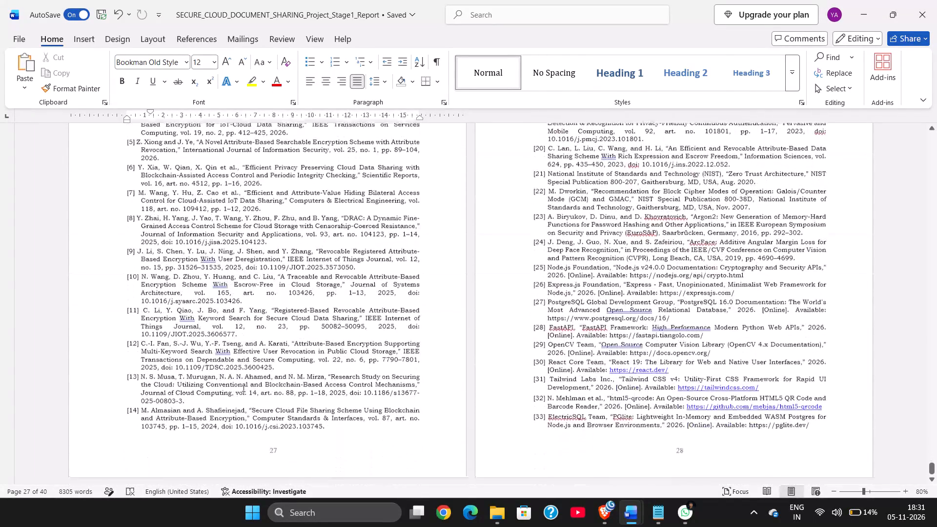
pyautogui.scroll(8, 243, 387)
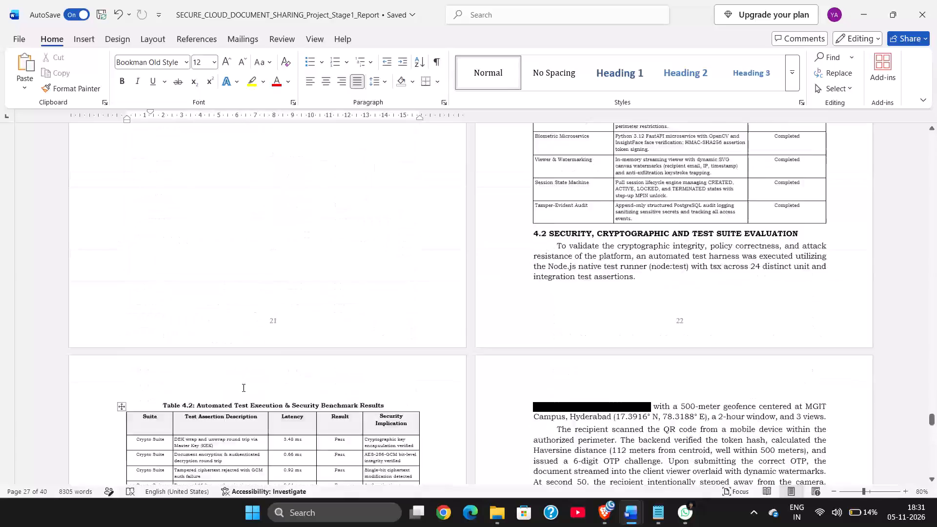
pyautogui.scroll(3, 243, 387)
pyautogui.scroll(-3, 243, 387)
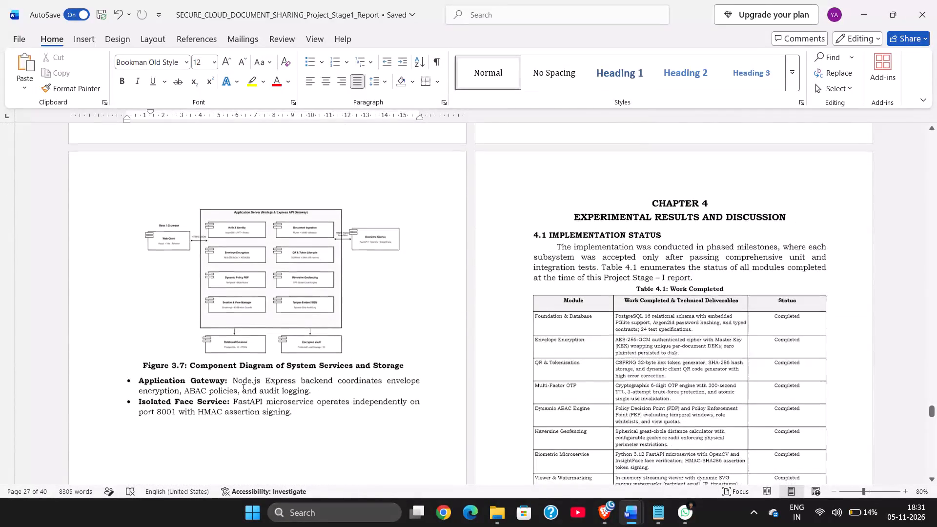
pyautogui.scroll(-5, 243, 387)
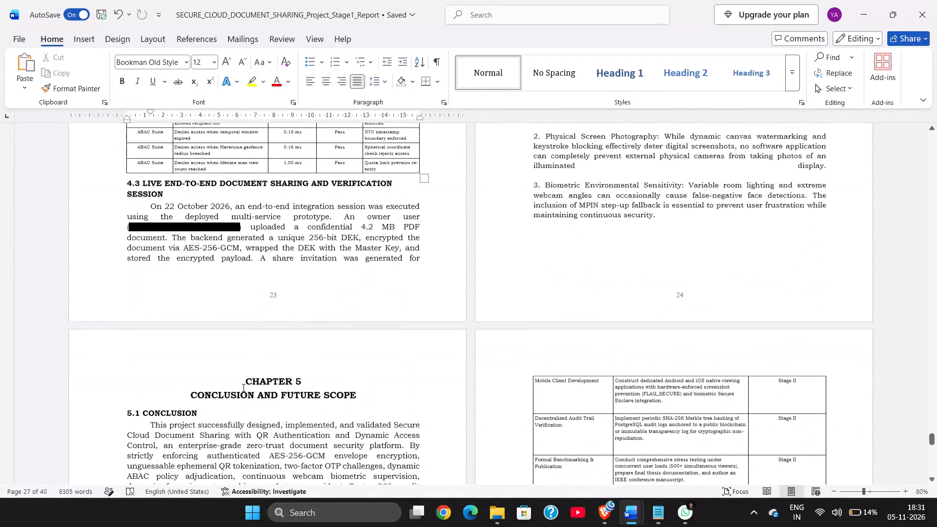
# Export the report as a PDF to the Data (D:) drive, replacing the existing SECURE_CLOUD_DOCUMENT_SHARING_Project_Stage1_Report file.
pyautogui.click(14, 41)
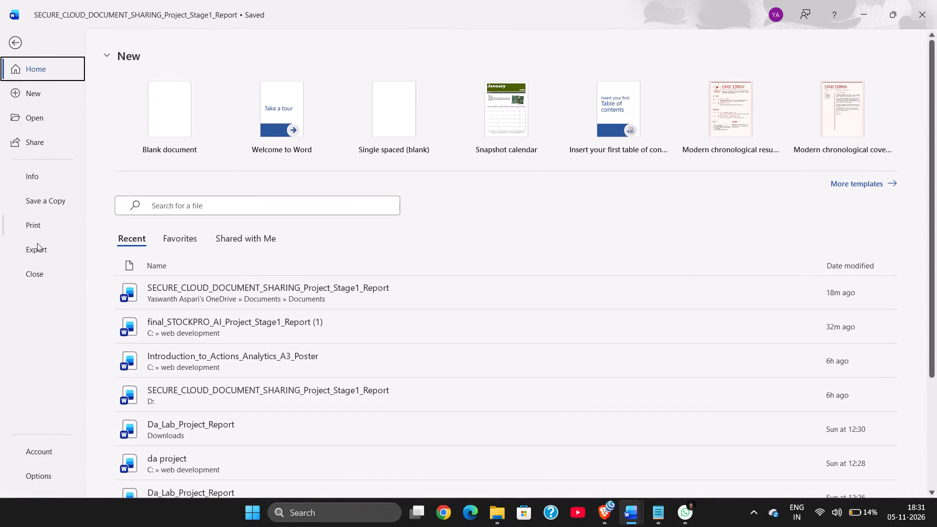
pyautogui.click(37, 243)
pyautogui.click(334, 165)
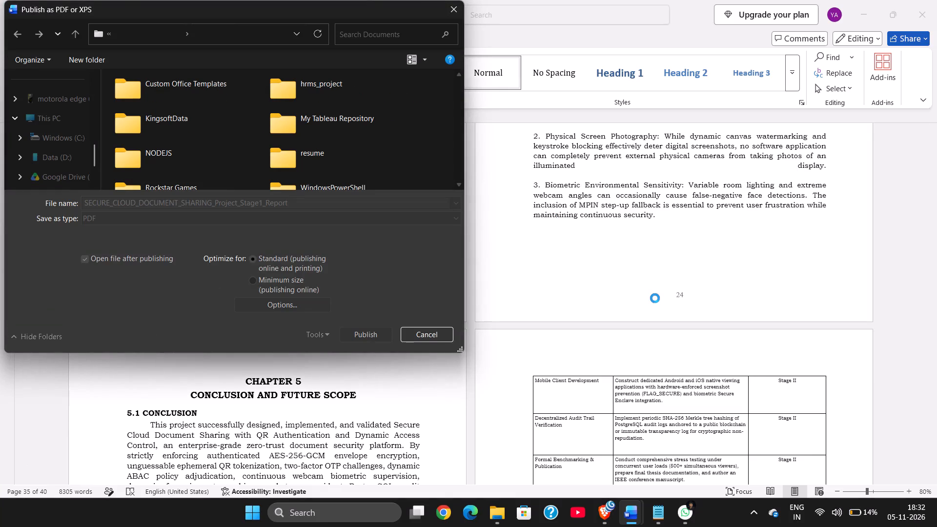
pyautogui.click(44, 154)
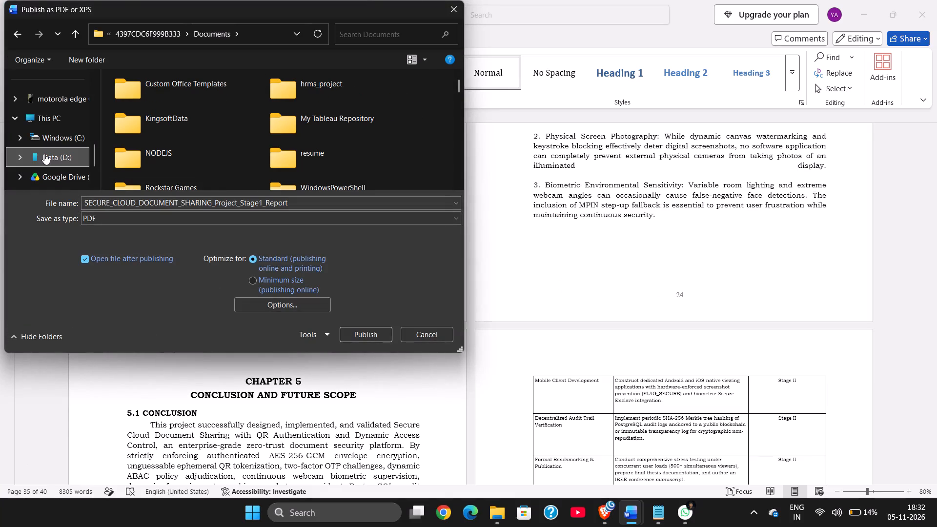
pyautogui.click(353, 329)
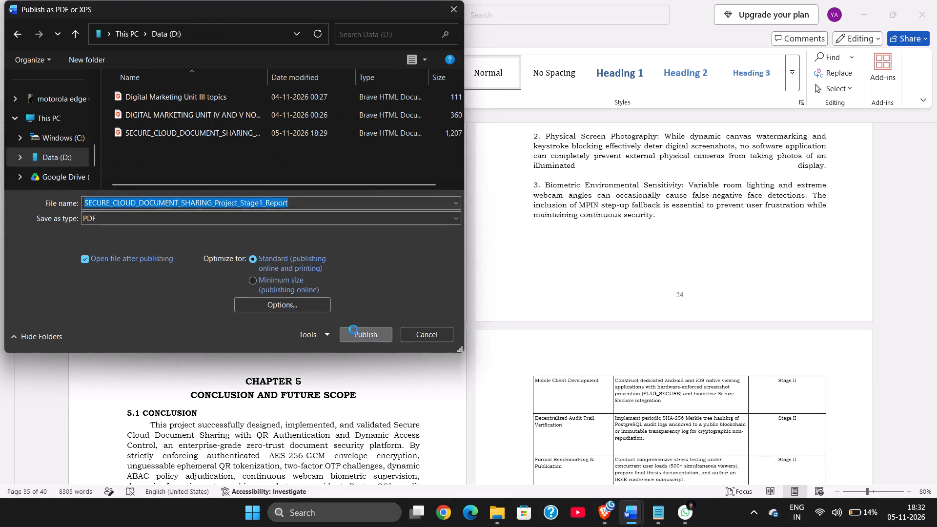
pyautogui.press('Left')
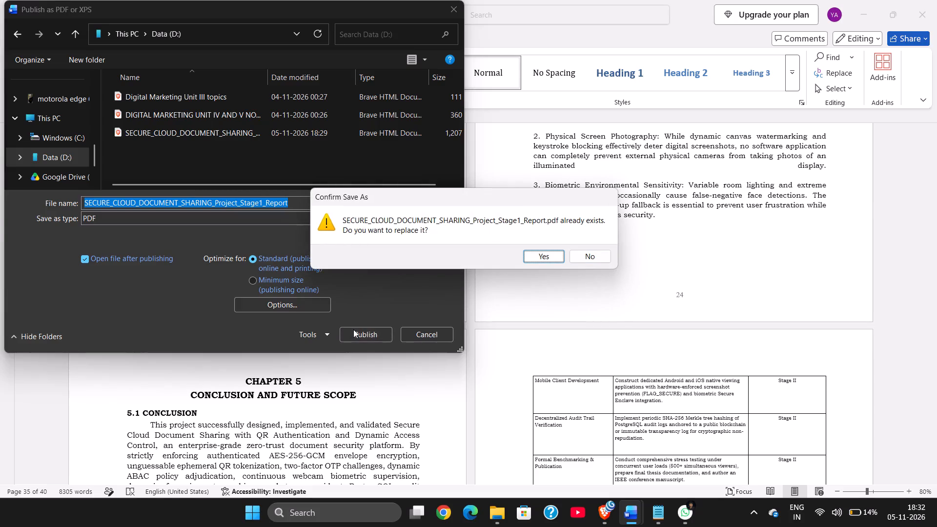
pyautogui.press('Return')
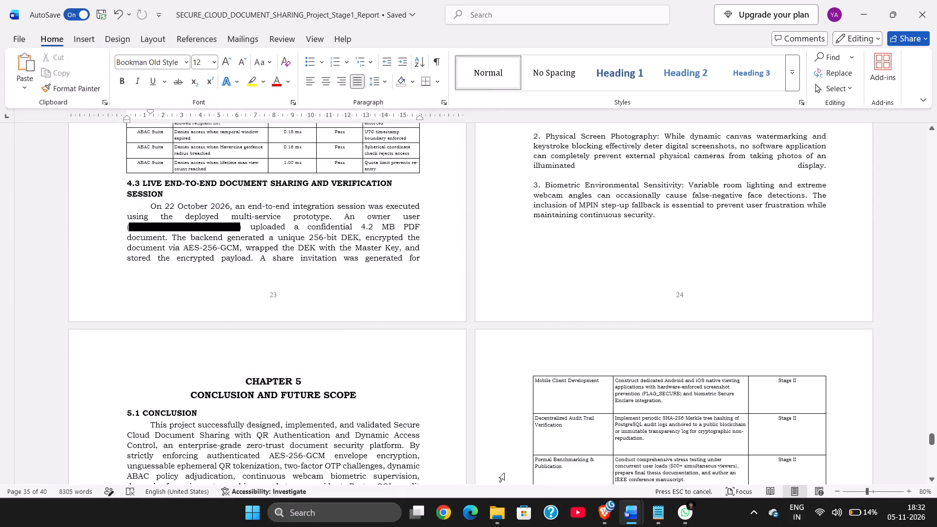
# In Brave, review the newly exported Secure Cloud PDF's front matter from the title page through the List of Abbreviations.
pyautogui.scroll(-1, 504, 473)
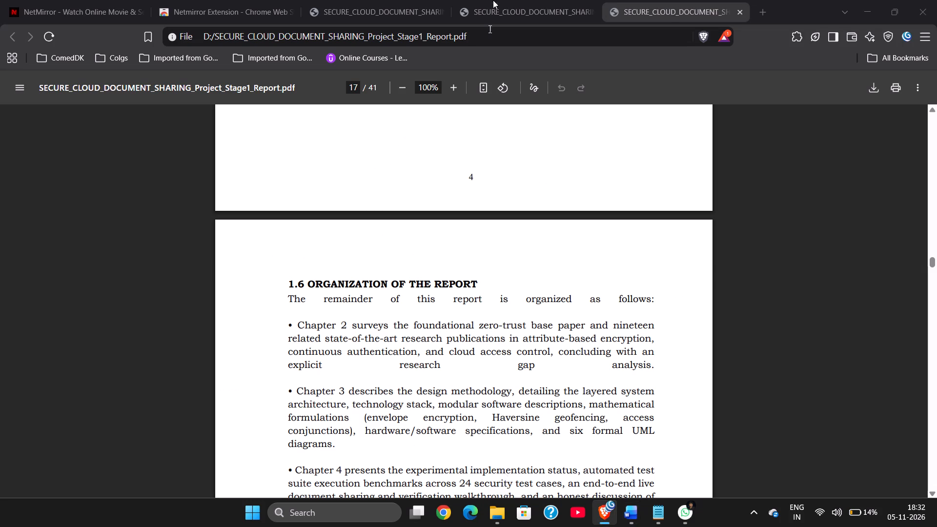
pyautogui.scroll(-2, 498, 257)
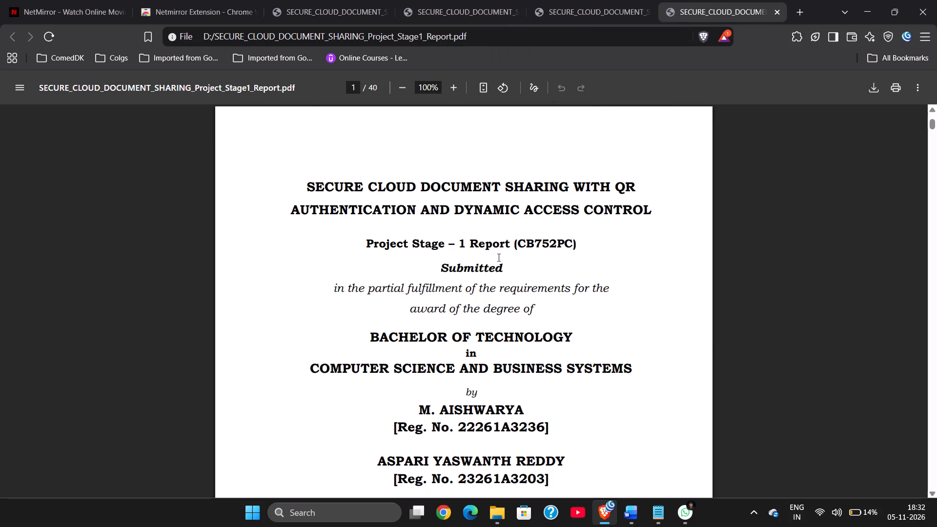
pyautogui.scroll(-12, 498, 257)
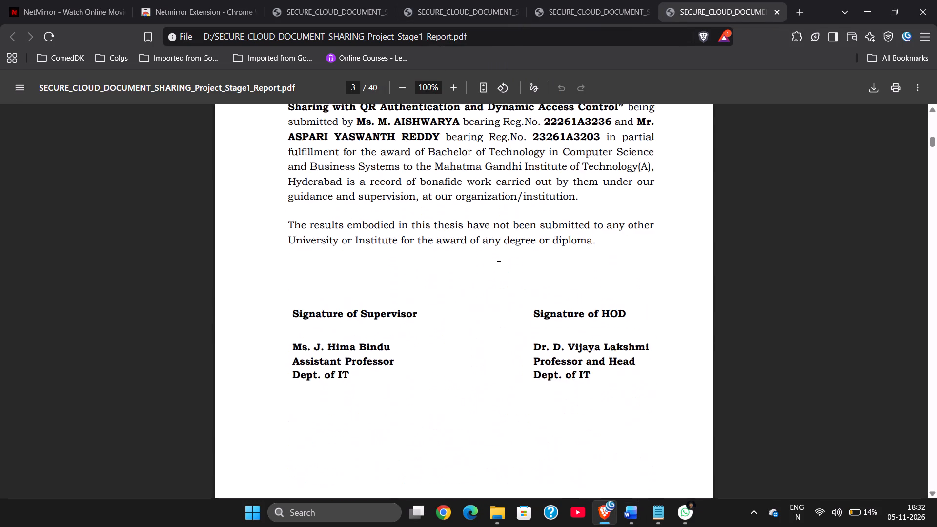
pyautogui.scroll(-12, 498, 257)
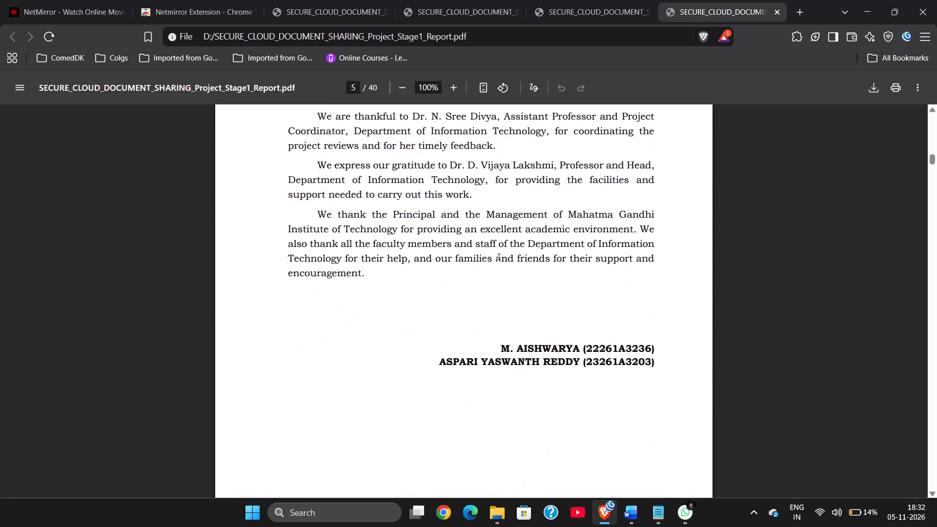
pyautogui.scroll(-11, 498, 257)
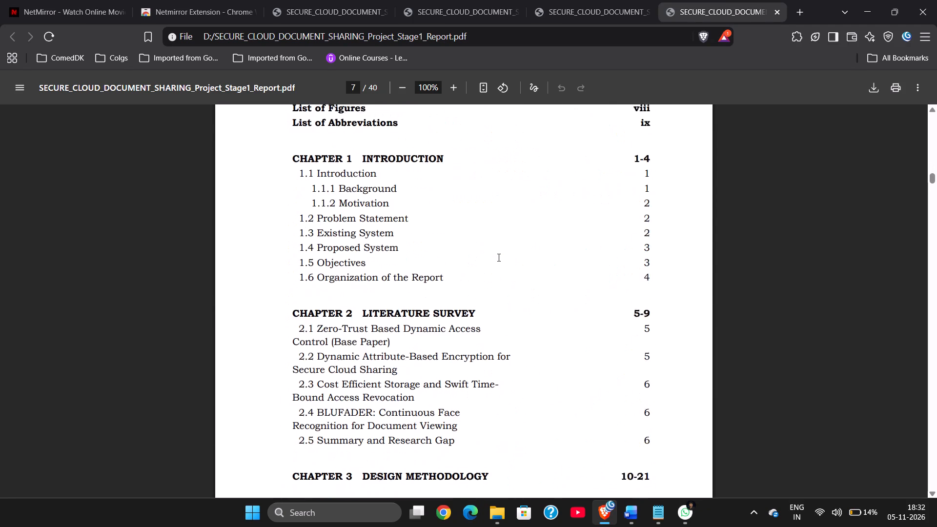
pyautogui.scroll(-11, 498, 257)
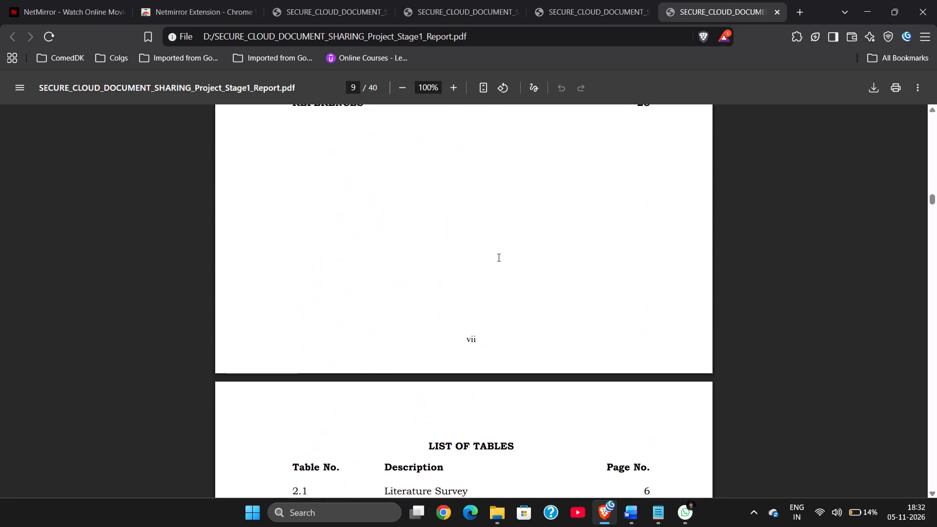
pyautogui.scroll(-11, 498, 257)
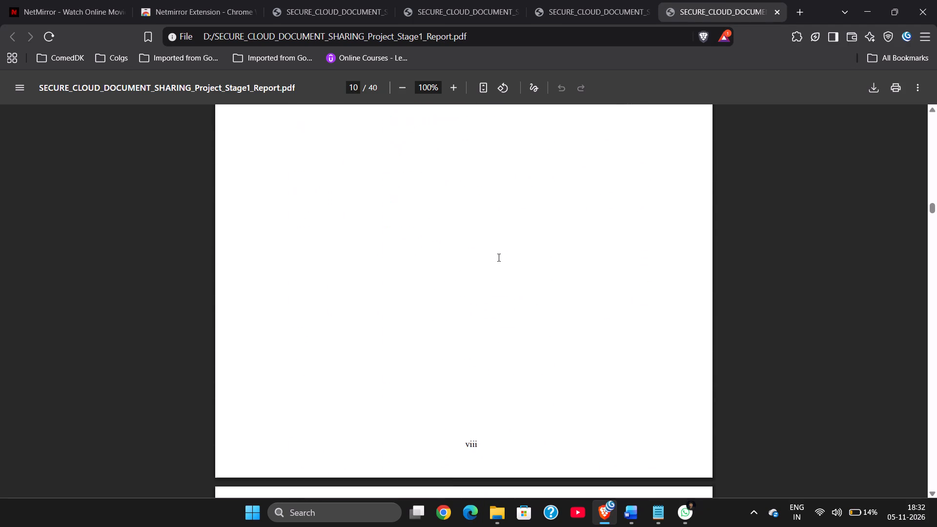
pyautogui.scroll(-11, 498, 257)
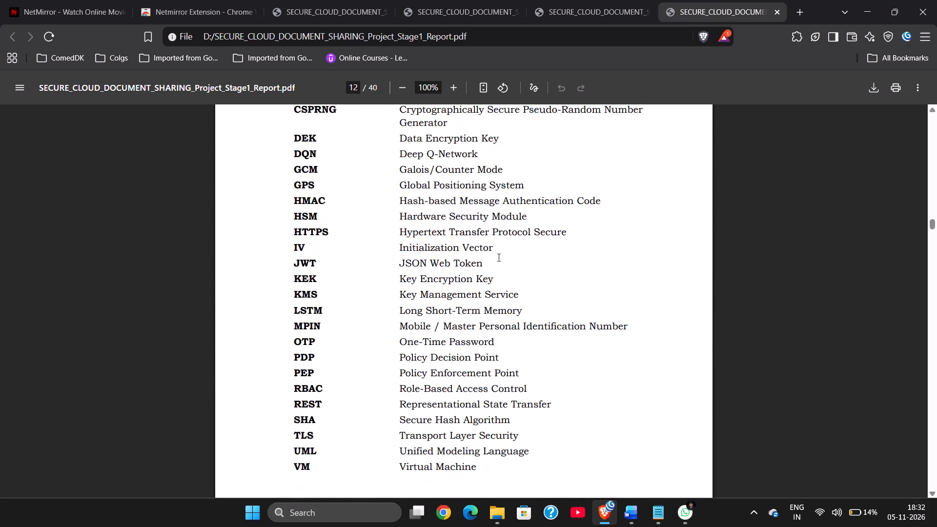
pyautogui.scroll(-5, 498, 257)
pyautogui.scroll(5, 498, 257)
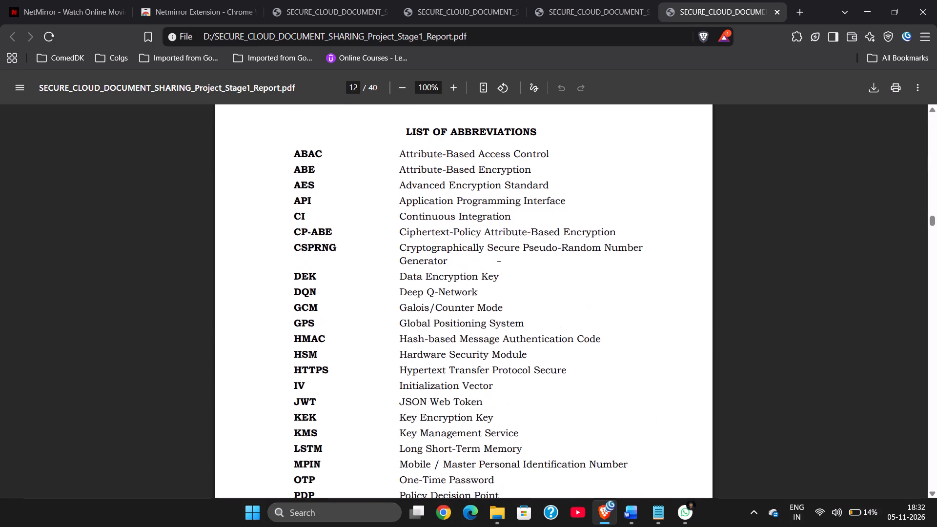
# Review the exported PDF's layout from Chapter 1 Introduction through the Chapter 2 literature survey tables and research gap.
pyautogui.scroll(-6, 498, 257)
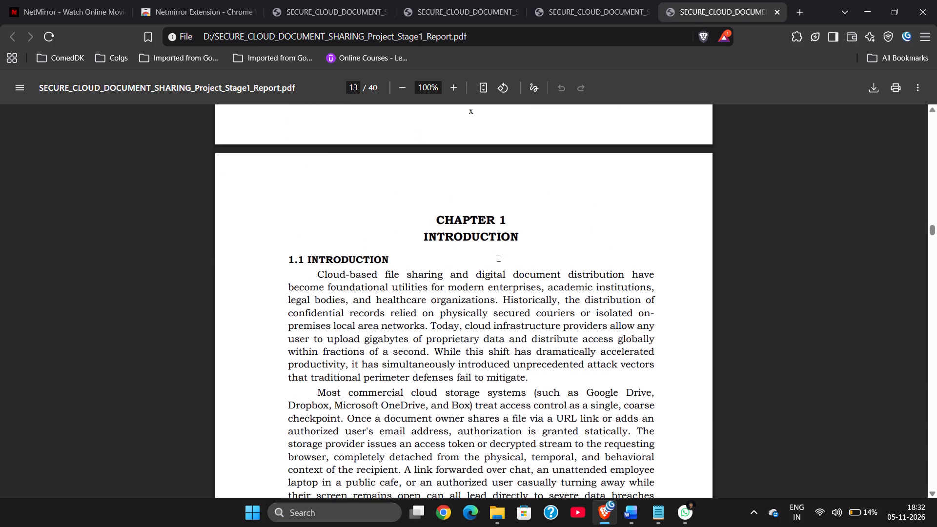
pyautogui.scroll(-8, 498, 257)
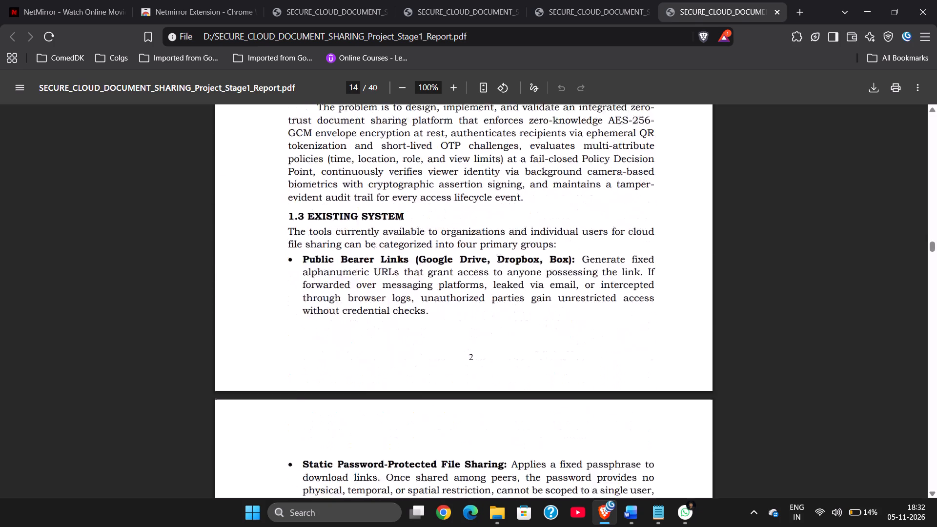
pyautogui.scroll(-8, 498, 257)
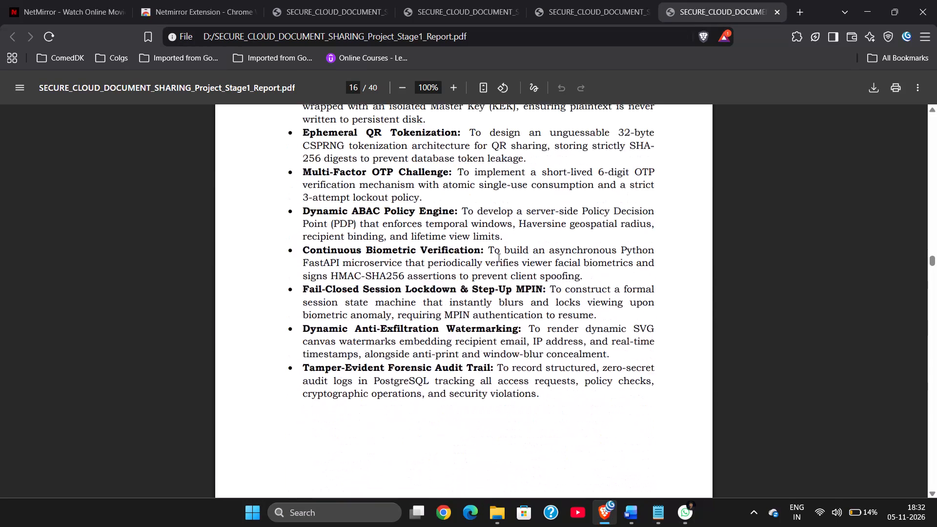
pyautogui.scroll(-7, 498, 257)
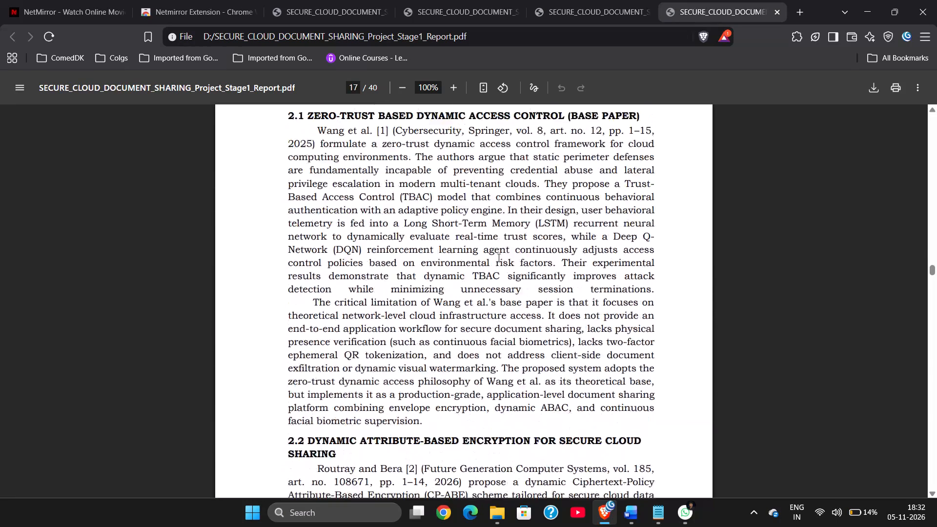
pyautogui.scroll(-9, 498, 257)
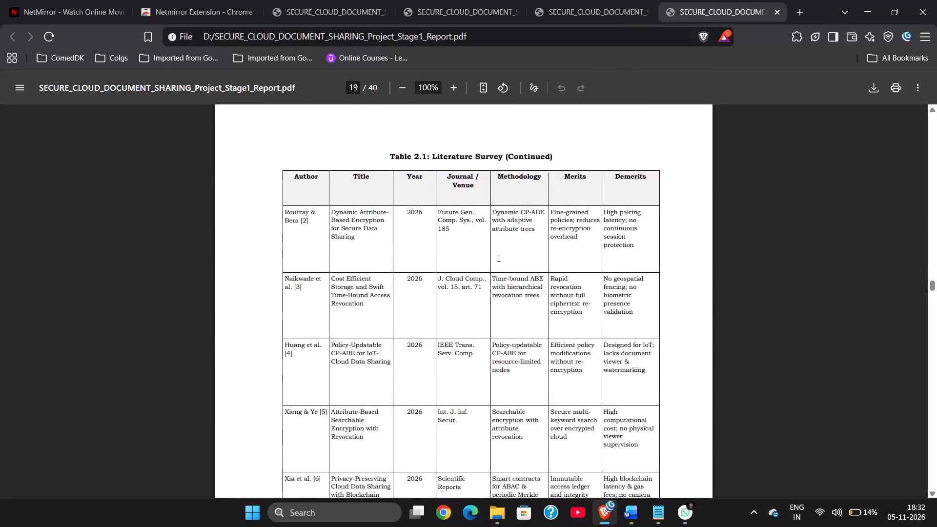
pyautogui.scroll(-9, 498, 257)
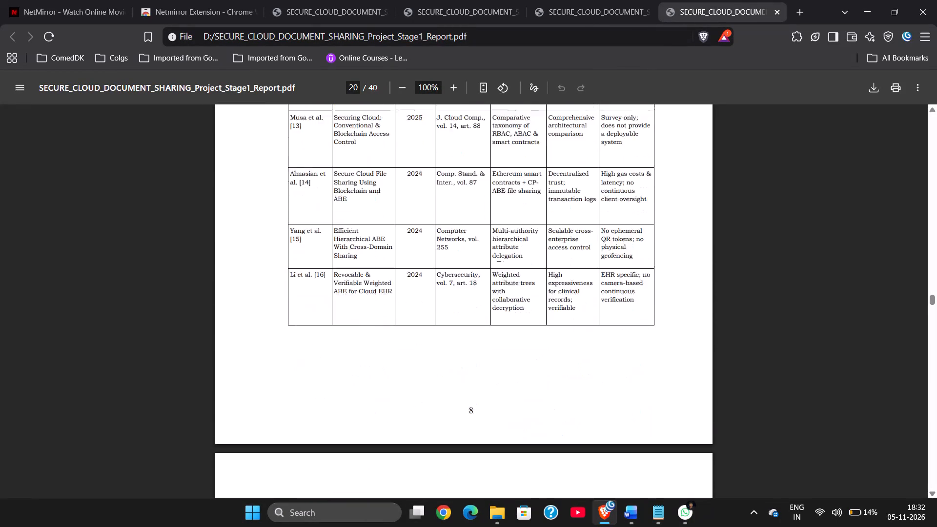
pyautogui.scroll(-9, 498, 257)
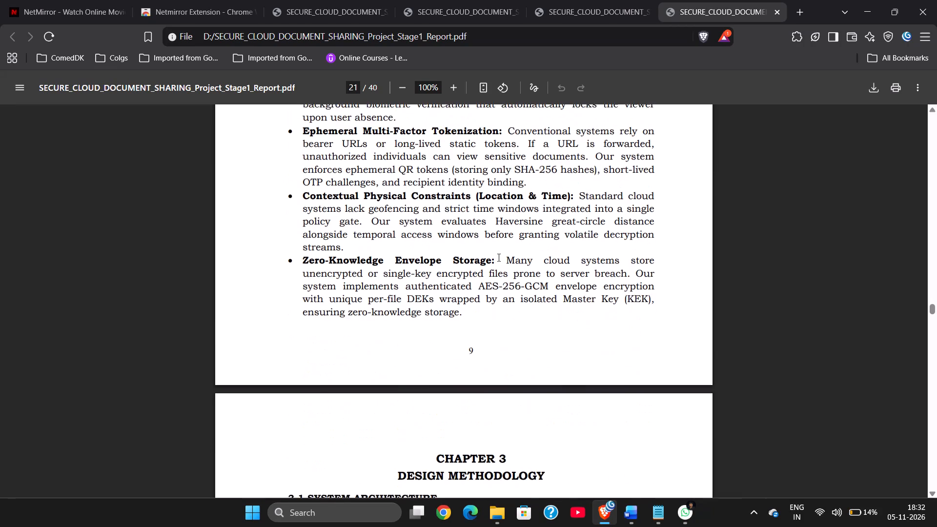
# Review the exported PDF's layout from Chapter 3 Design Methodology through the UML diagrams, Chapters 4 and 5, and the end of the references.
pyautogui.scroll(-9, 498, 257)
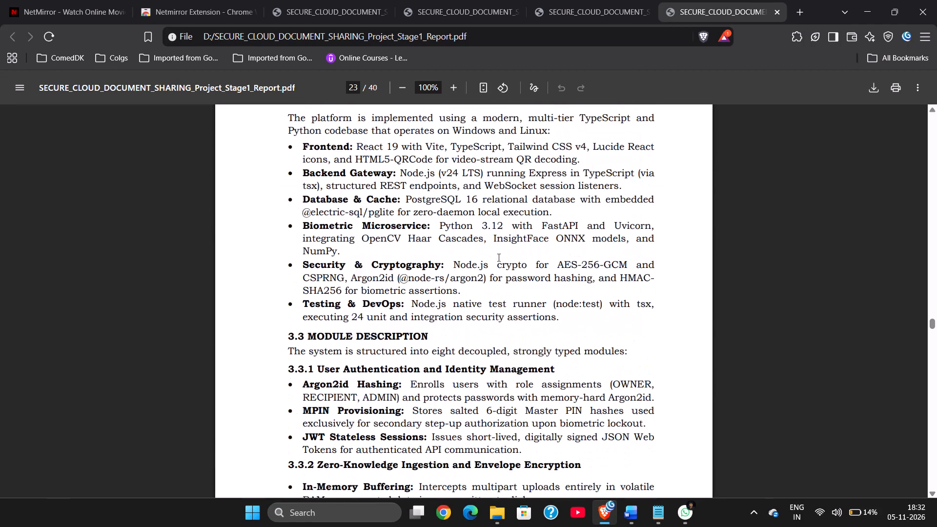
pyautogui.scroll(-9, 498, 257)
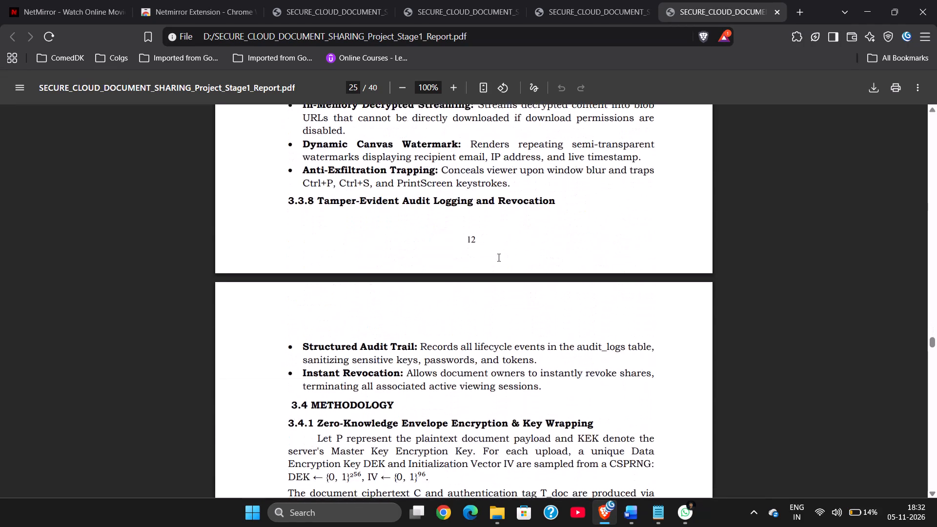
pyautogui.scroll(-8, 498, 257)
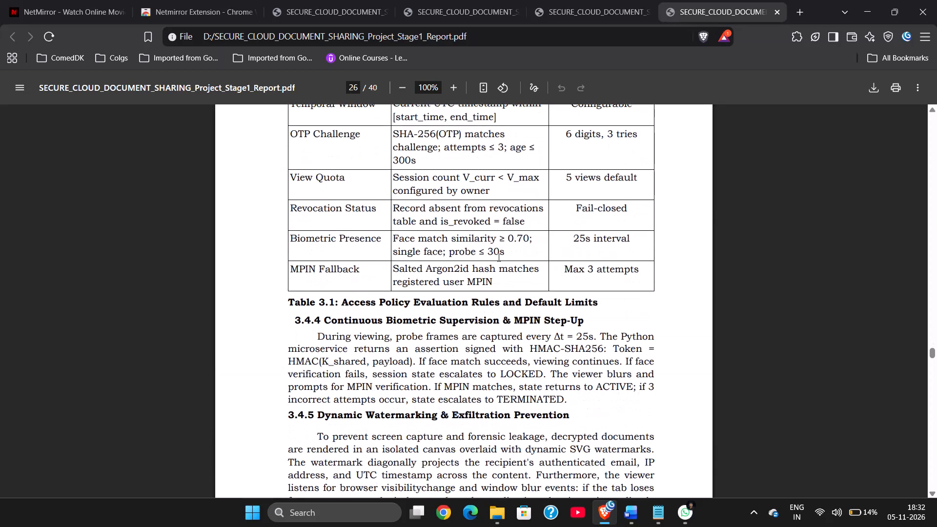
pyautogui.scroll(-8, 498, 257)
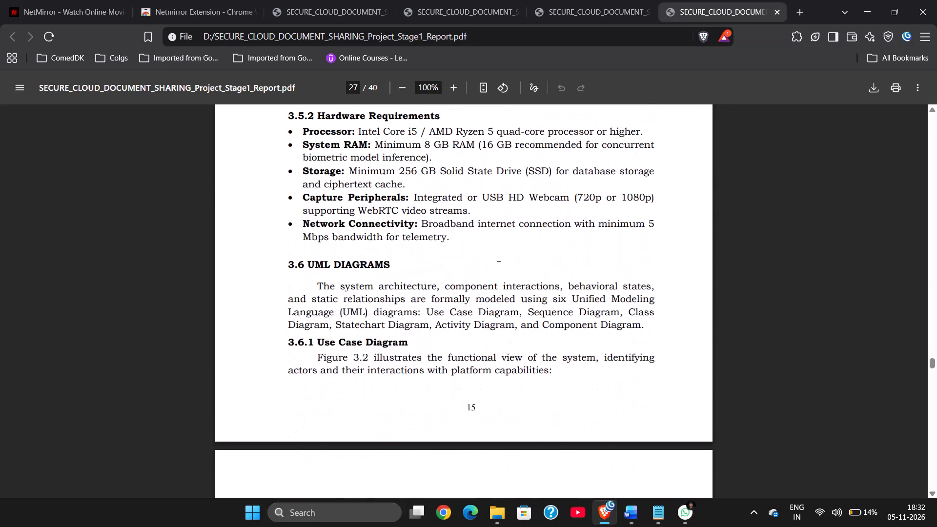
pyautogui.scroll(-7, 498, 257)
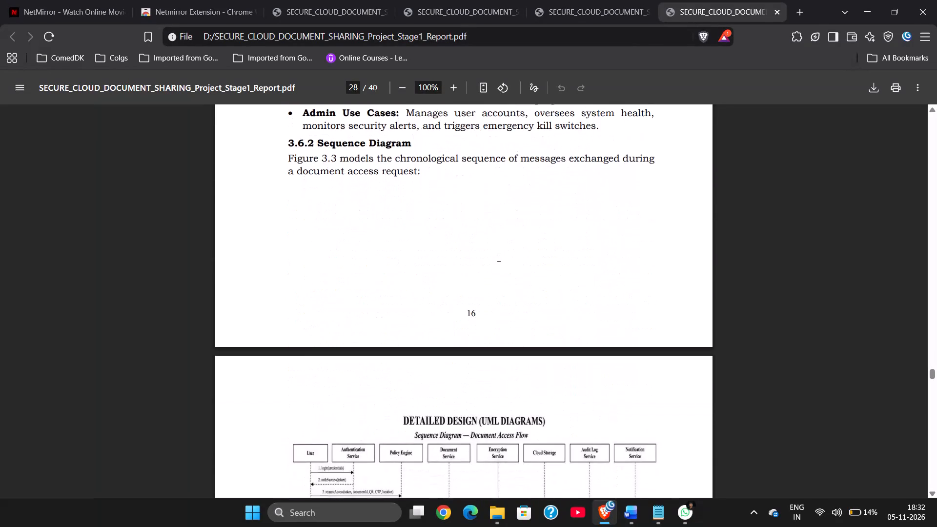
pyautogui.scroll(-8, 498, 257)
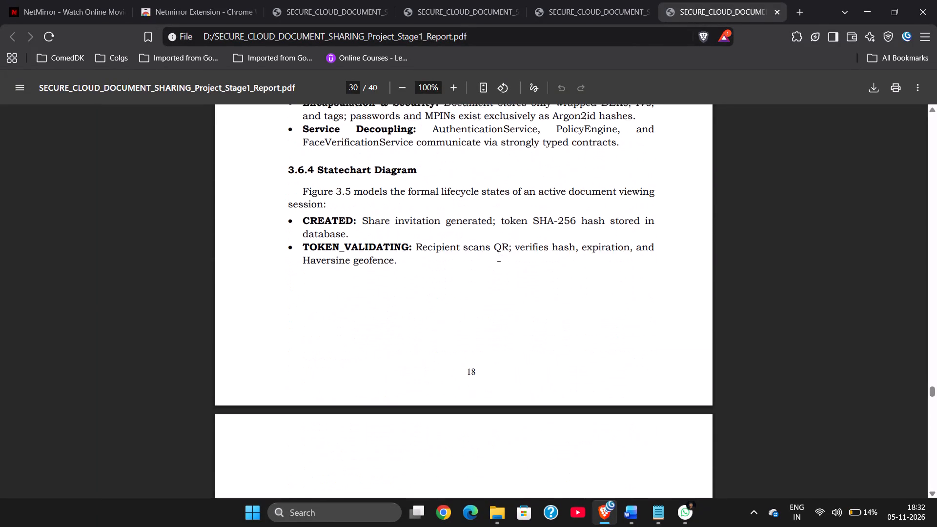
pyautogui.scroll(-10, 498, 257)
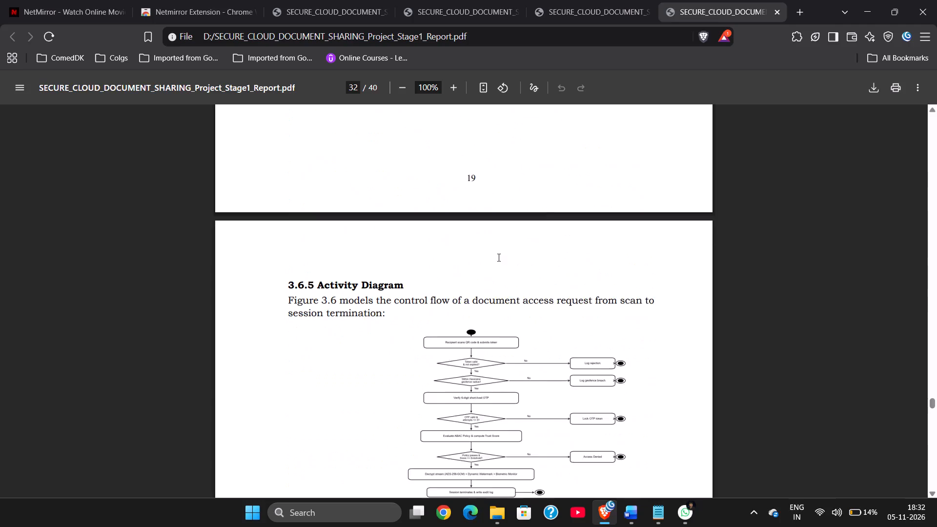
pyautogui.scroll(-10, 498, 257)
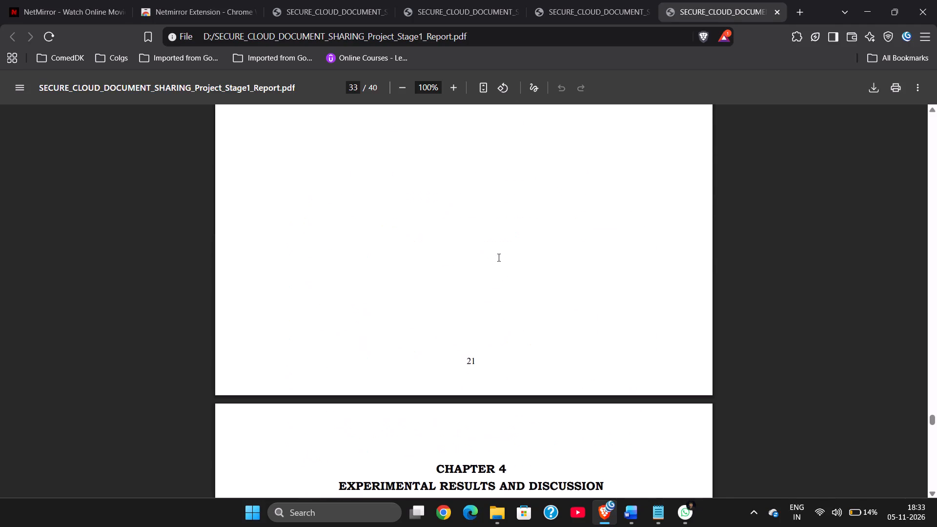
pyautogui.scroll(-10, 498, 257)
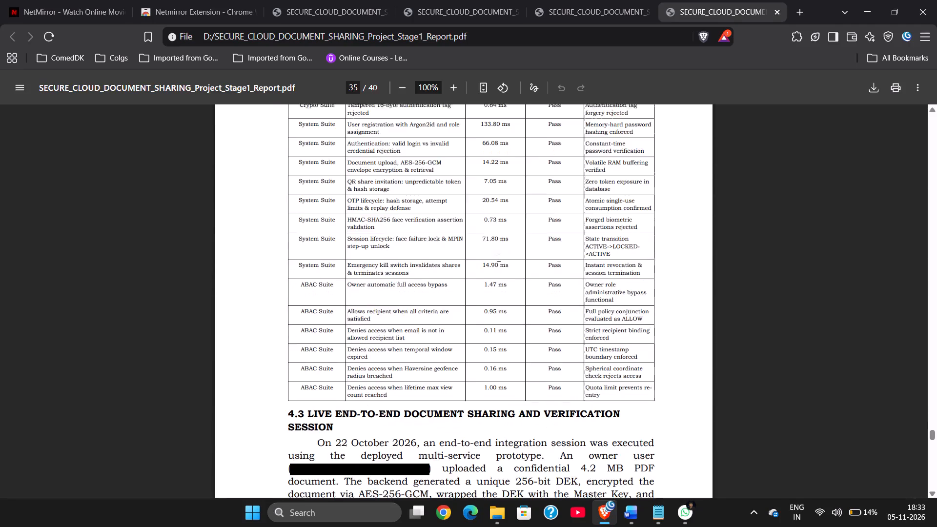
pyautogui.scroll(-10, 498, 257)
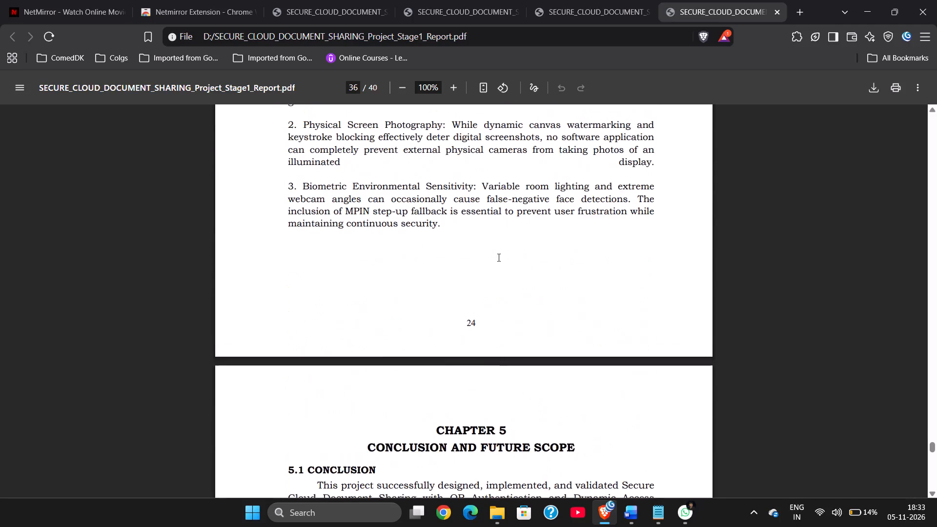
pyautogui.scroll(-8, 498, 257)
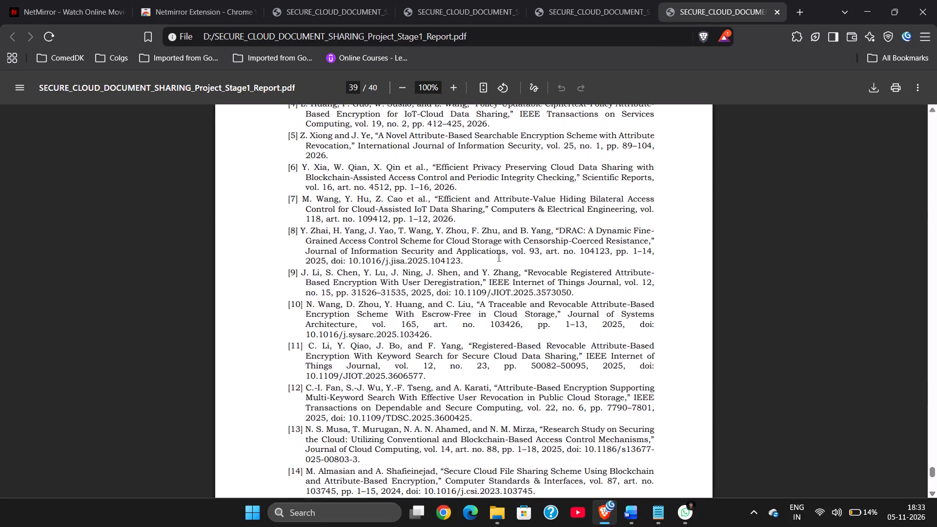
pyautogui.scroll(-13, 498, 257)
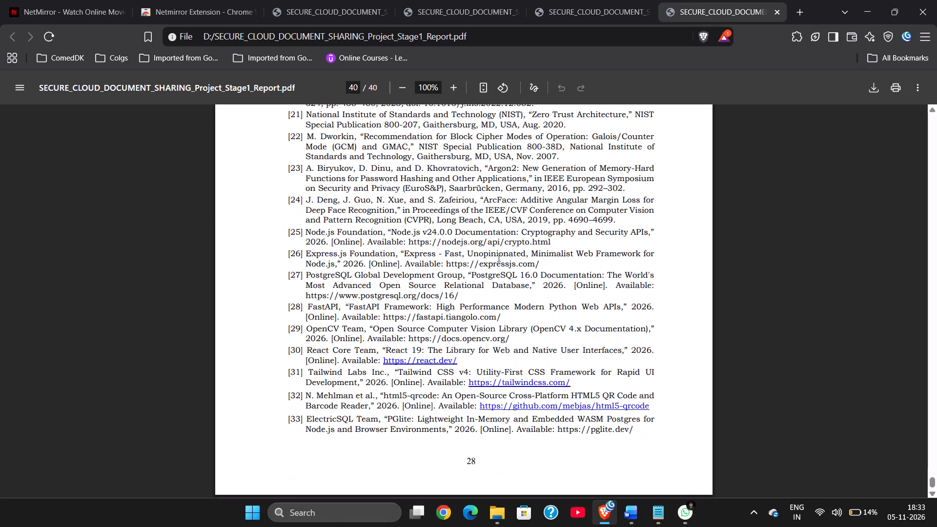
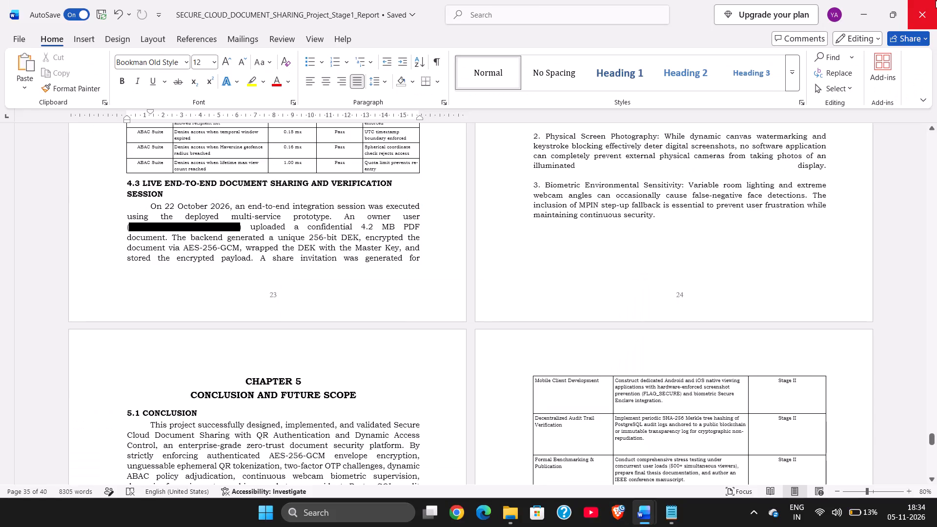
# Close the SECURE_CLOUD_DOCUMENT_SHARING report and the web development folder window.
pyautogui.hotkey('ctrl', 'w')
pyautogui.hotkey('ctrl', 'w')
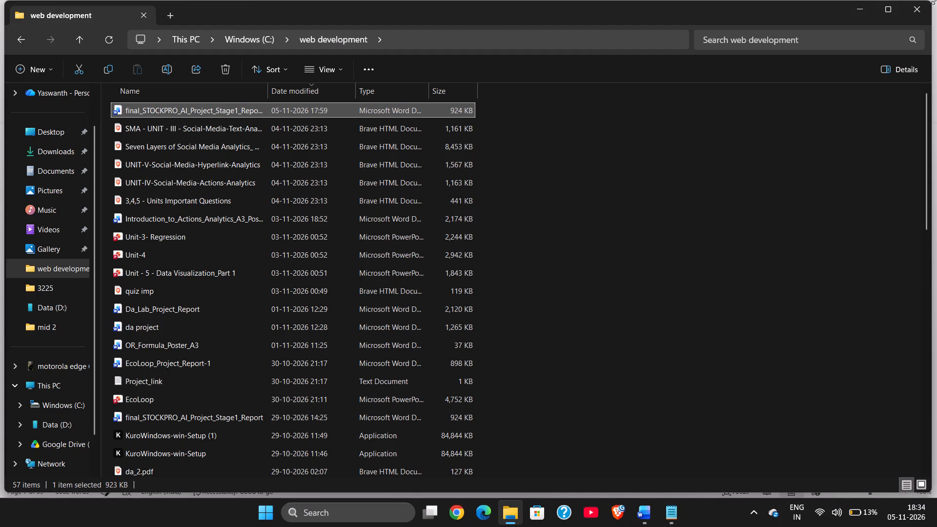
pyautogui.hotkey('ctrl', 'w')
# Close the final_STOCKPRO_AI_Project_Stage1_Report (1) document without saving its changes.
pyautogui.hotkey('ctrl', 'w')
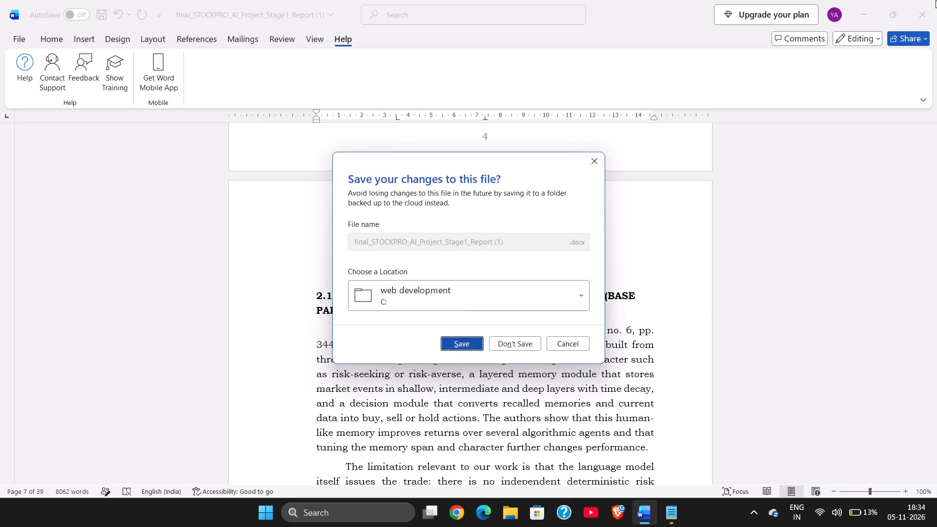
pyautogui.press('Right')
pyautogui.press('Return')
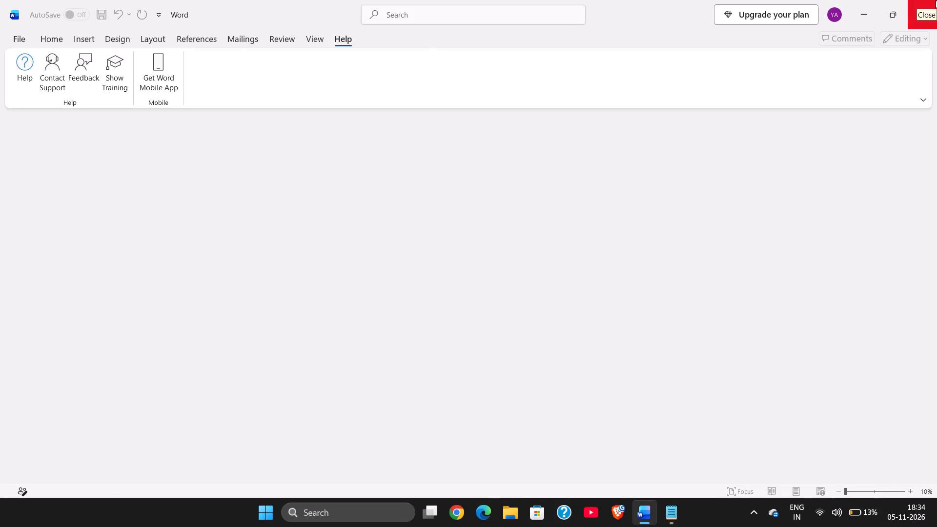
# Close the empty word-processor window left after the documents, clearing the way to the desktop.
pyautogui.hotkey('ctrl', 'w')
pyautogui.click(936, 0)
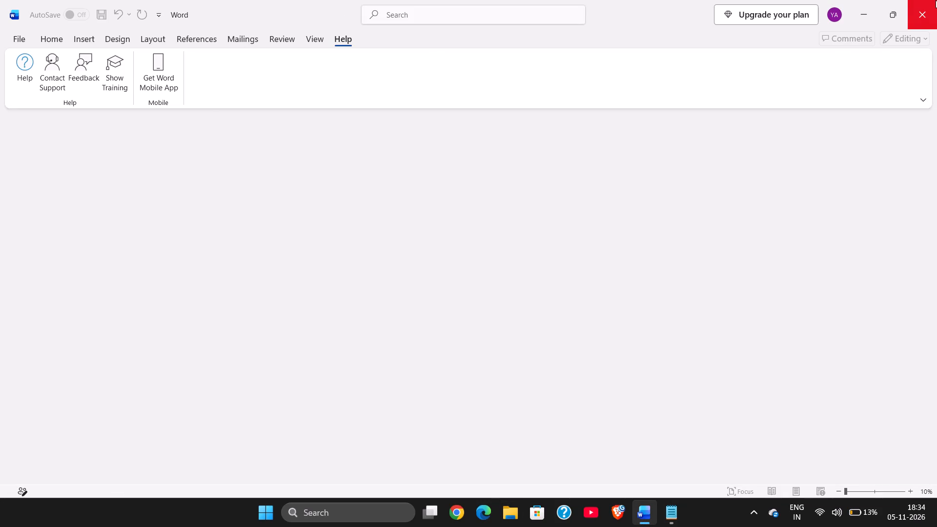
pyautogui.click(936, 0)
pyautogui.hotkey('alt', 'Tab')
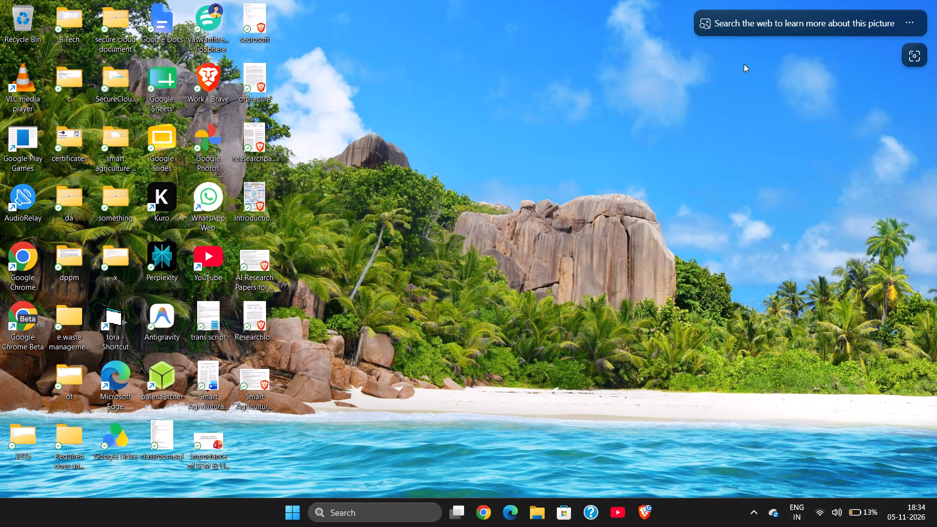
# Request a Windows shutdown from the desktop and accept the default power option.
pyautogui.hotkey('alt', 'F4')
pyautogui.press('Return')
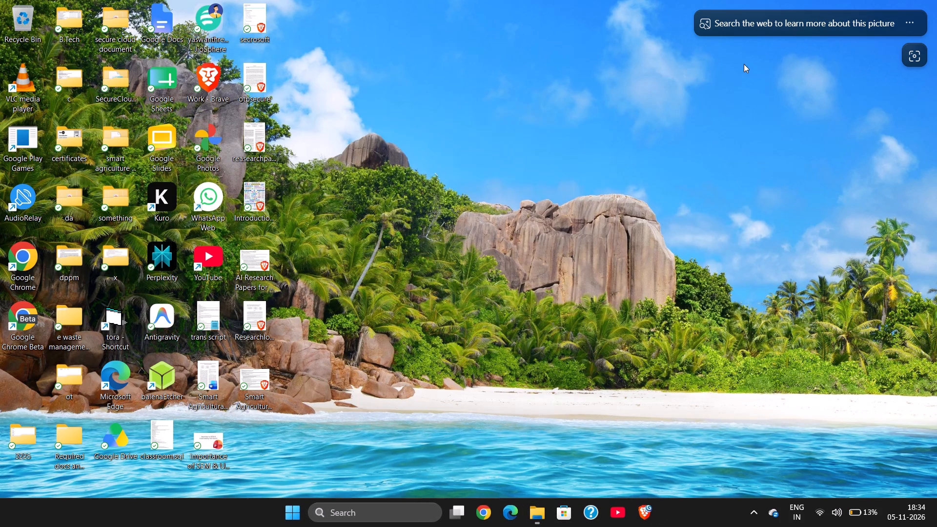